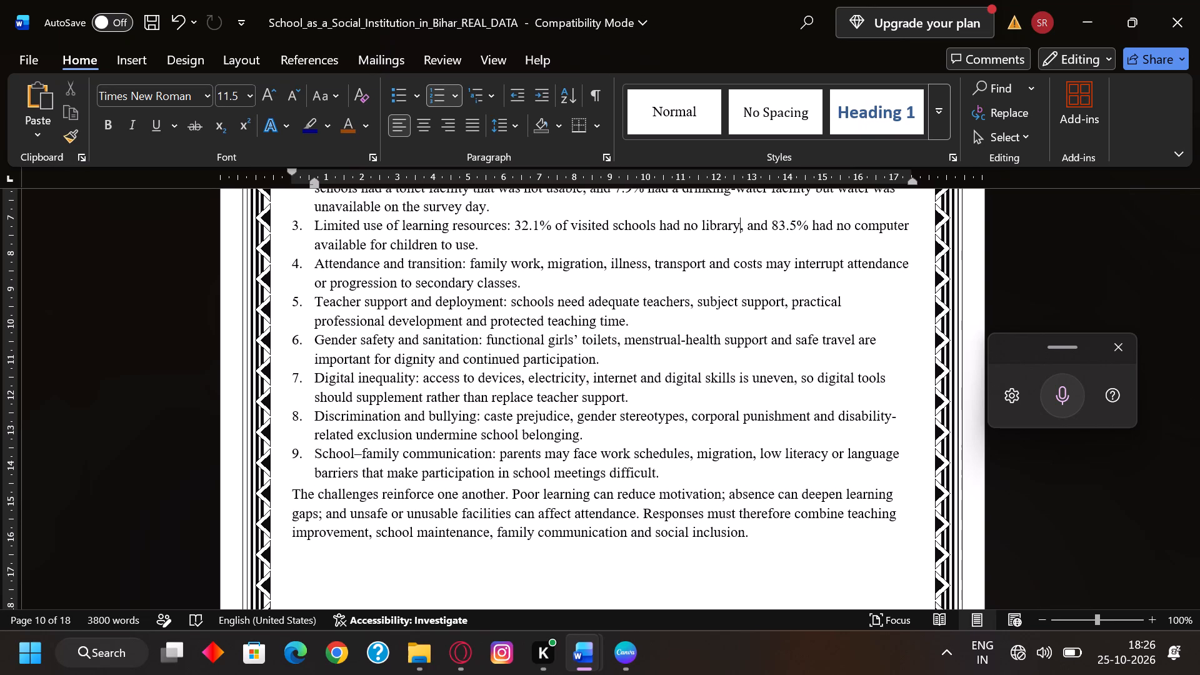
# Read through the end of the challenges list and section 8, Government Initiatives and Evidence of Progress, checking for wording to trim.
pyautogui.scroll(1, 680, 435)
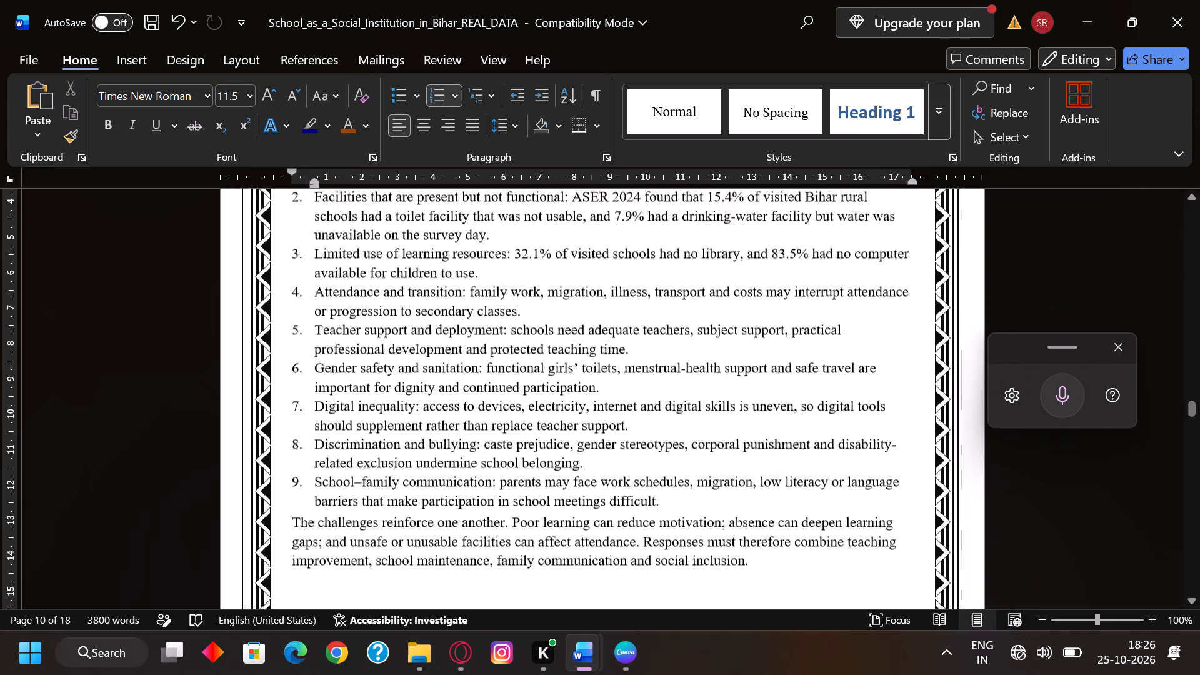
pyautogui.scroll(-7, 532, 374)
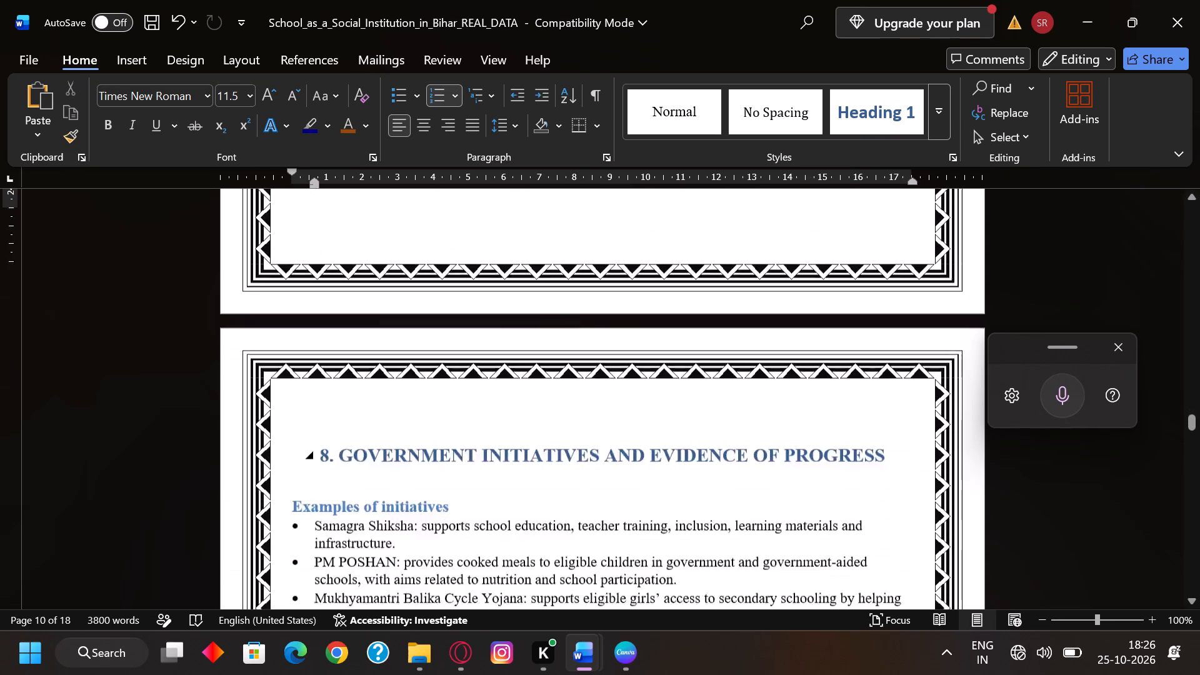
pyautogui.scroll(-4, 532, 374)
pyautogui.scroll(2, 532, 374)
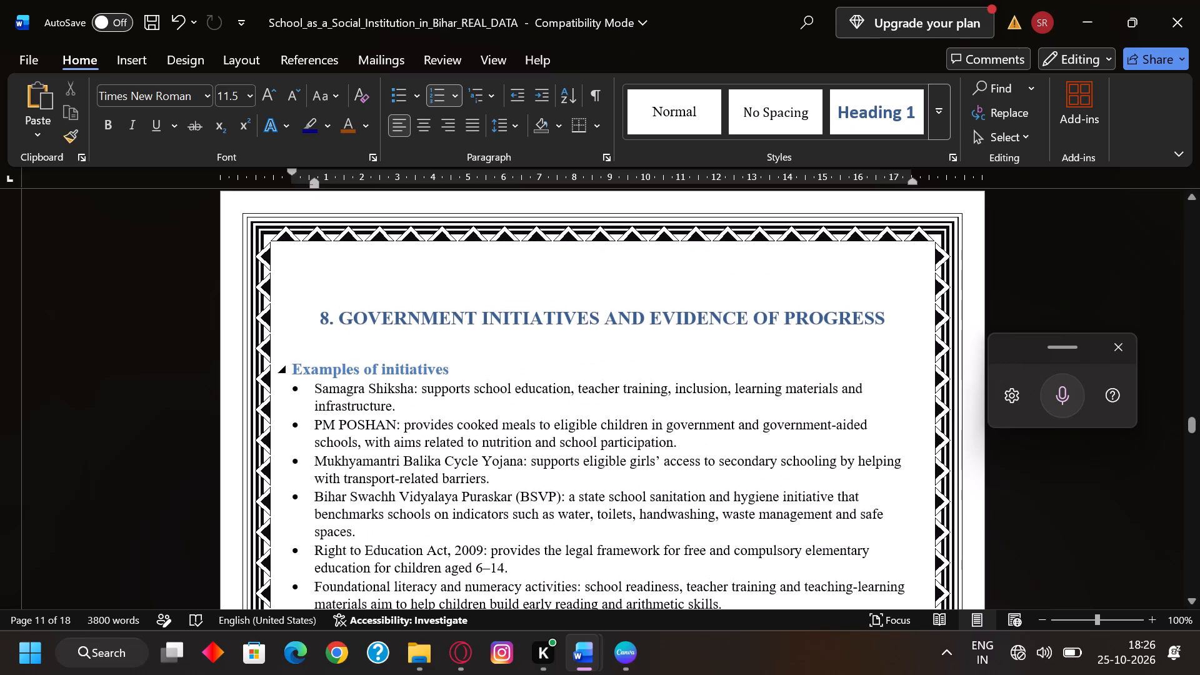
pyautogui.scroll(-1, 532, 374)
pyautogui.scroll(1, 532, 374)
pyautogui.scroll(-1, 532, 374)
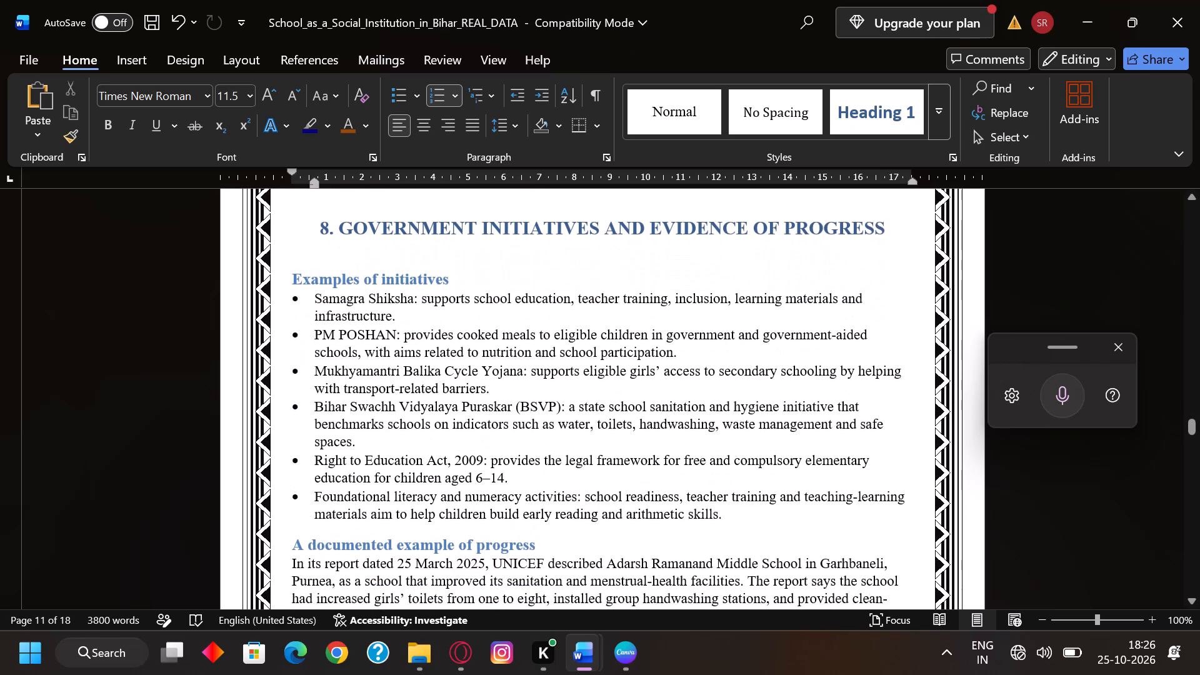
pyautogui.scroll(-1, 532, 366)
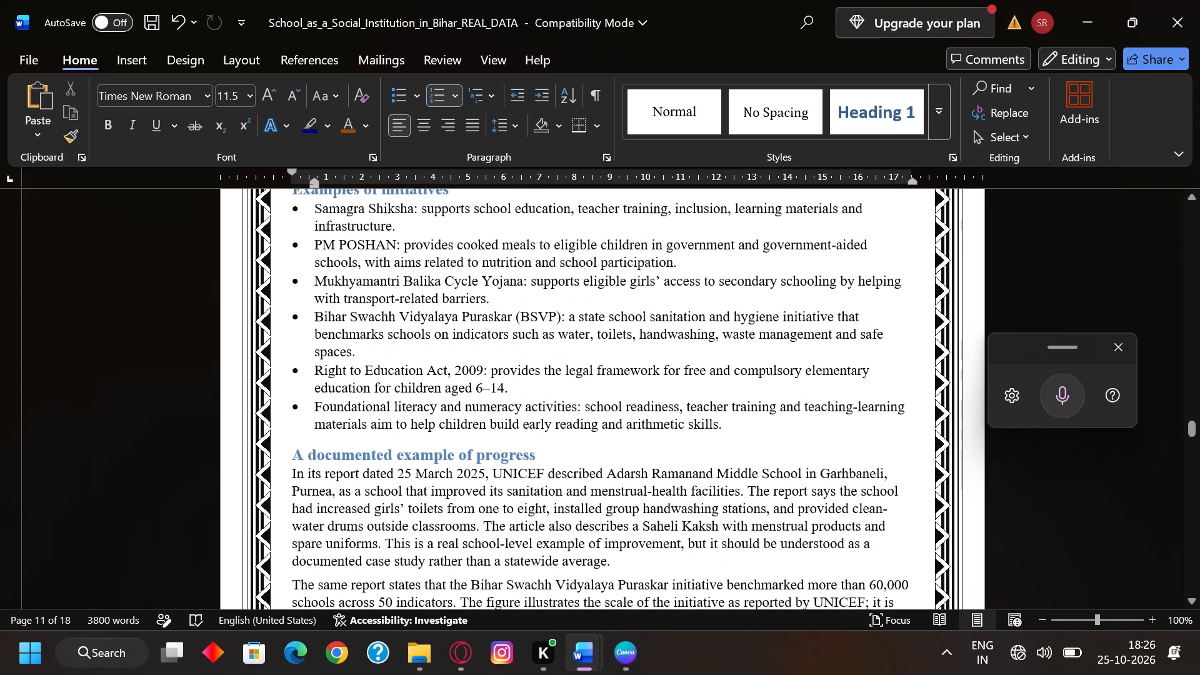
pyautogui.scroll(1, 532, 366)
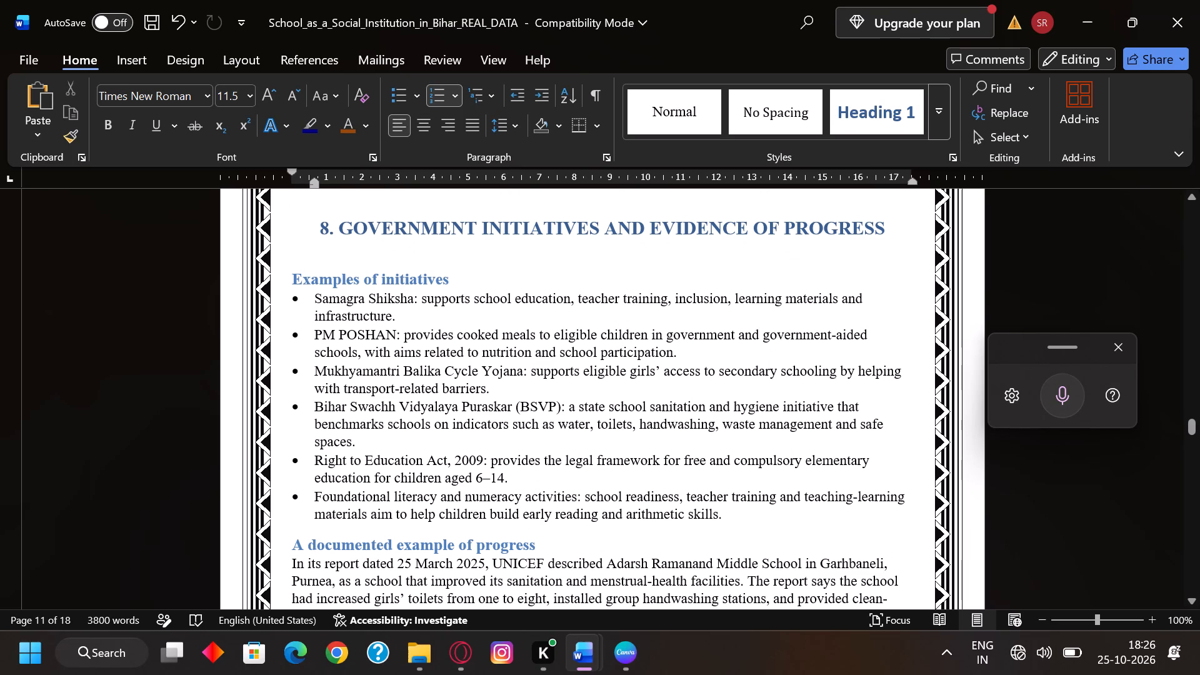
pyautogui.scroll(-1, 484, 442)
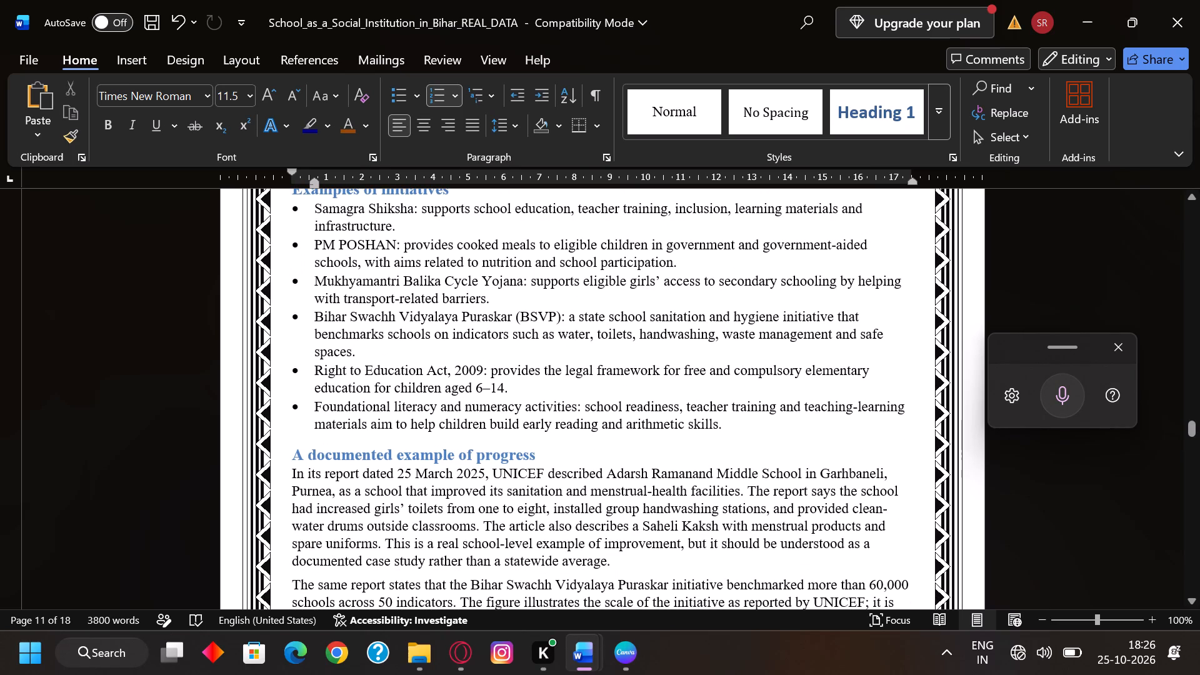
pyautogui.scroll(-1, 564, 416)
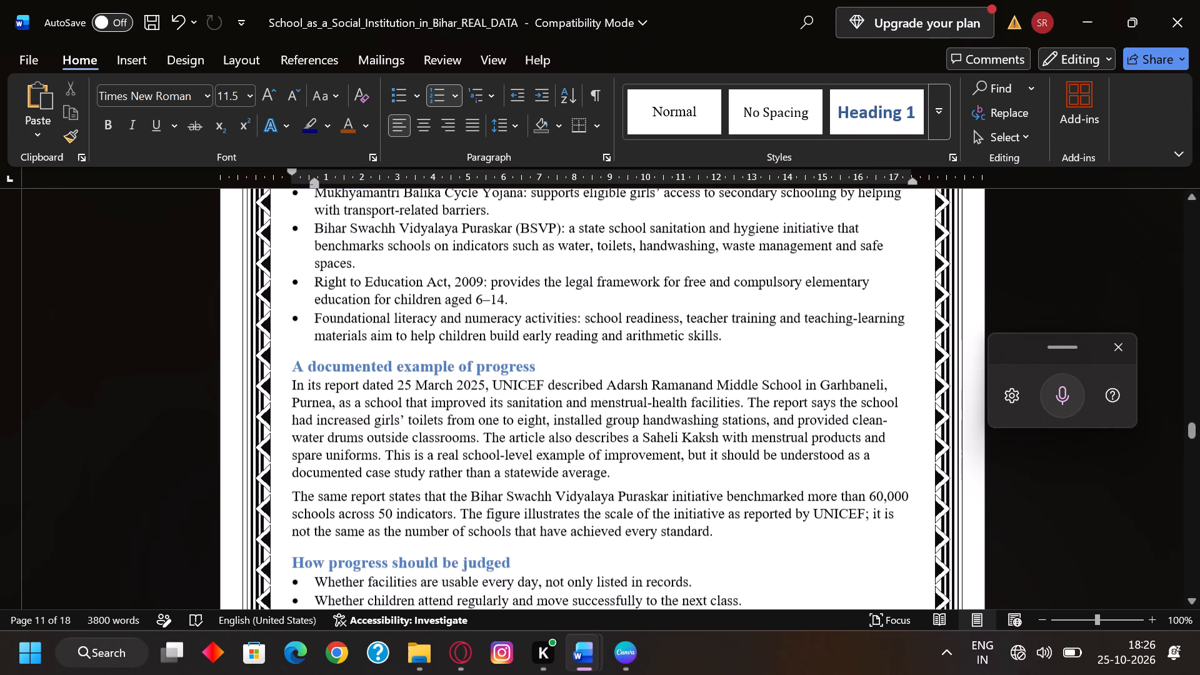
pyautogui.scroll(-1, 564, 416)
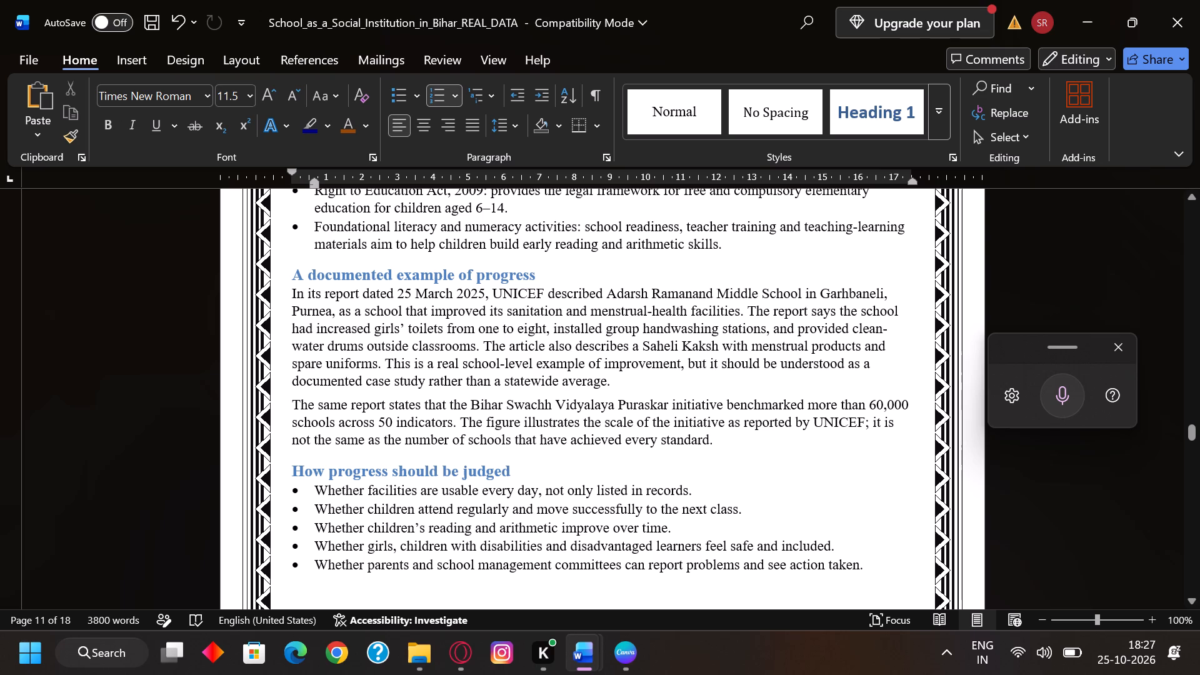
pyautogui.scroll(-1, 649, 455)
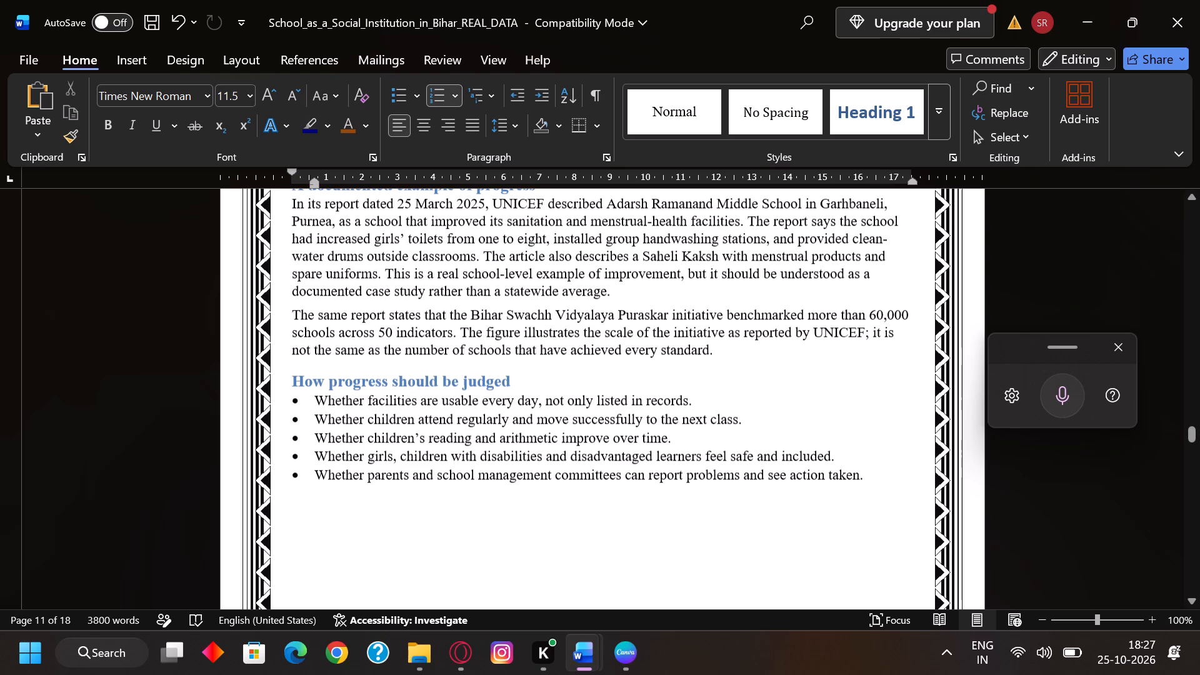
pyautogui.scroll(-1, 649, 455)
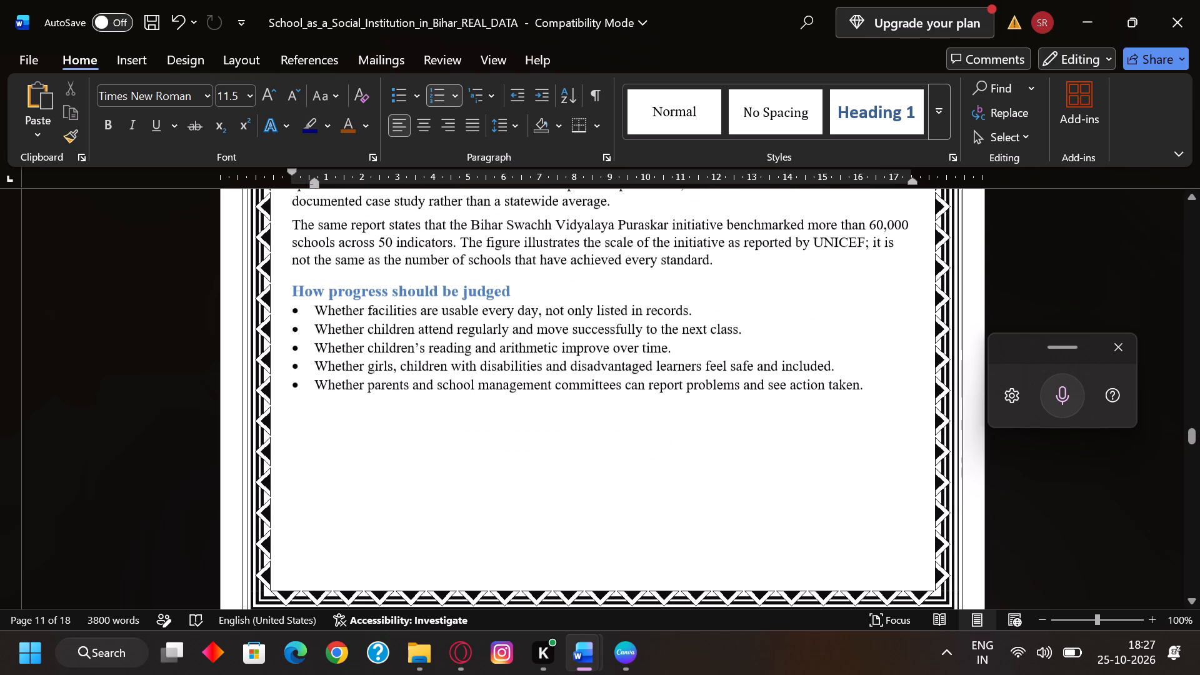
# Delete the clause "; it is not the same as the number of schools that have achieved every standard" and end the sentence after UNICEF with a period.
pyautogui.scroll(1, 684, 364)
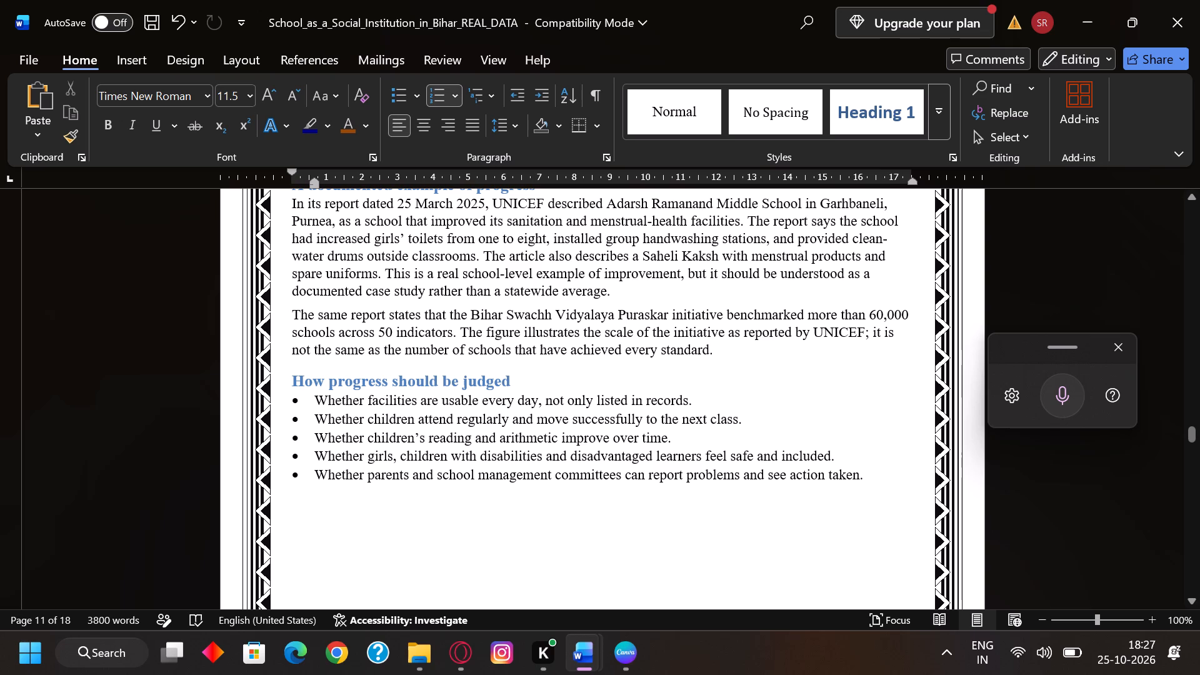
pyautogui.moveTo(866, 334); pyautogui.dragTo(892, 354)
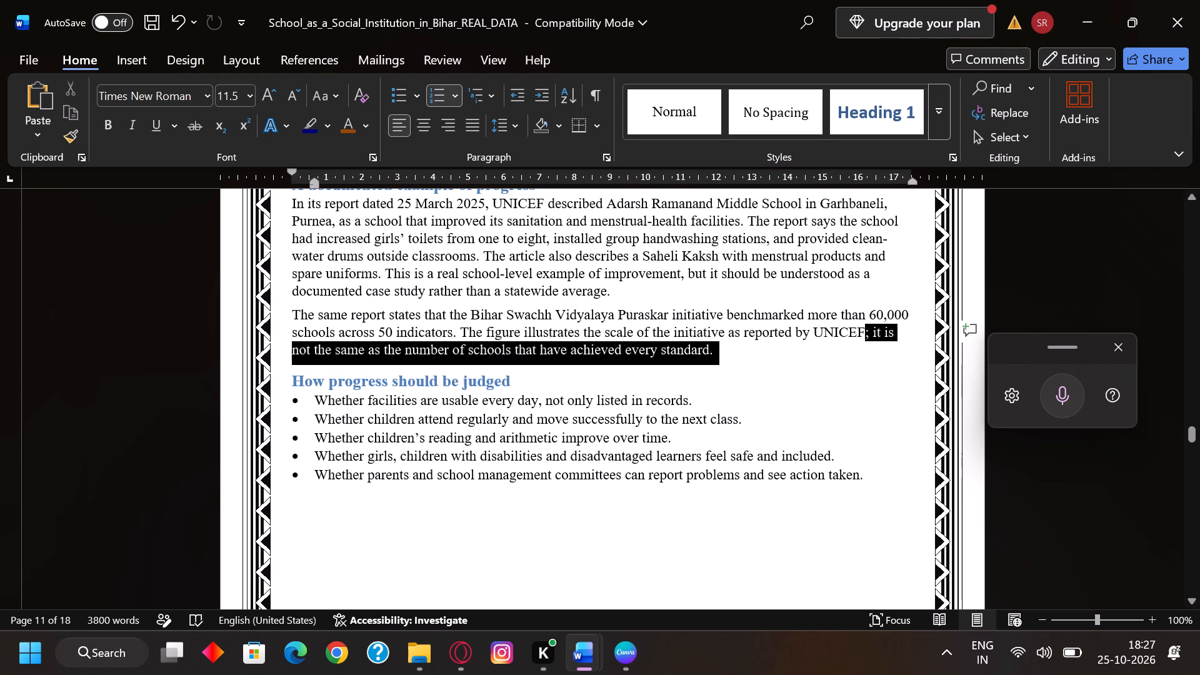
pyautogui.moveTo(892, 354); pyautogui.dragTo(890, 357)
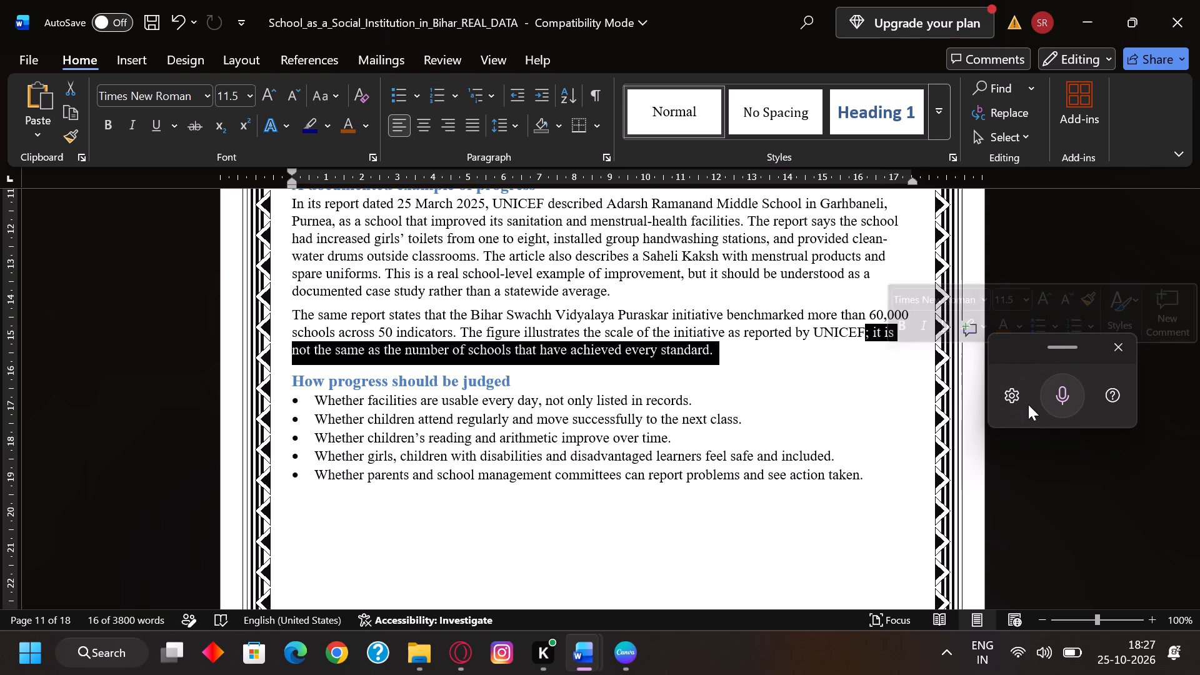
pyautogui.press('Delete')
pyautogui.press('.')
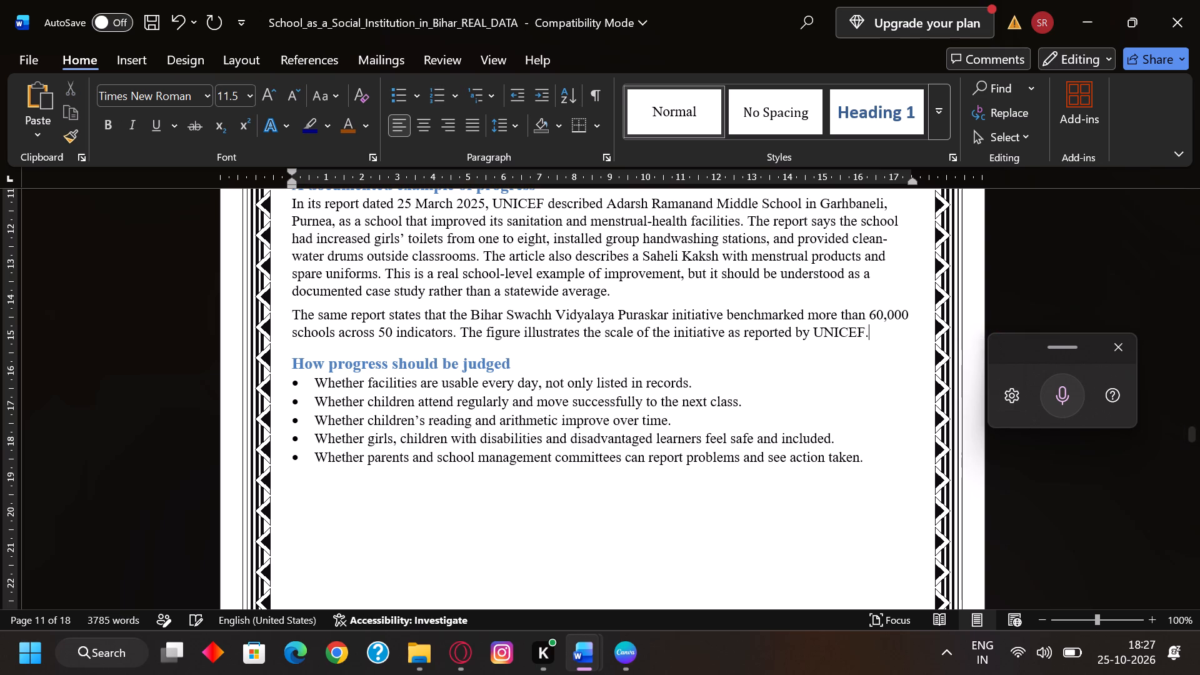
# Review sections 9 and 10, examining both graphs with their interpretations, limitation note and source lines.
pyautogui.scroll(-1, 642, 389)
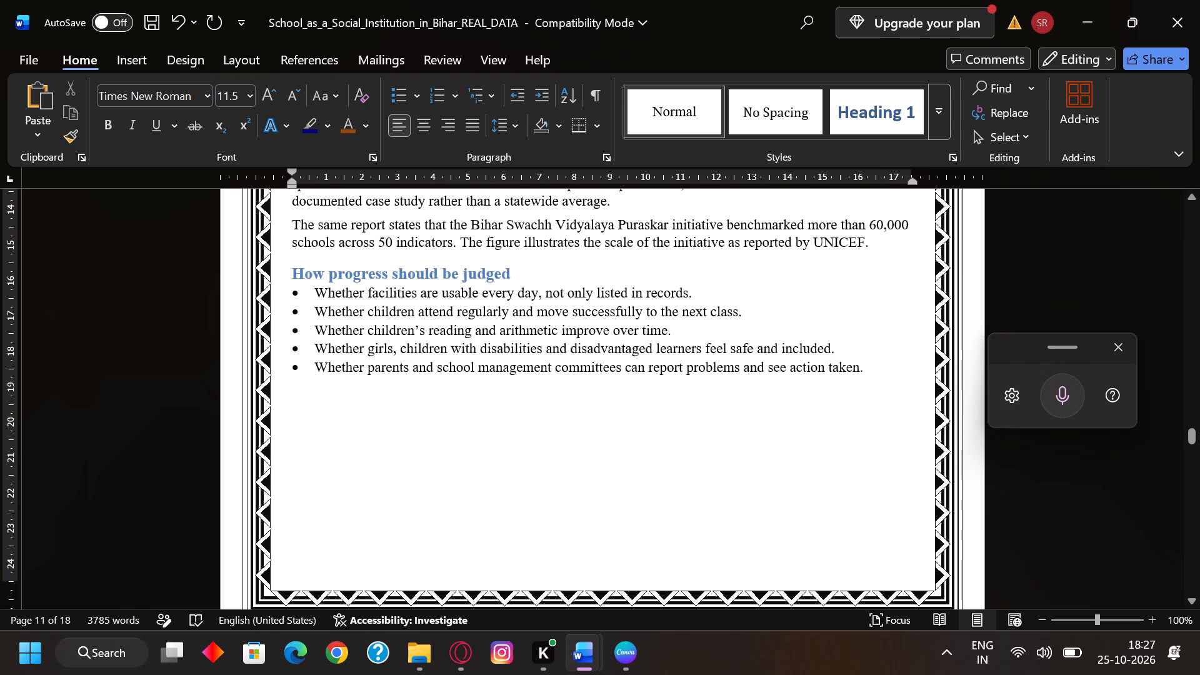
pyautogui.scroll(-7, 594, 363)
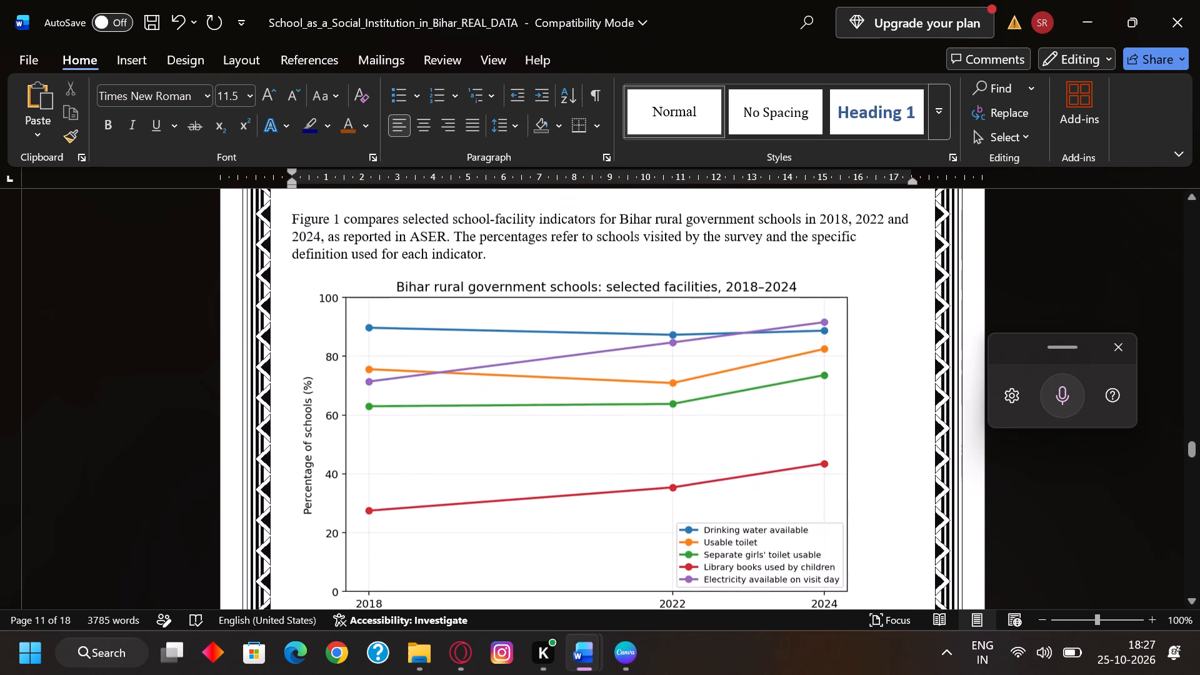
pyautogui.scroll(1, 595, 363)
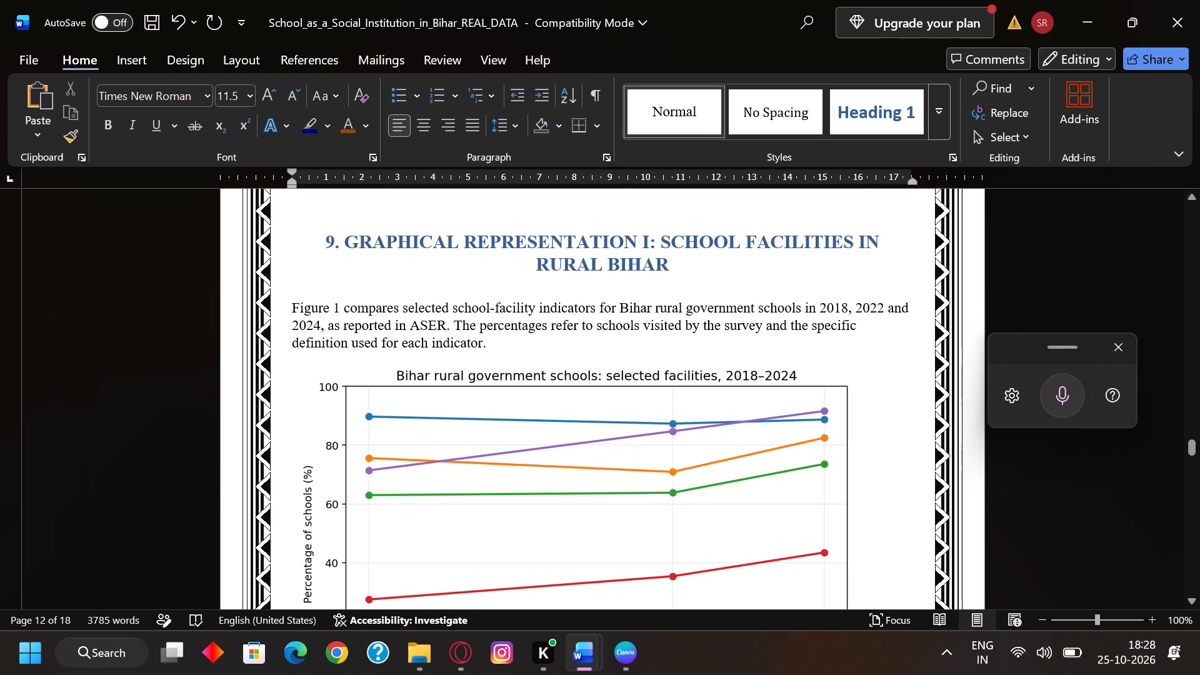
pyautogui.scroll(-3, 444, 364)
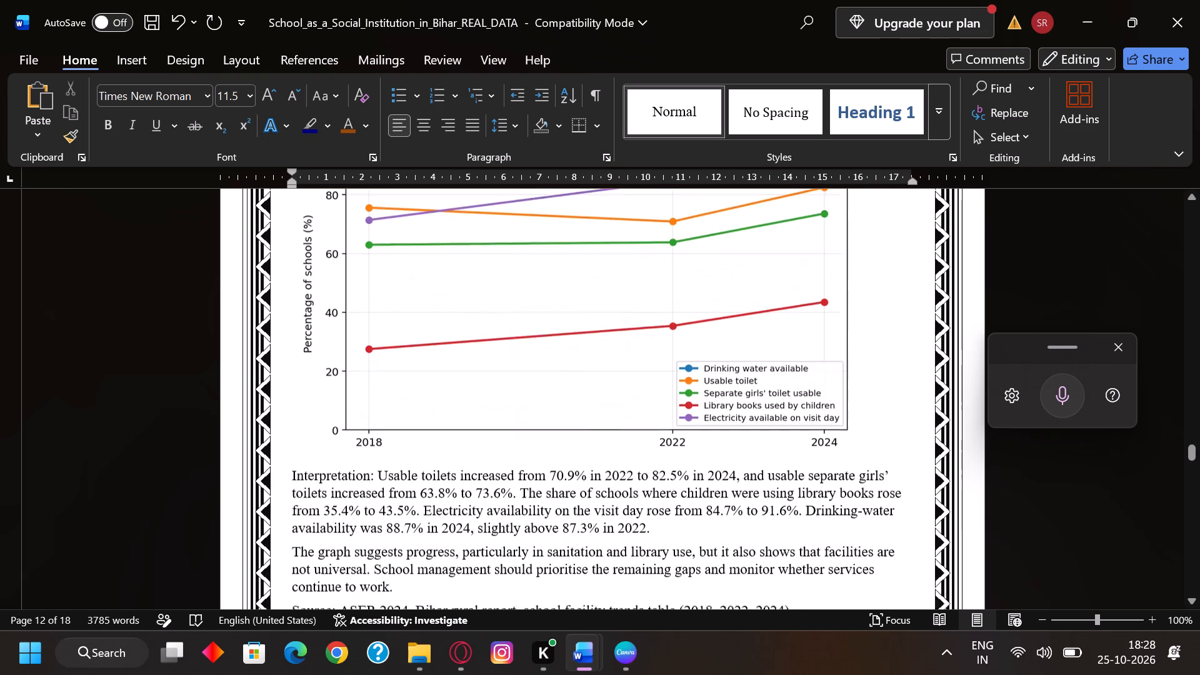
pyautogui.scroll(-1, 447, 364)
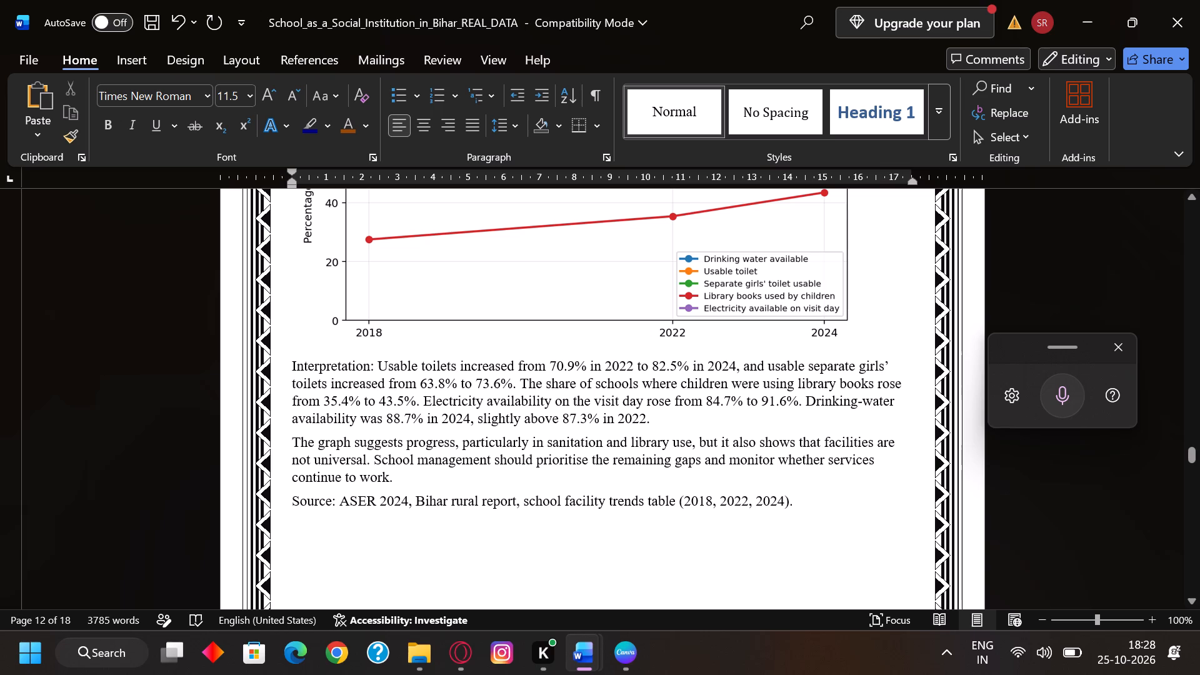
pyautogui.scroll(-1, 609, 466)
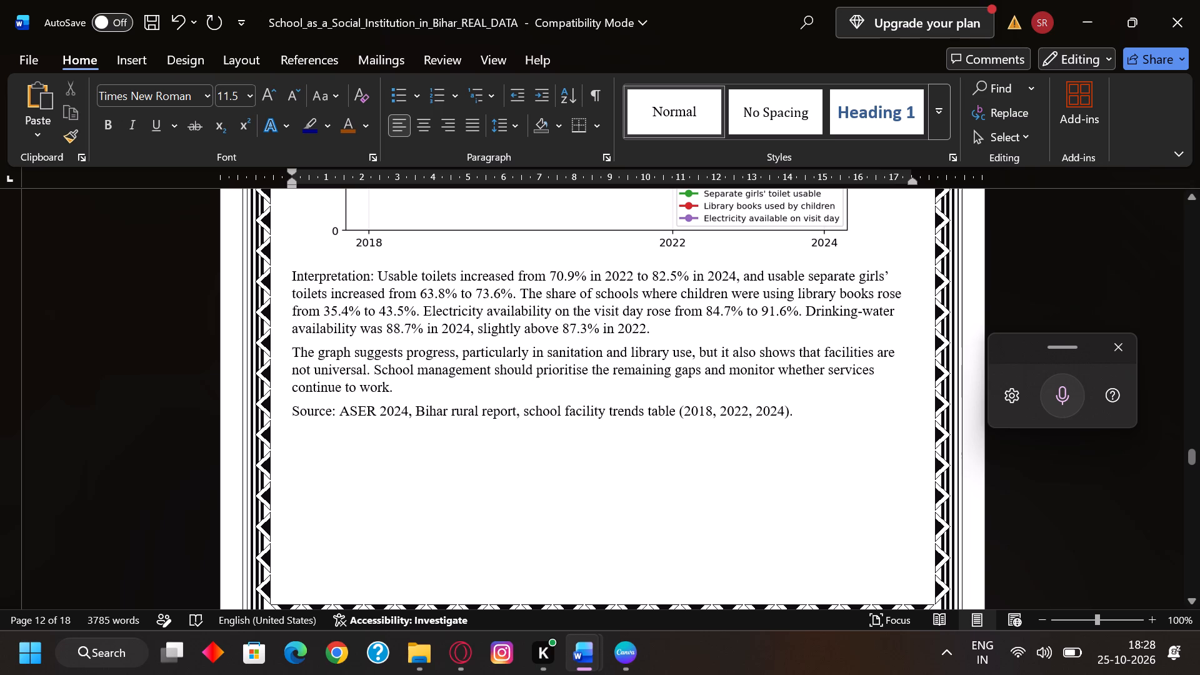
pyautogui.scroll(-7, 505, 457)
pyautogui.scroll(1, 458, 365)
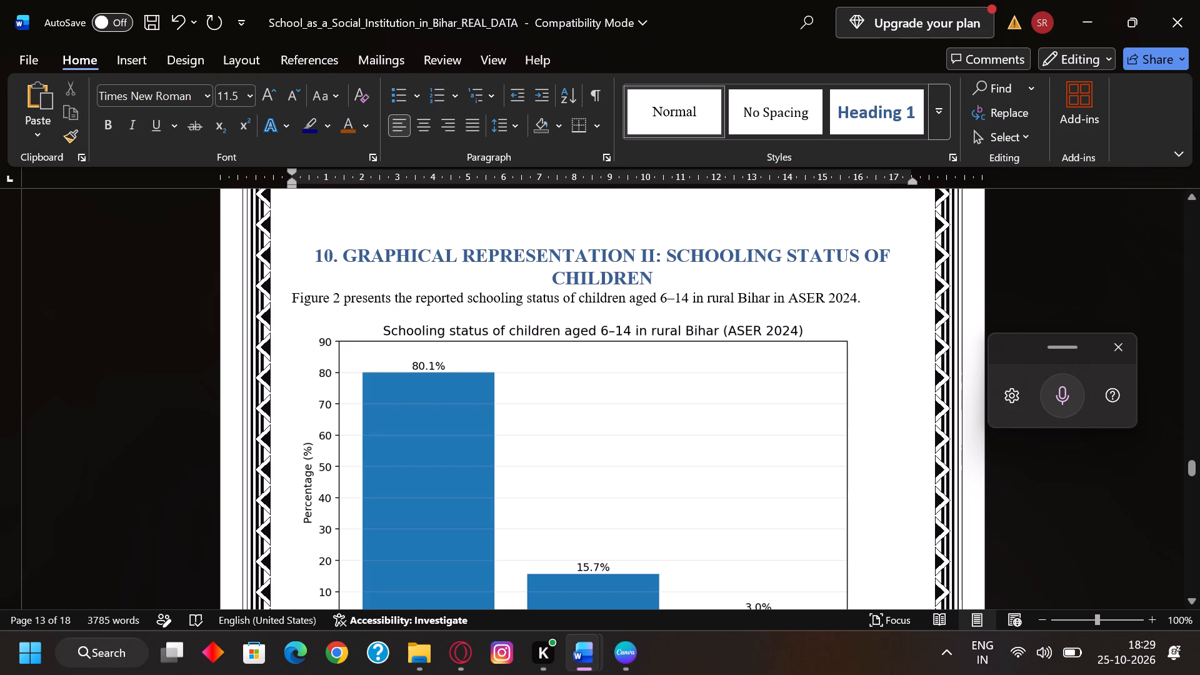
pyautogui.scroll(-4, 623, 339)
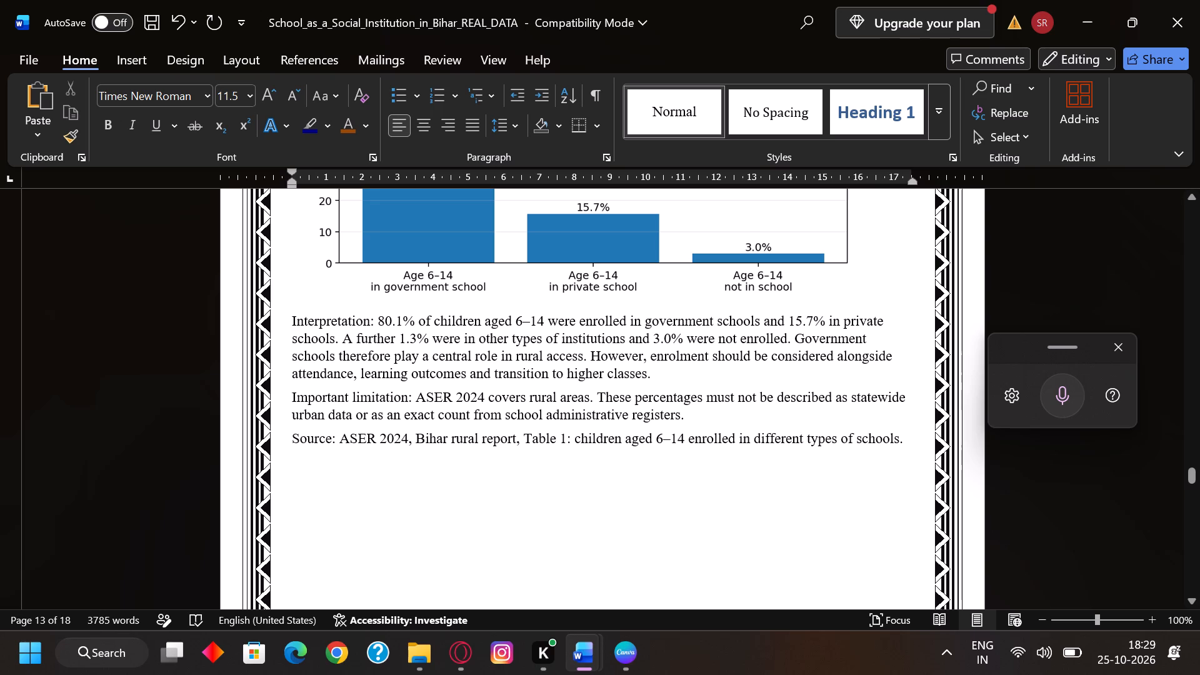
pyautogui.scroll(-2, 536, 433)
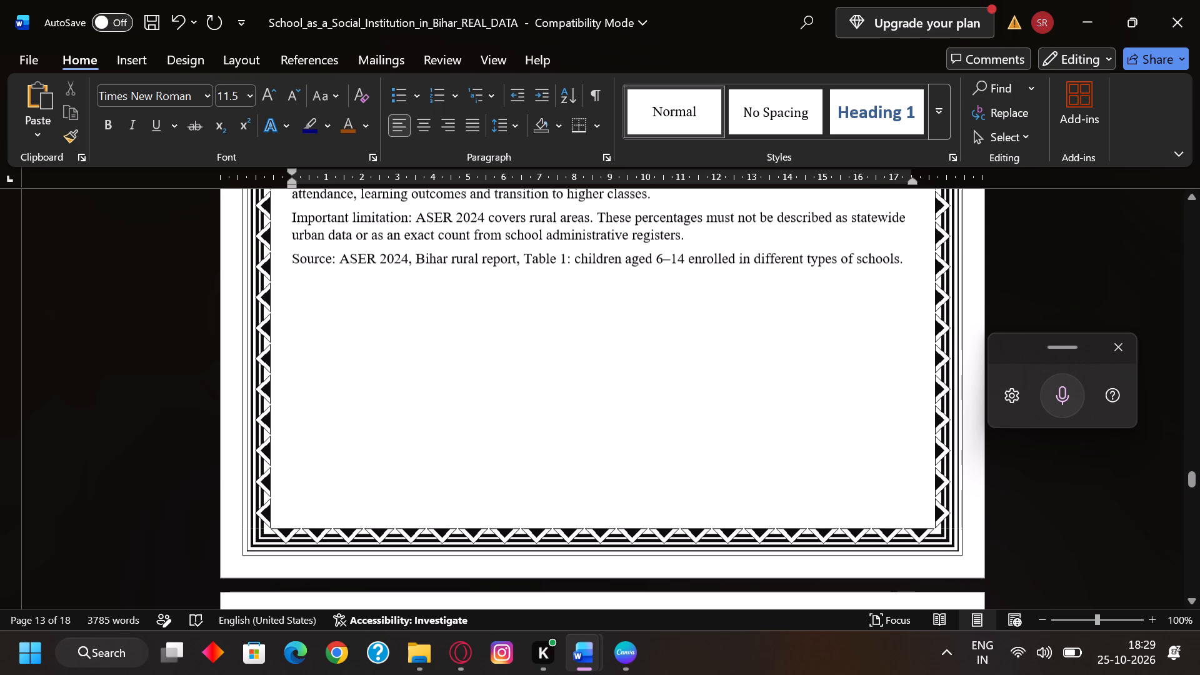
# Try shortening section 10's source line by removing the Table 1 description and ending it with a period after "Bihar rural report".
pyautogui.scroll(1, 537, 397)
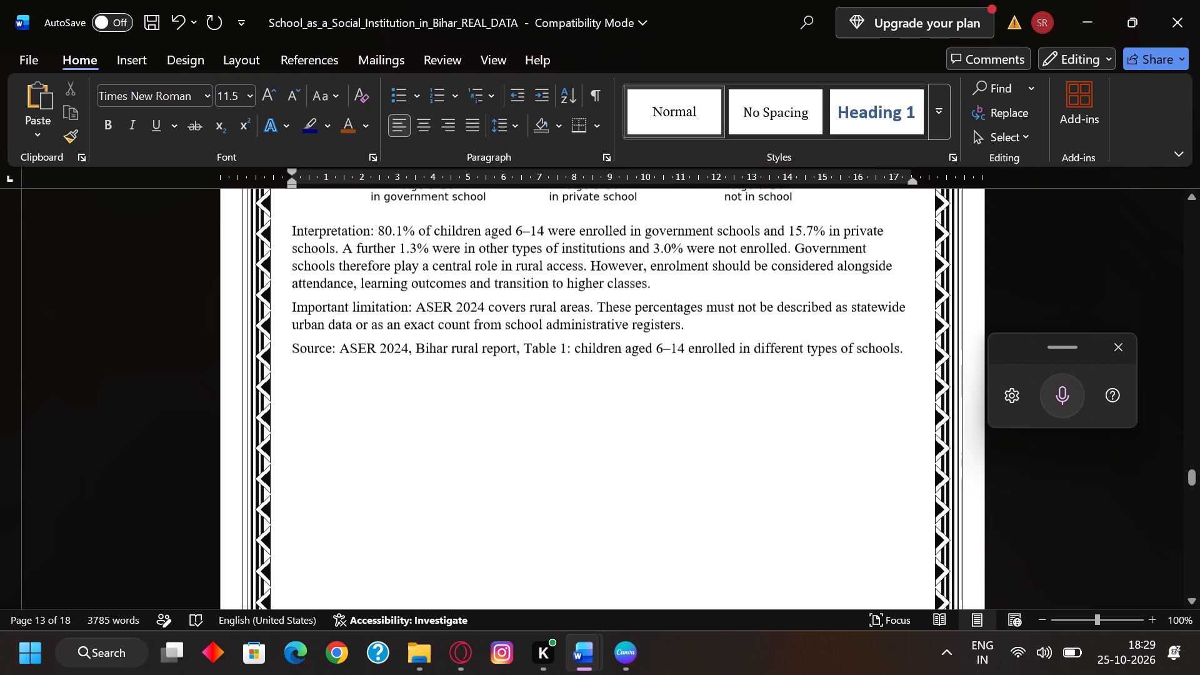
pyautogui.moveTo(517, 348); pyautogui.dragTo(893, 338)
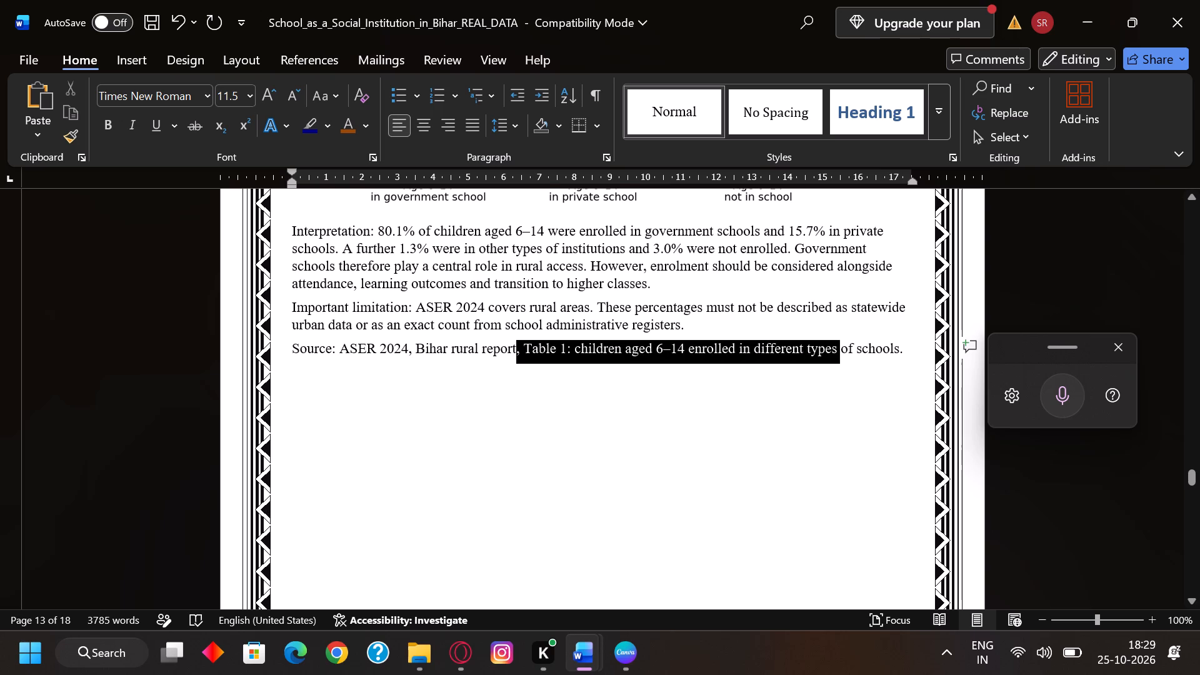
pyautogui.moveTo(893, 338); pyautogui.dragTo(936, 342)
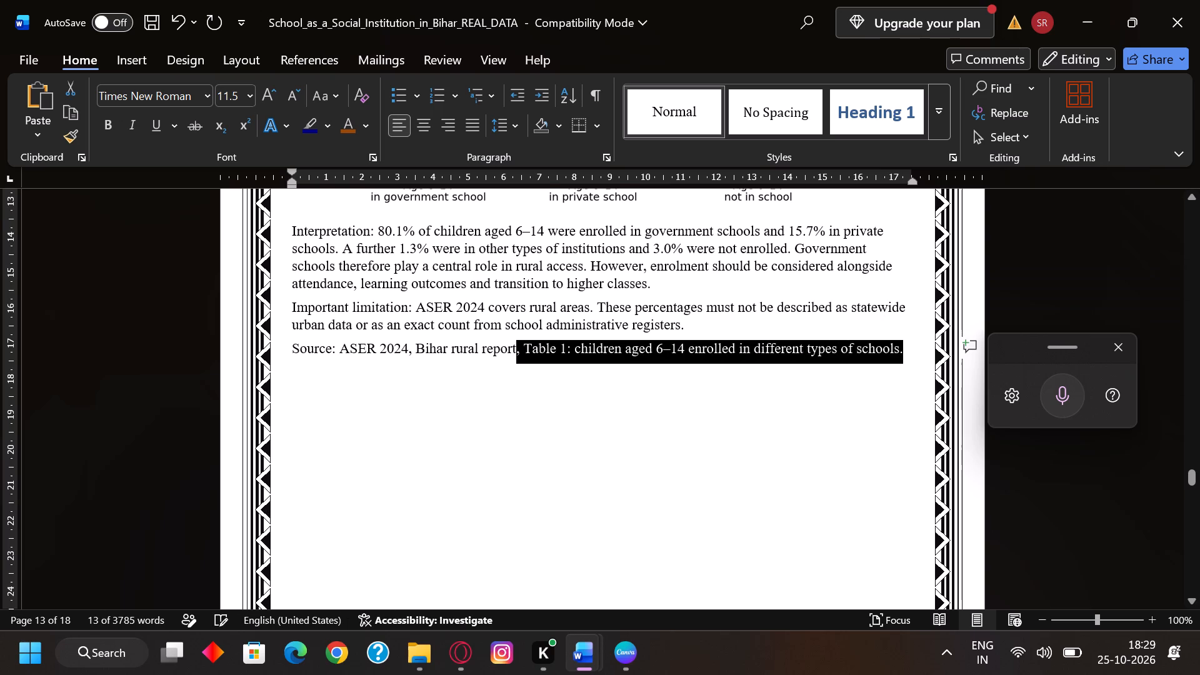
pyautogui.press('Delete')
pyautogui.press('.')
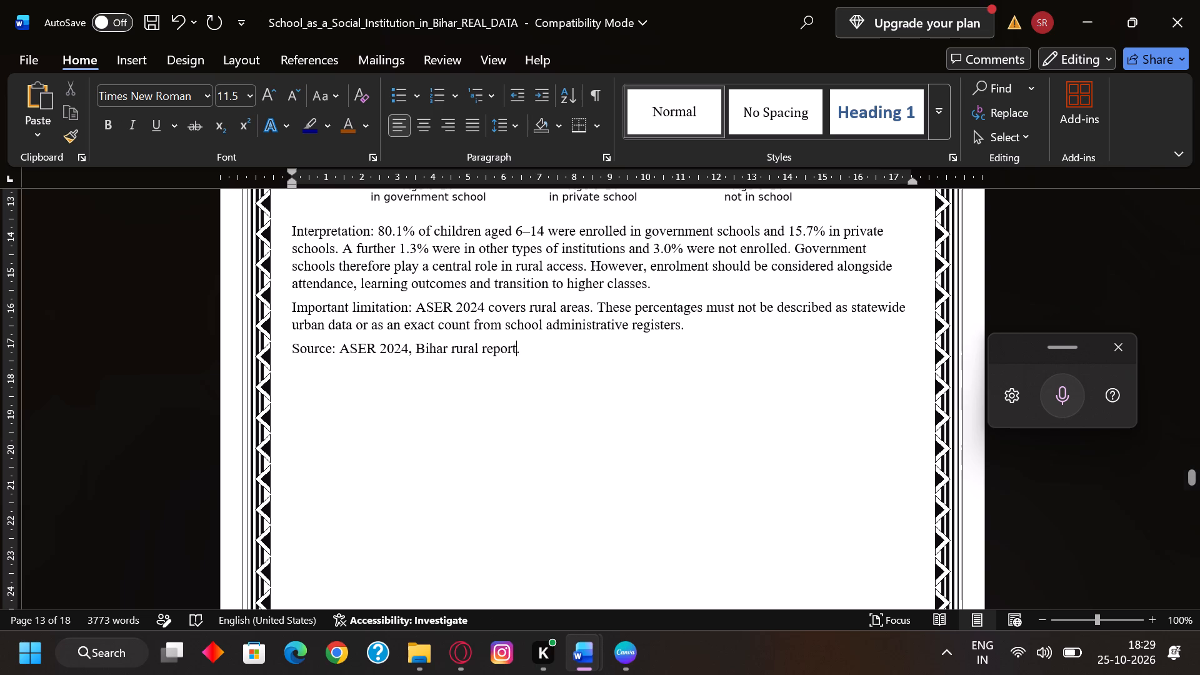
# Examine the source line under the section 9 graph for comparison with the one in section 10.
pyautogui.scroll(8, 611, 418)
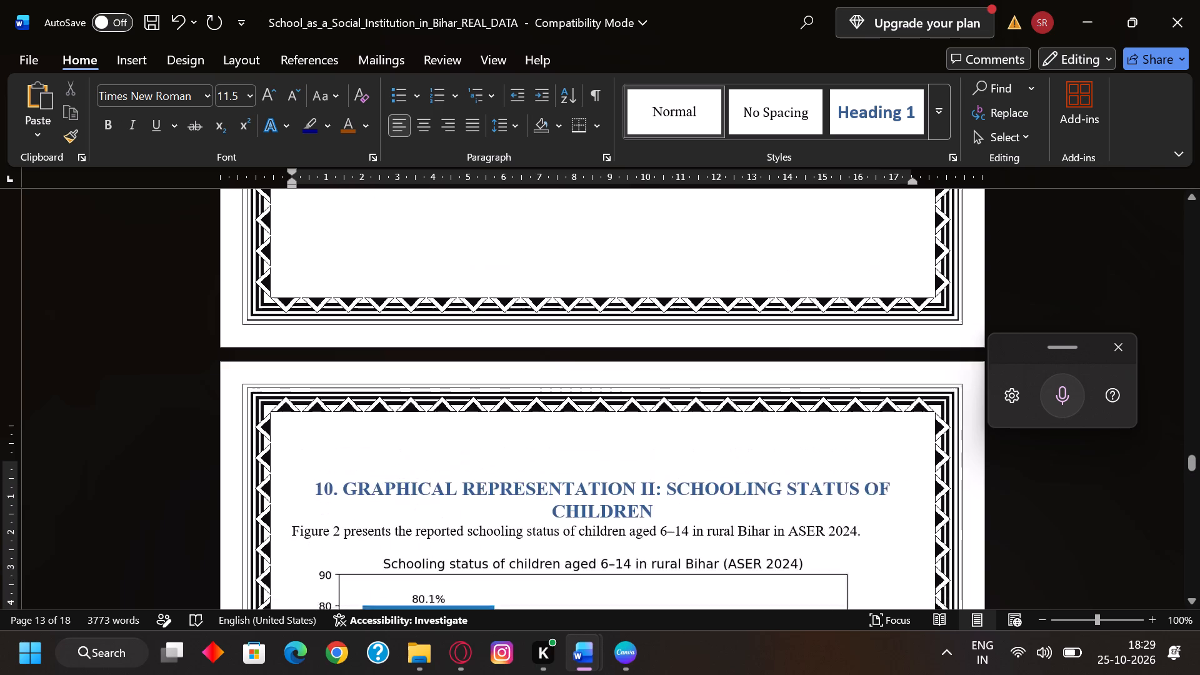
pyautogui.scroll(4, 611, 416)
pyautogui.scroll(-3, 611, 416)
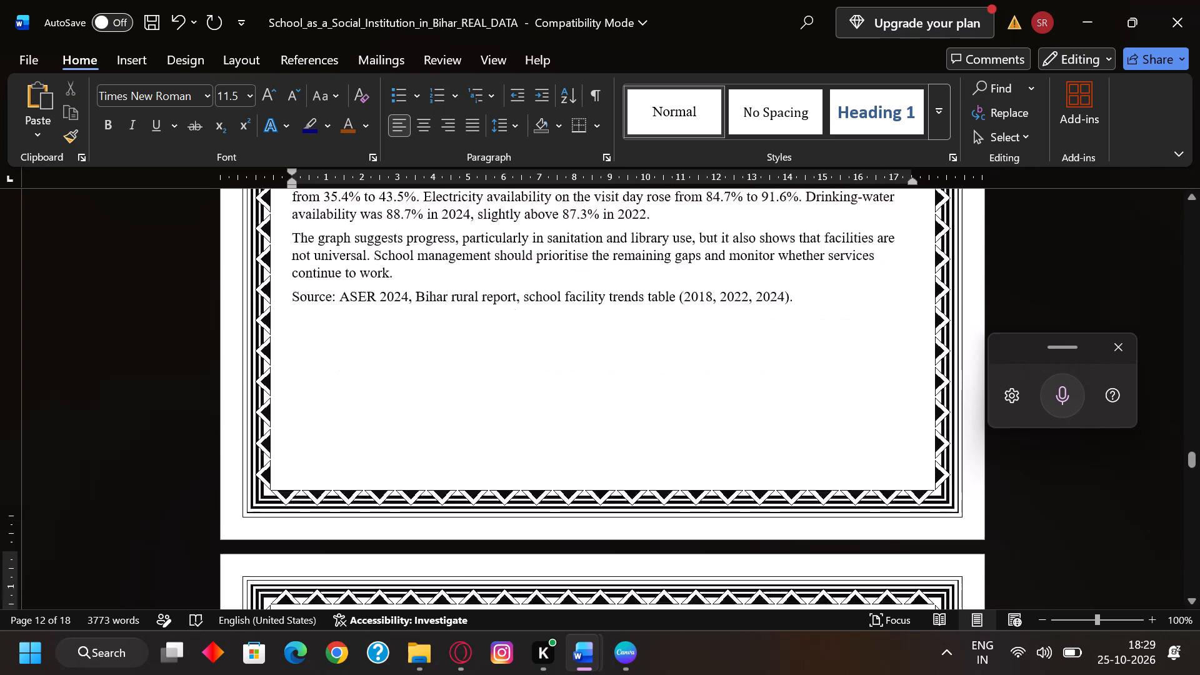
pyautogui.scroll(-2, 611, 416)
pyautogui.scroll(3, 611, 416)
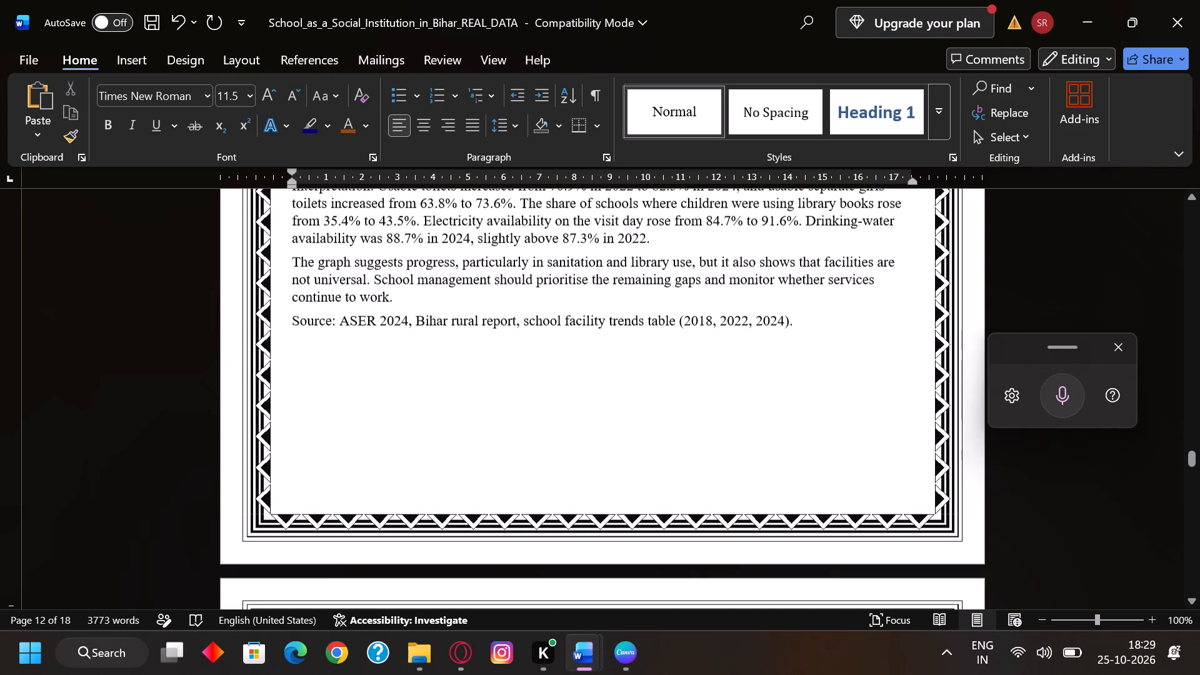
pyautogui.scroll(-2, 662, 356)
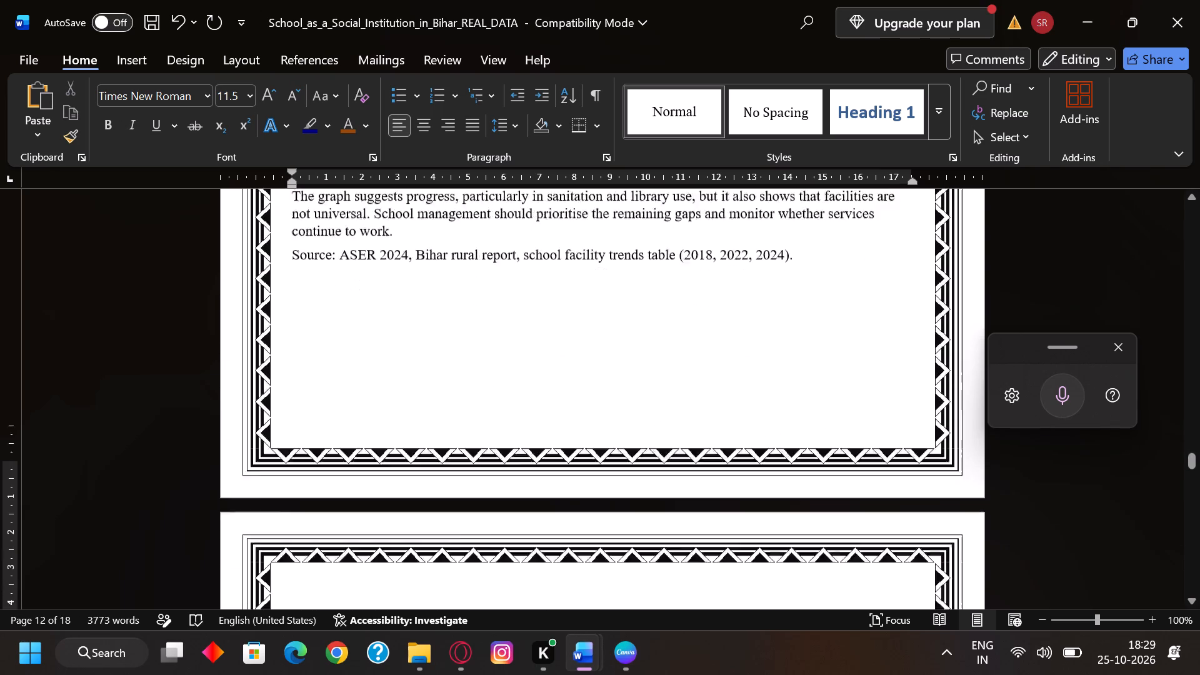
pyautogui.scroll(-9, 662, 356)
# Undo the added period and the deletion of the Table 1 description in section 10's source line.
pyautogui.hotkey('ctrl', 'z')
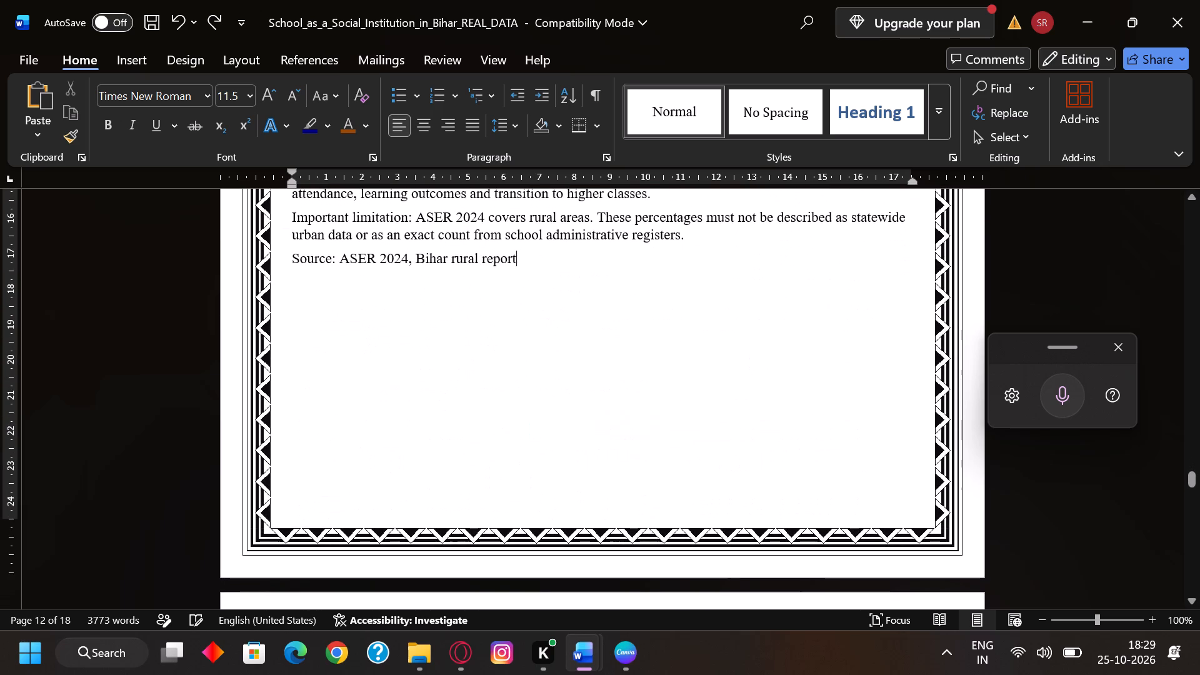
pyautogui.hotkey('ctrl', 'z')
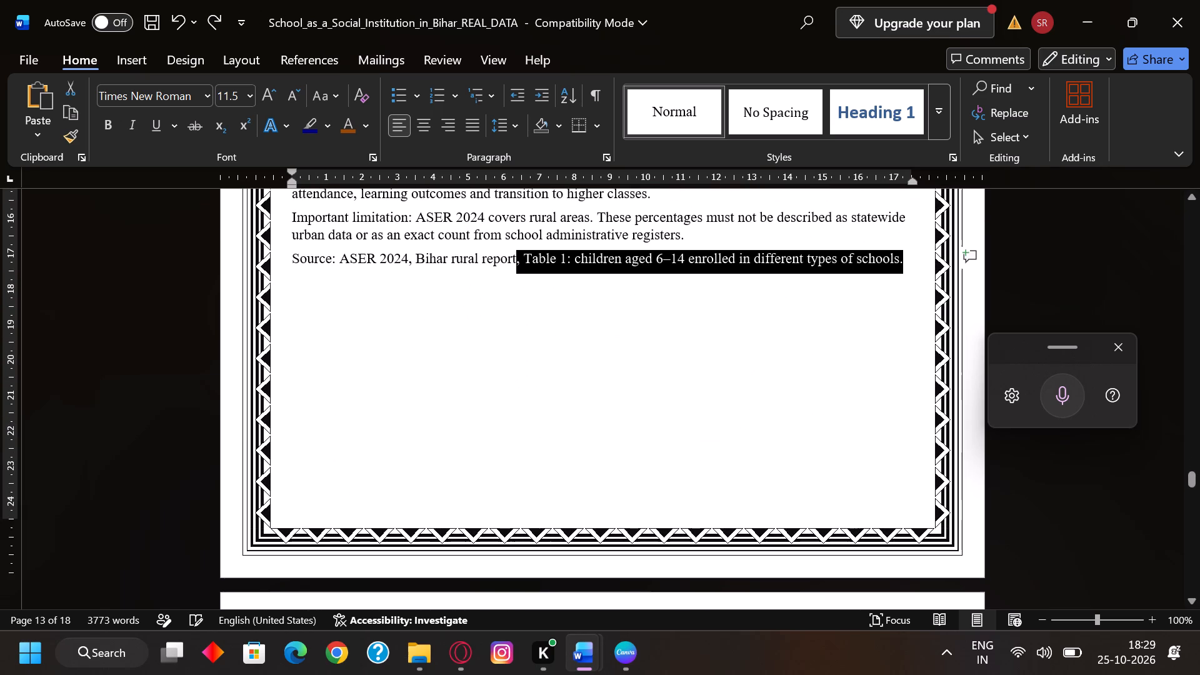
# Clear the source line selection and review section 11, examining its introduction and the four photograph entries with sources and captions.
pyautogui.scroll(-3, 666, 324)
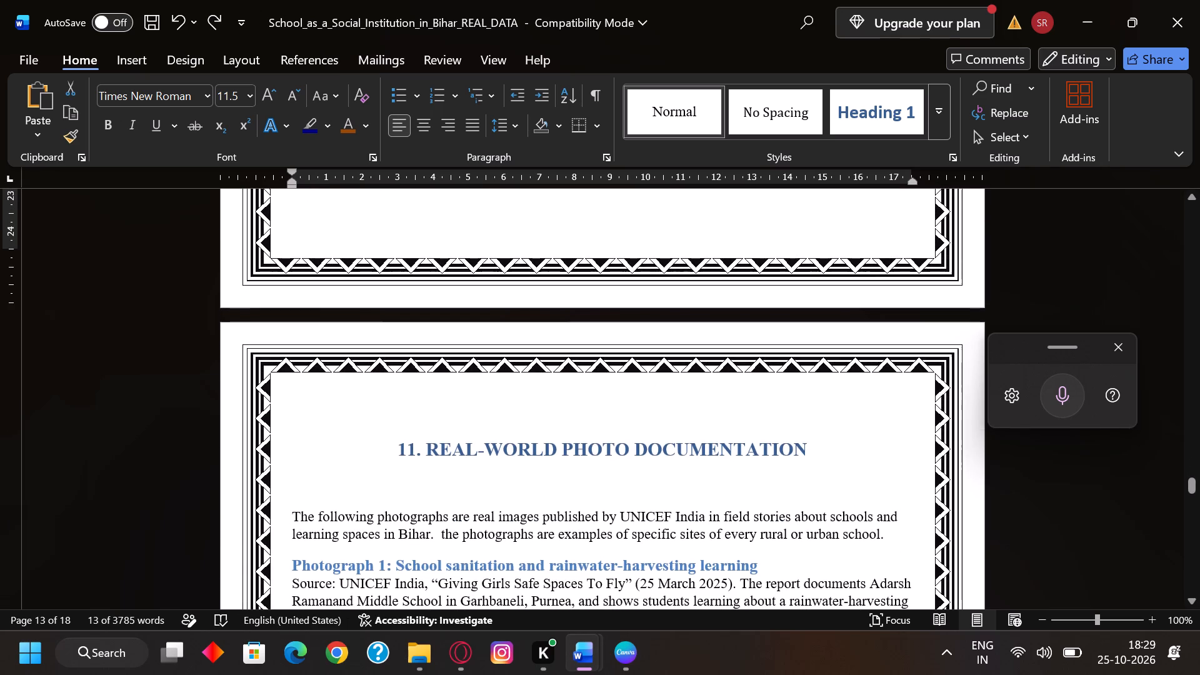
pyautogui.scroll(3, 651, 322)
pyautogui.click(651, 322)
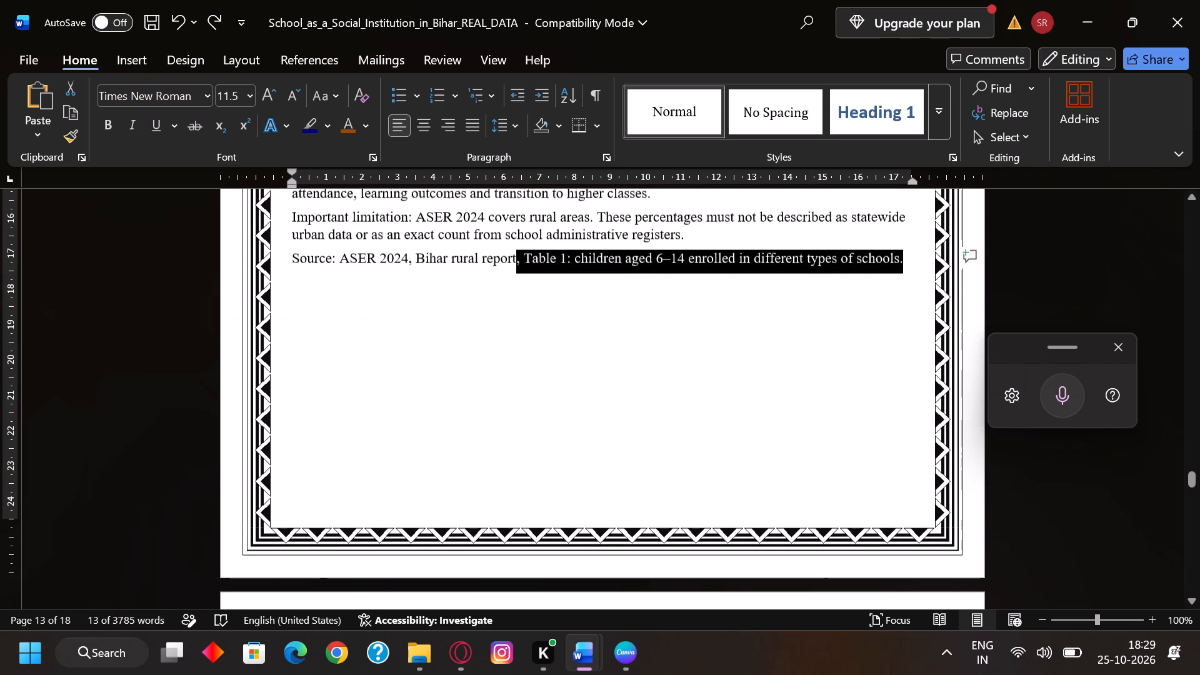
pyautogui.scroll(-6, 651, 322)
pyautogui.scroll(1, 651, 322)
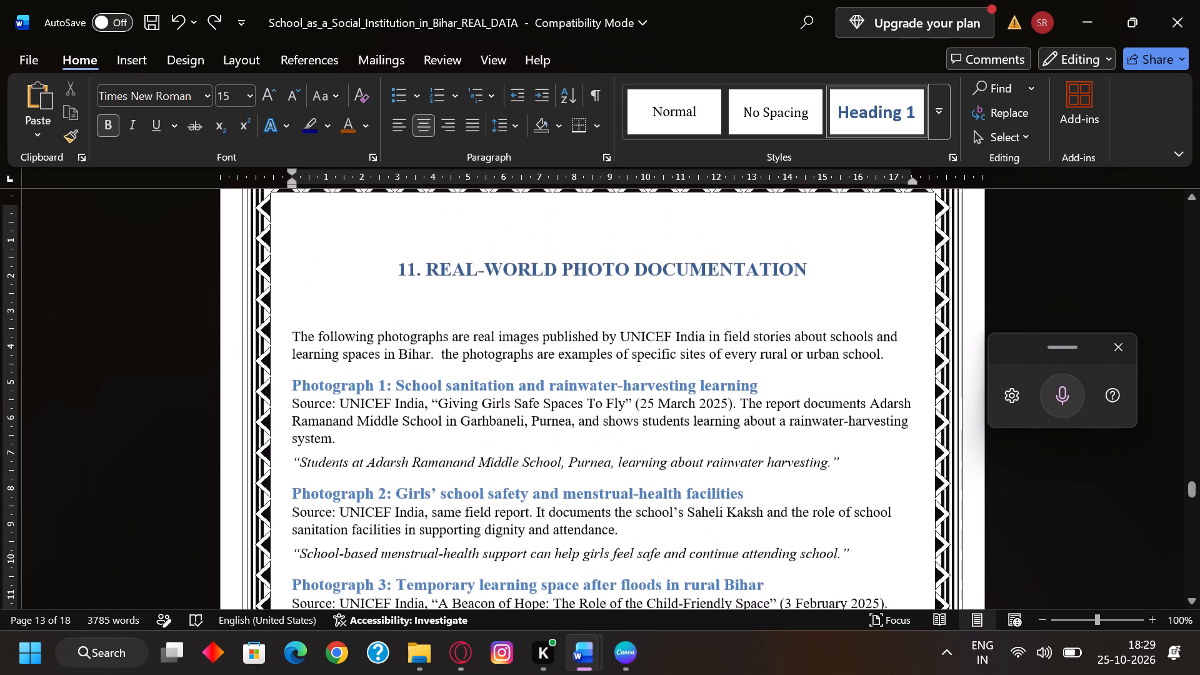
pyautogui.scroll(-1, 651, 322)
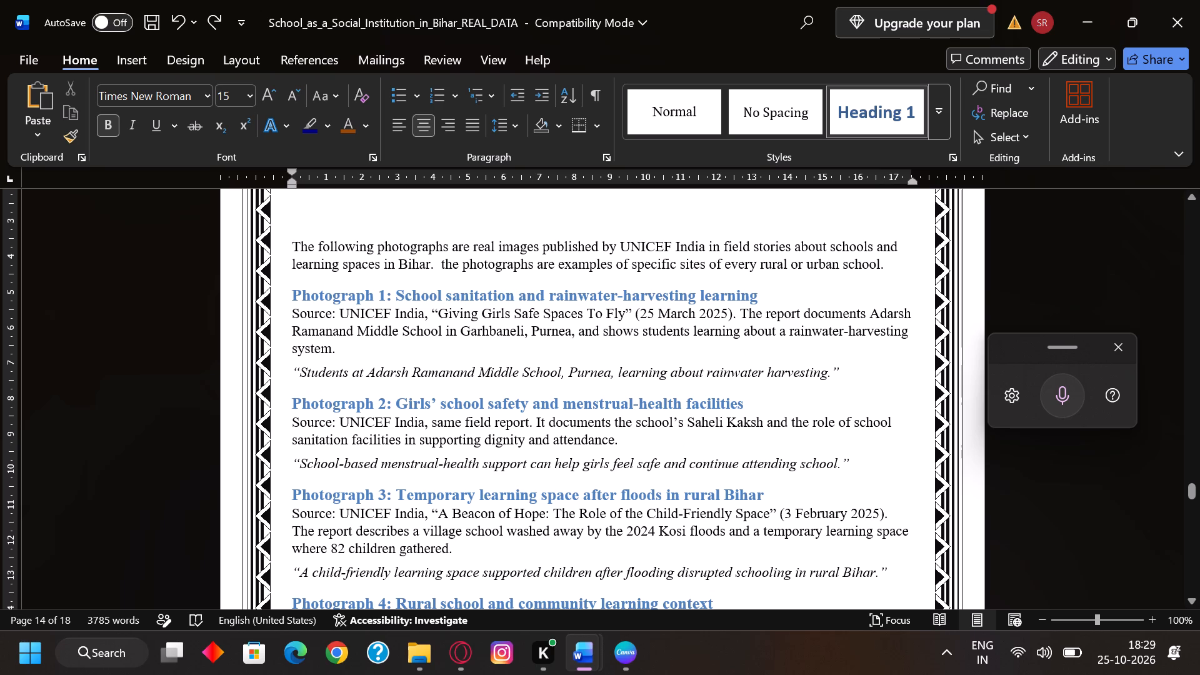
pyautogui.scroll(1, 372, 289)
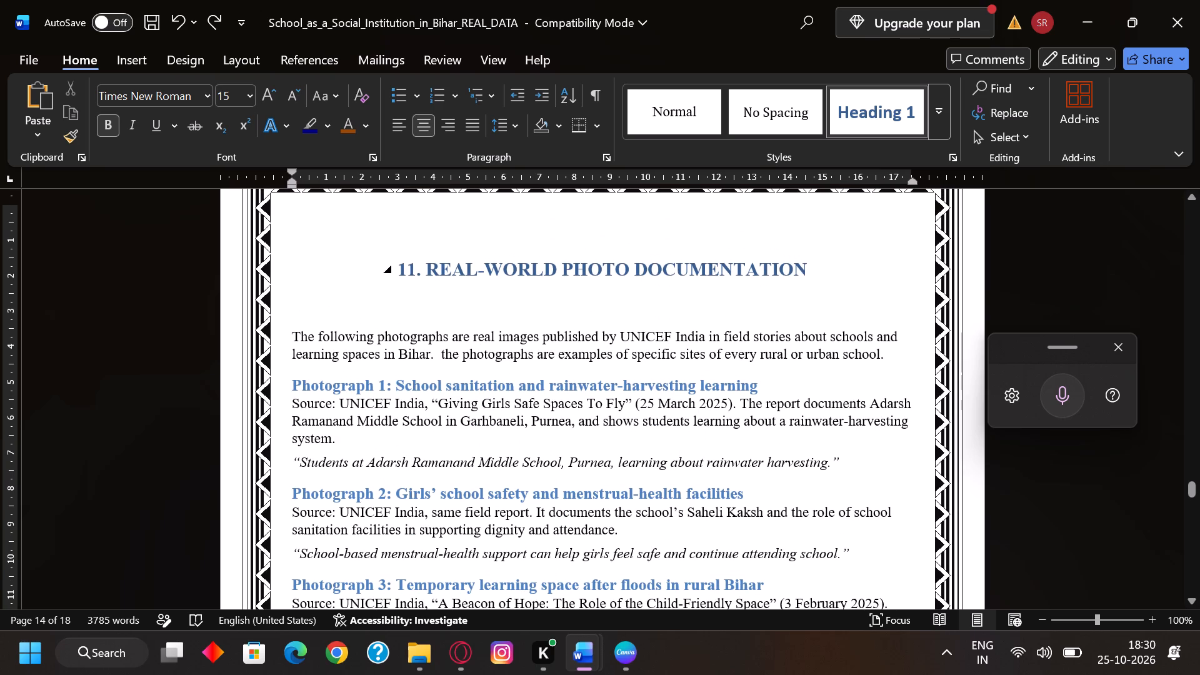
pyautogui.scroll(-1, 499, 331)
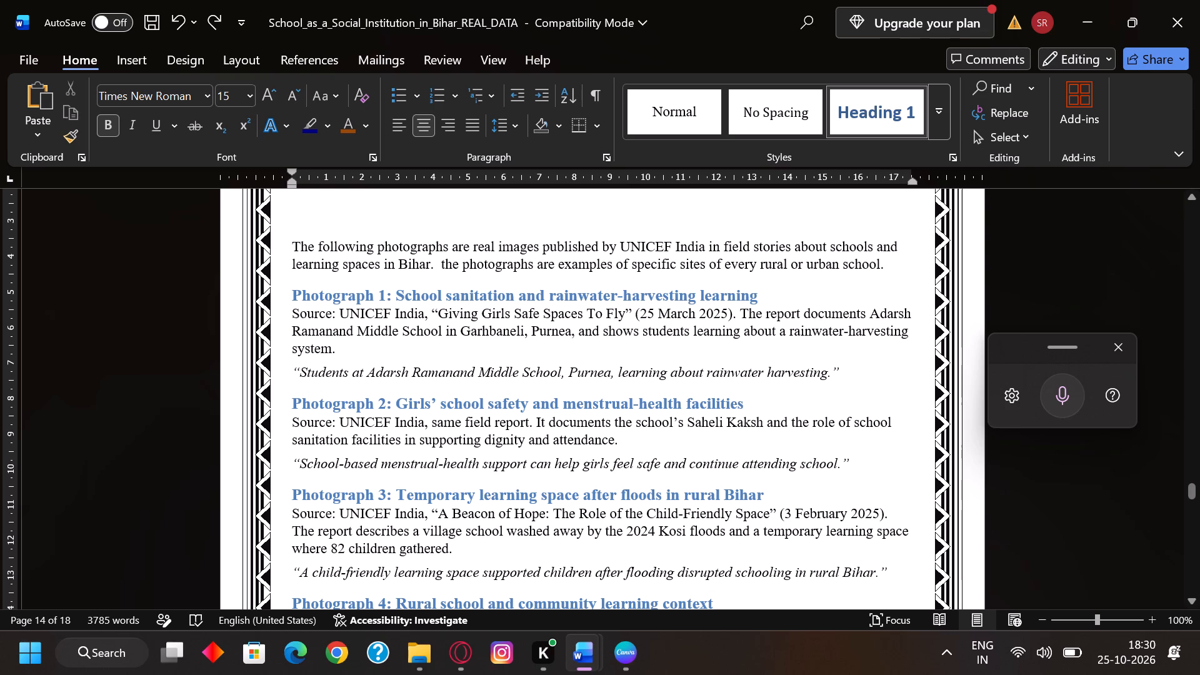
pyautogui.scroll(-1, 668, 325)
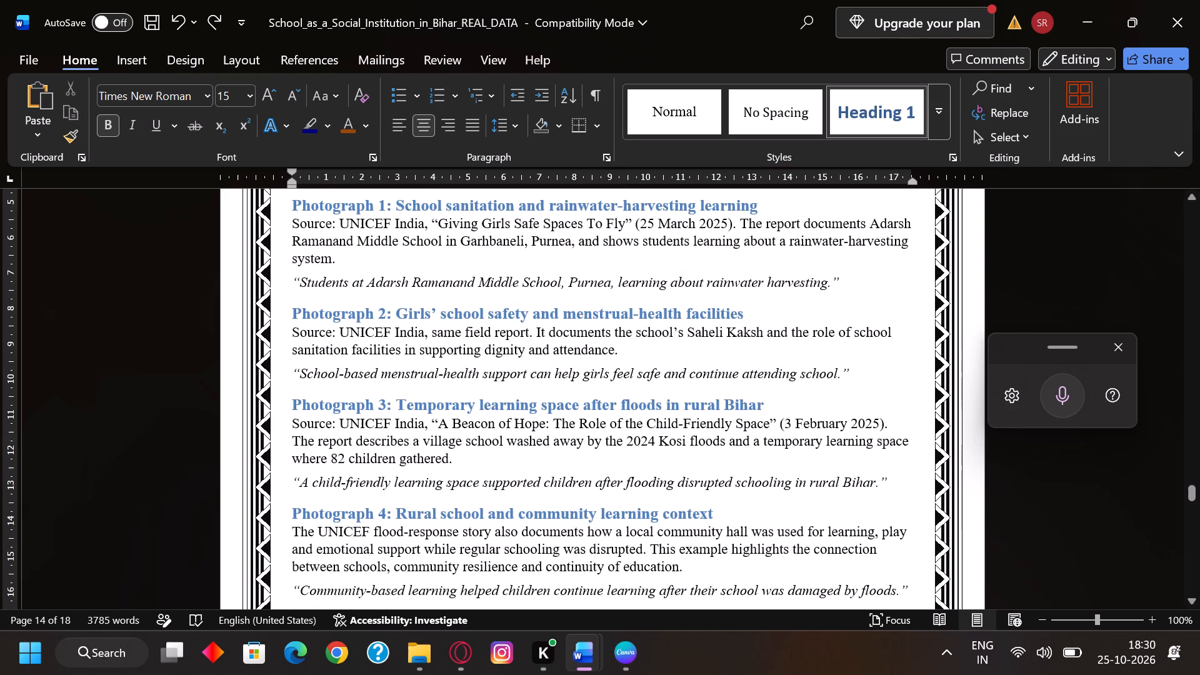
pyautogui.scroll(-5, 667, 323)
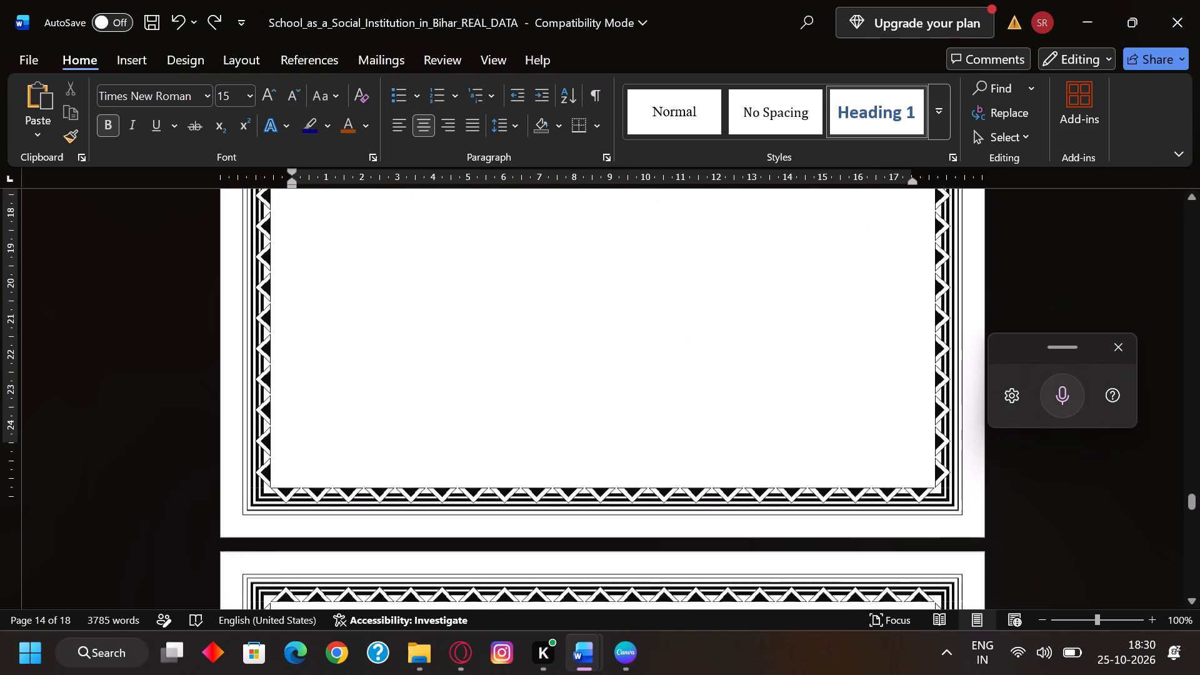
# Review section 12, reading through all twelve suggestions for improvement.
pyautogui.scroll(-5, 667, 318)
pyautogui.scroll(1, 667, 318)
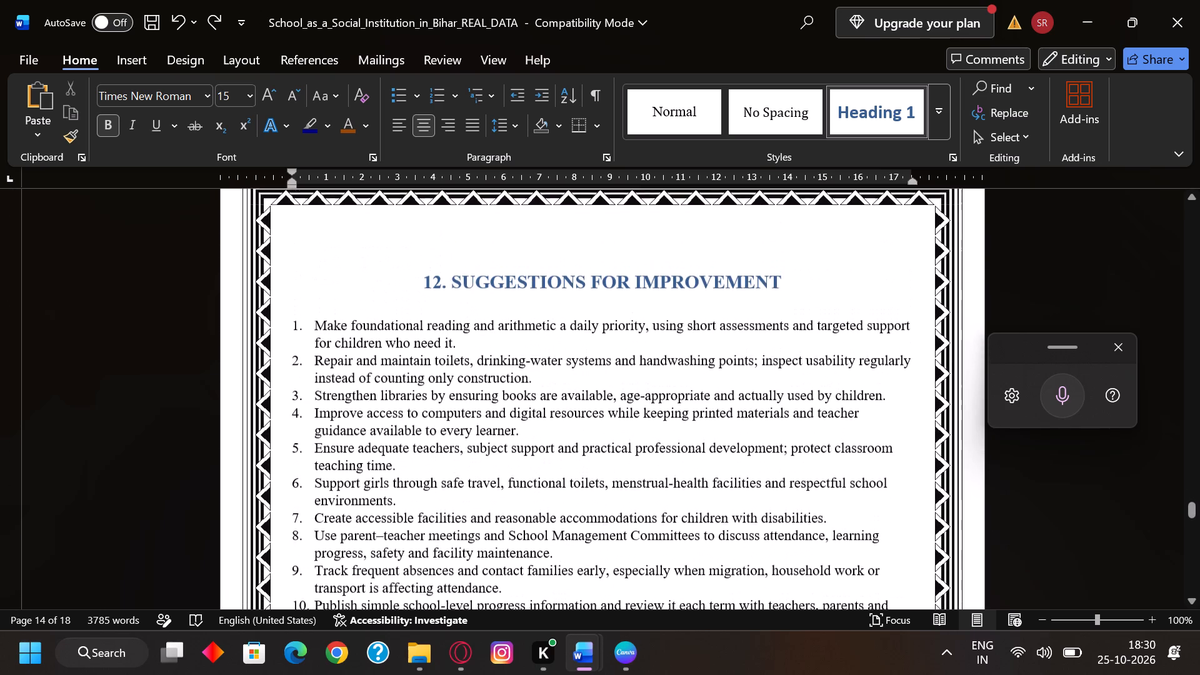
pyautogui.scroll(1, 666, 317)
pyautogui.scroll(-2, 666, 317)
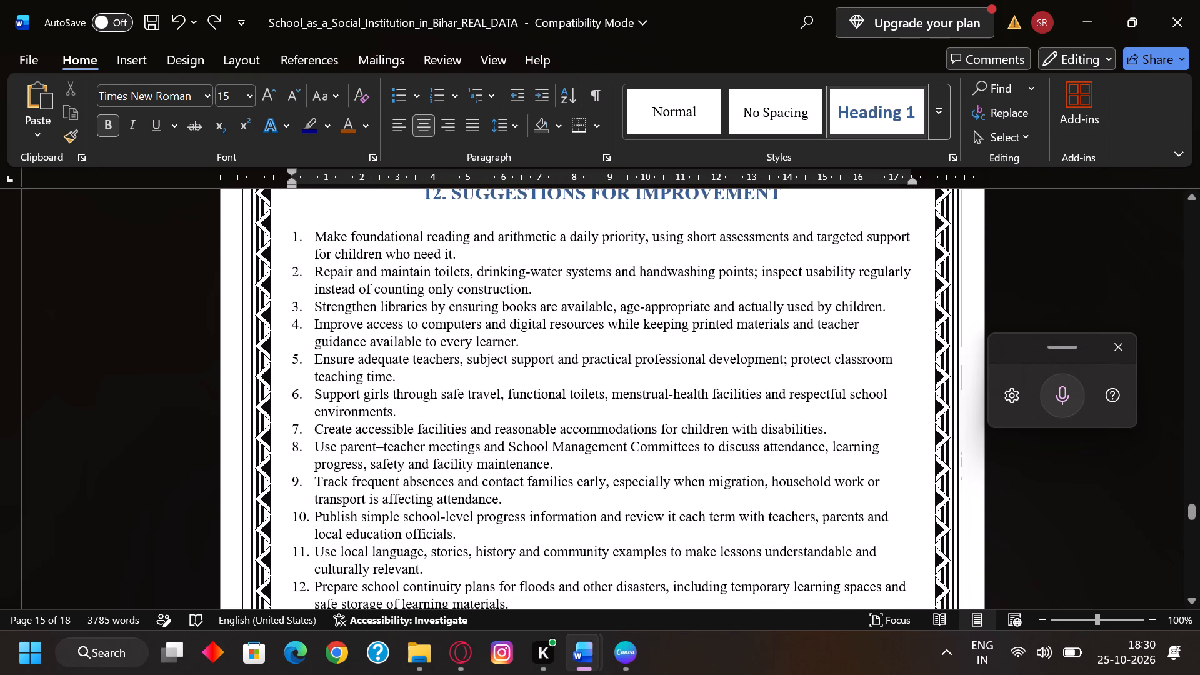
pyautogui.scroll(1, 499, 296)
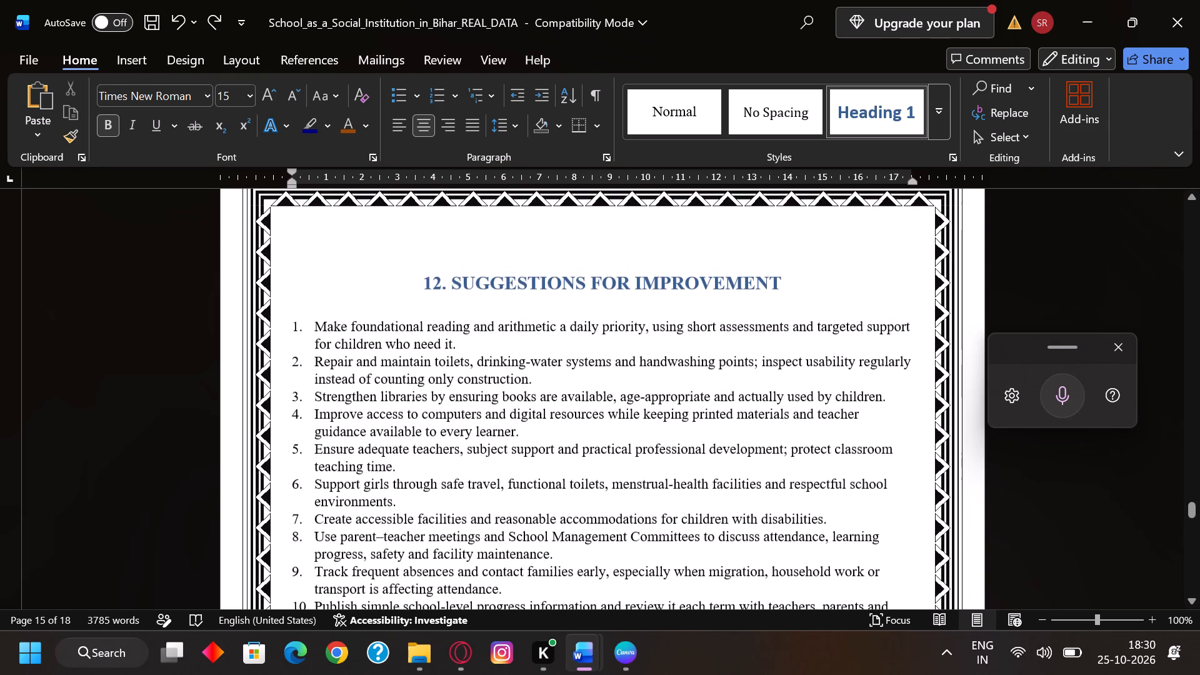
pyautogui.scroll(-1, 499, 296)
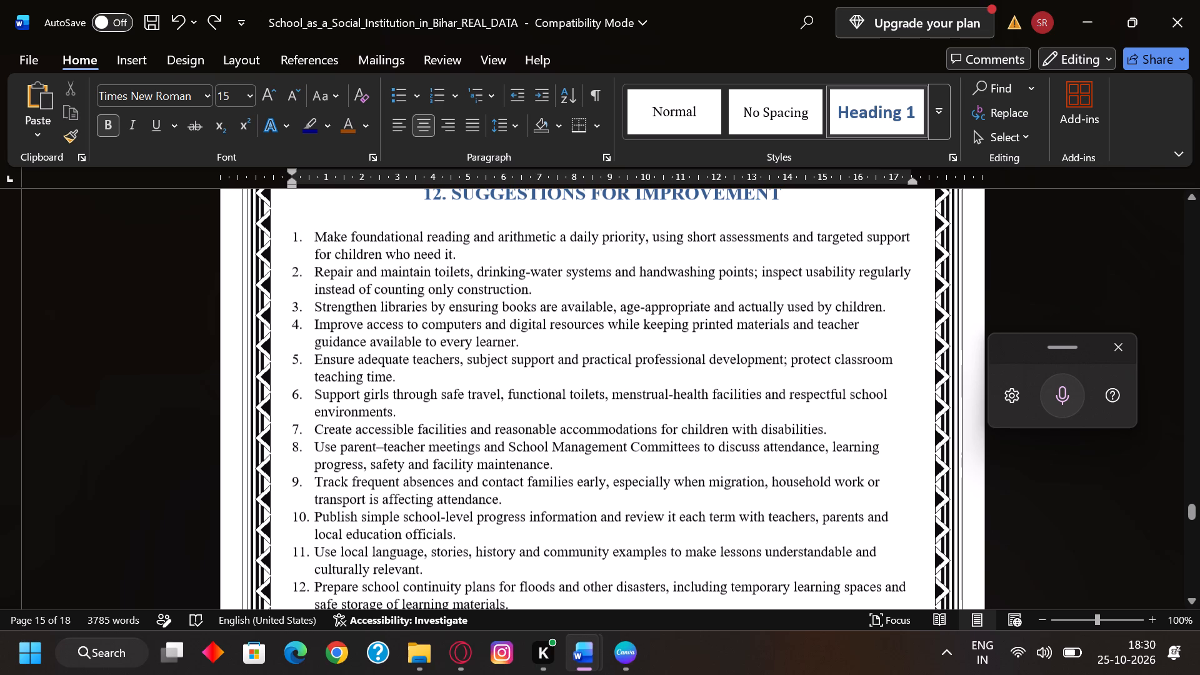
pyautogui.scroll(-1, 714, 383)
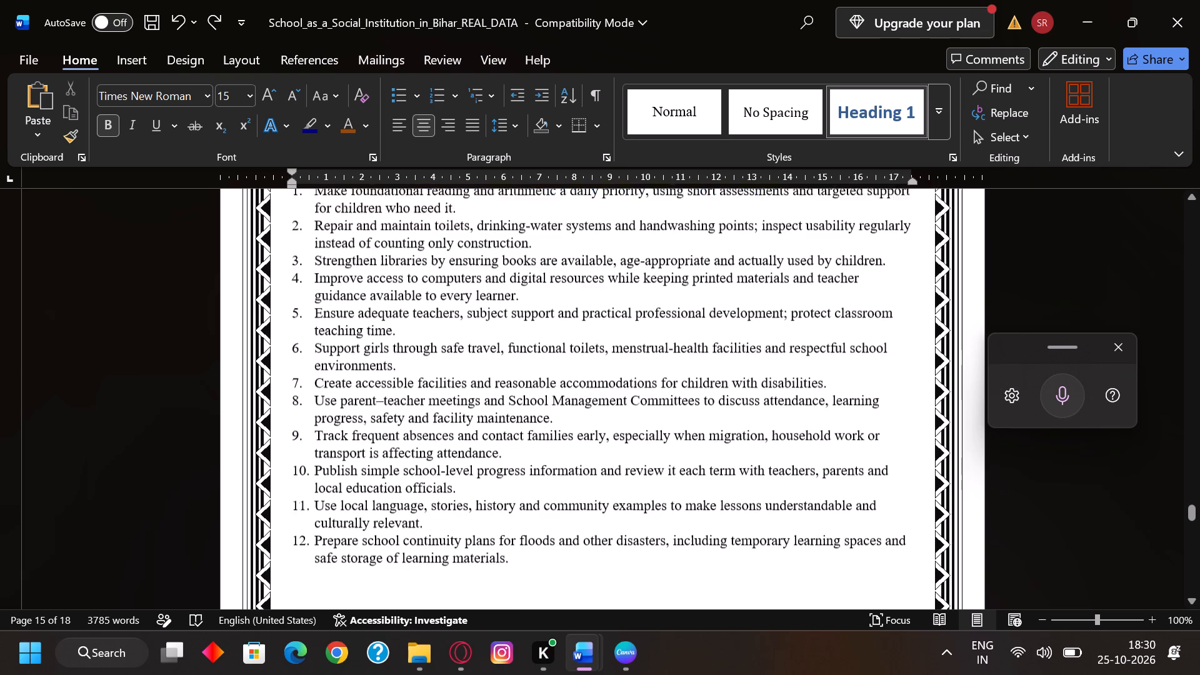
pyautogui.scroll(-1, 714, 383)
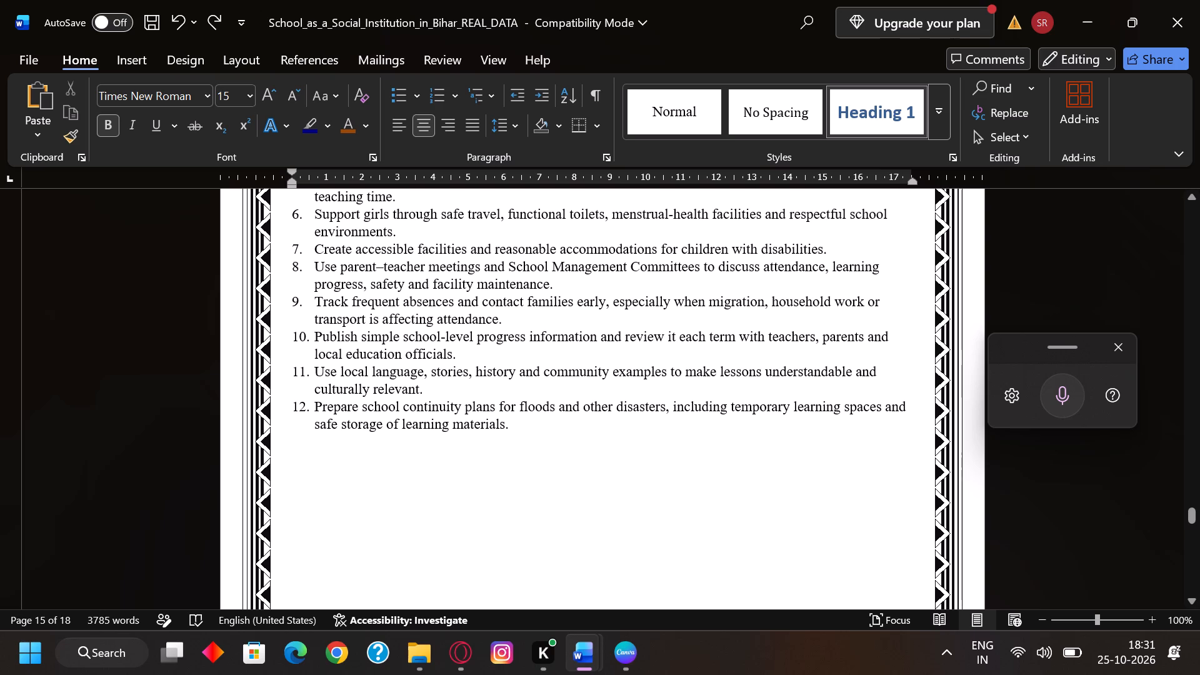
pyautogui.scroll(-3, 428, 429)
pyautogui.scroll(2, 428, 429)
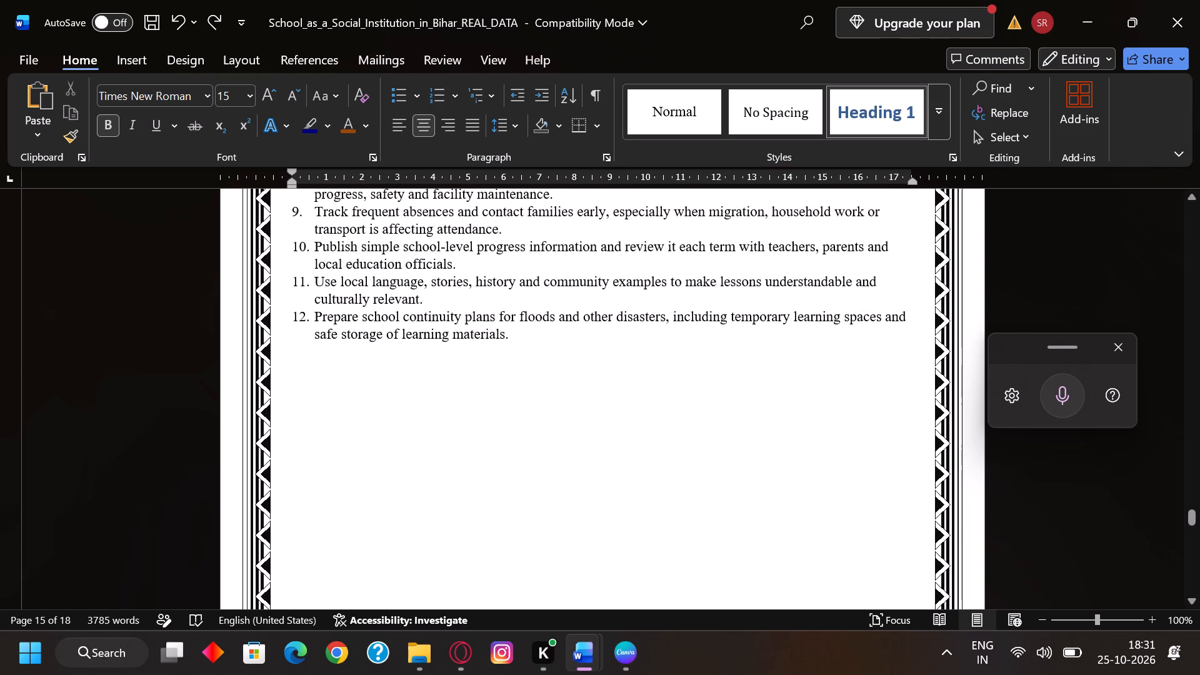
# Read through the section 13 conclusion paragraphs for wording and accuracy.
pyautogui.scroll(-8, 428, 429)
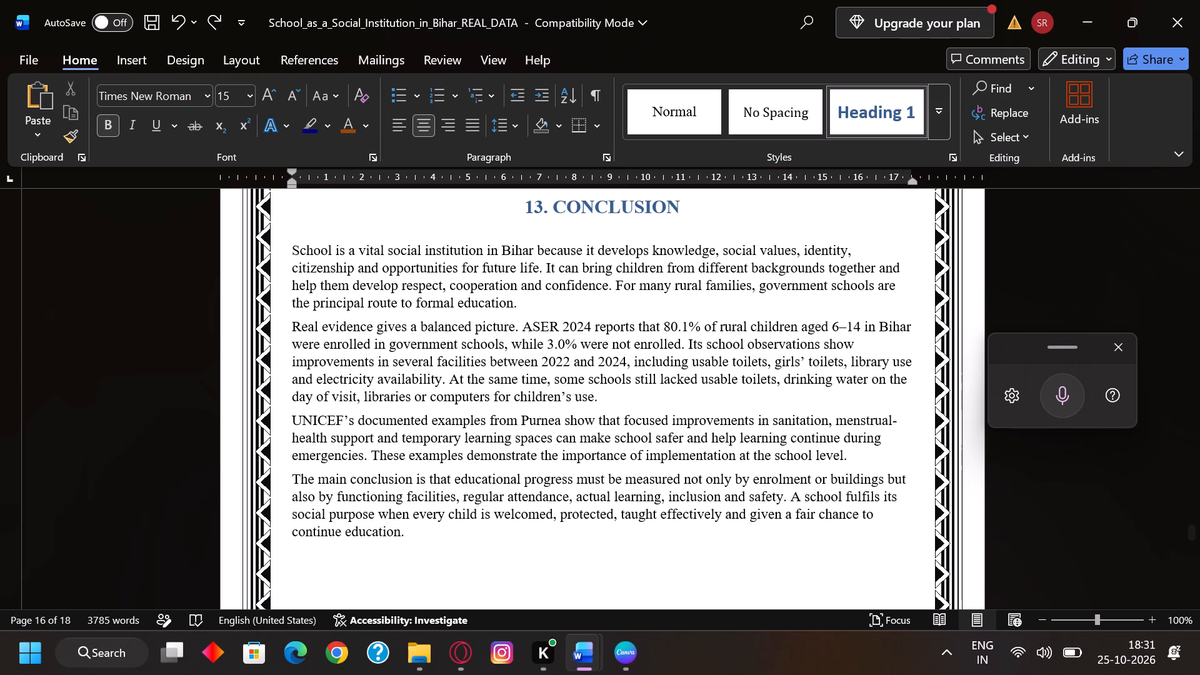
pyautogui.scroll(-1, 485, 234)
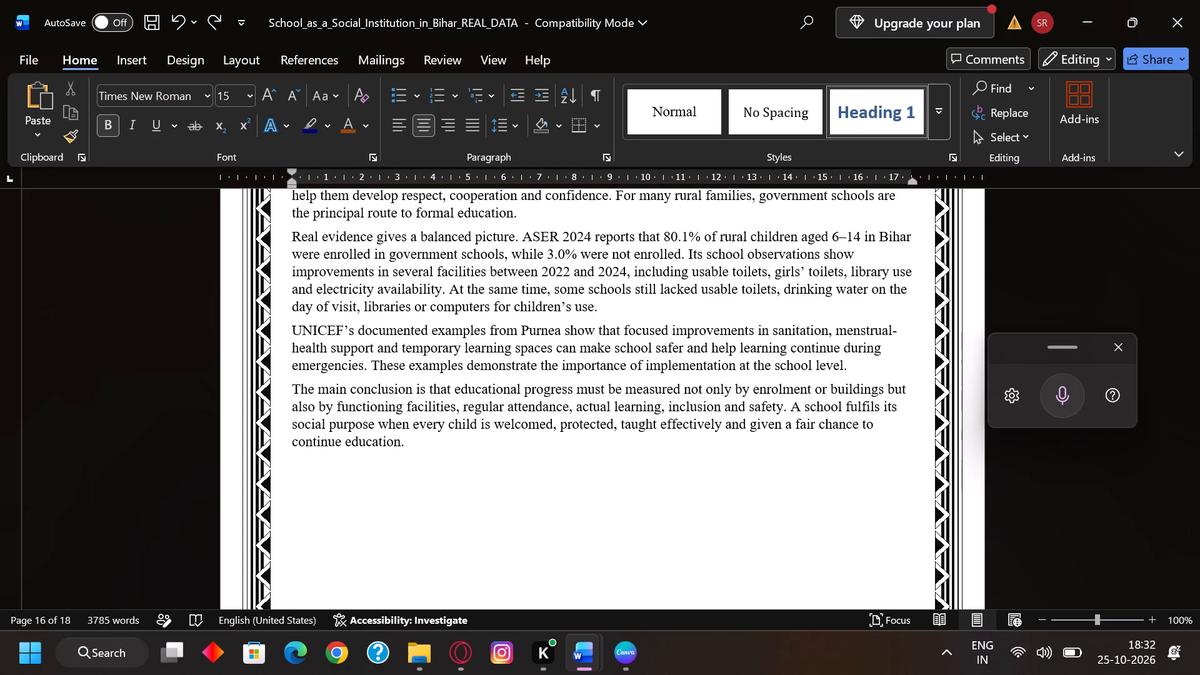
pyautogui.scroll(-1, 525, 425)
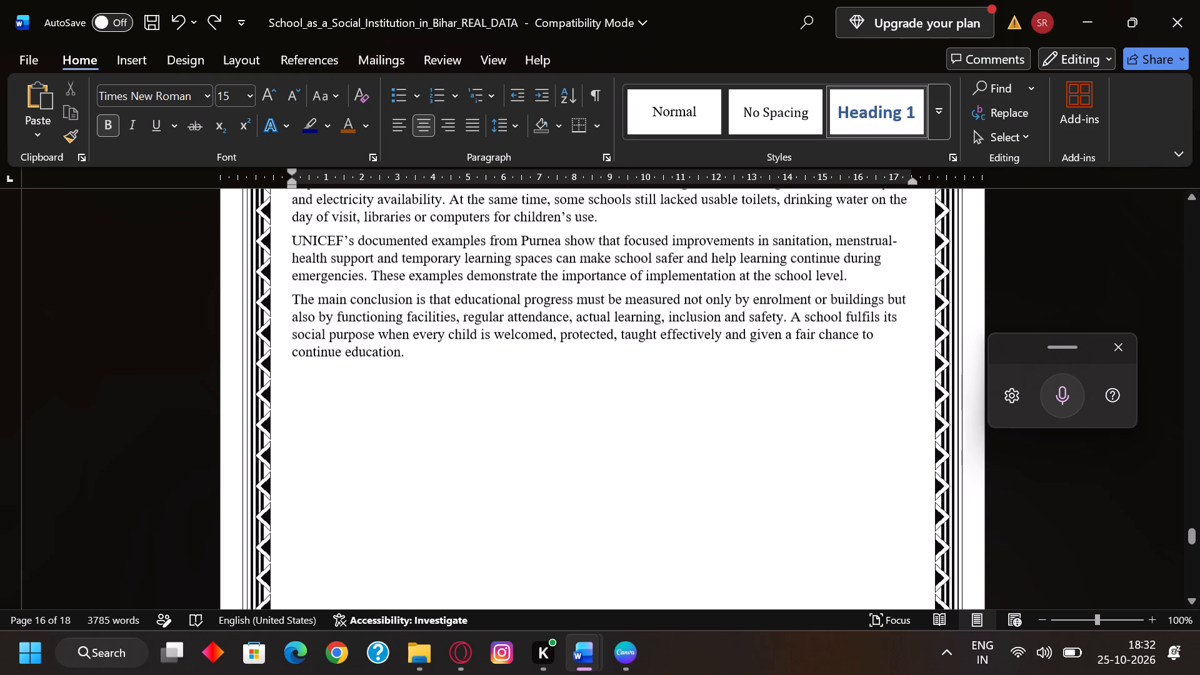
pyautogui.scroll(-6, 399, 450)
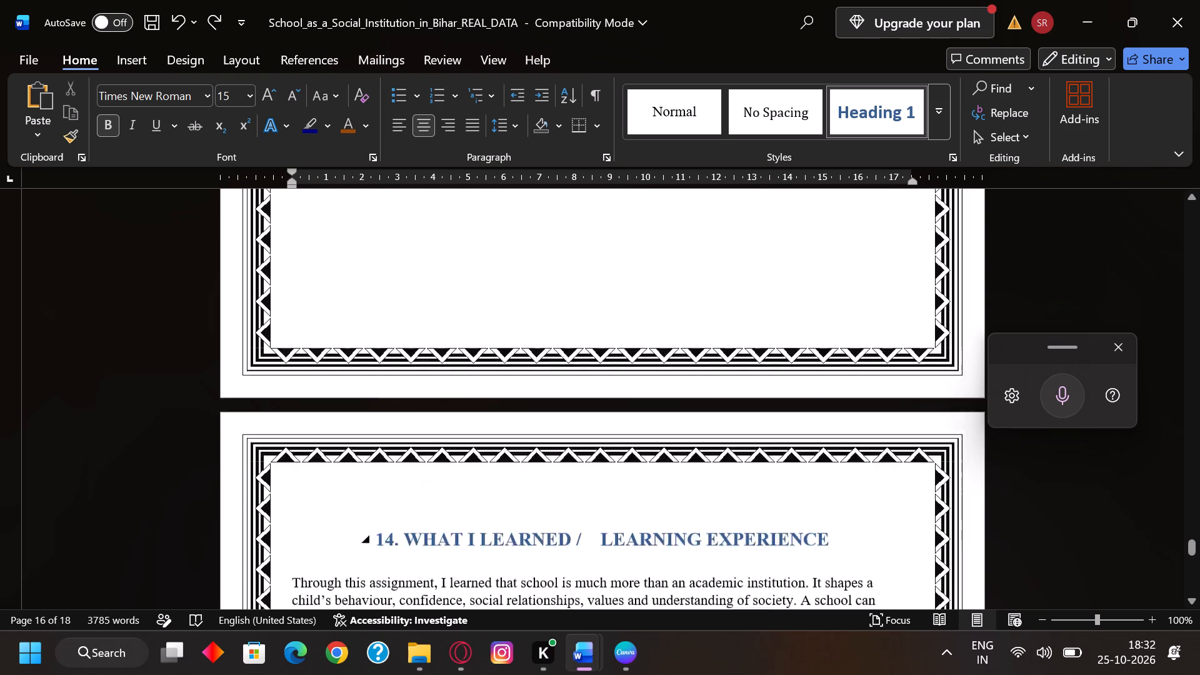
# Delete "WHAT I LEARNED /" from the section 14 heading, leaving "LEARNING EXPERIENCE" as its title.
pyautogui.scroll(-3, 399, 449)
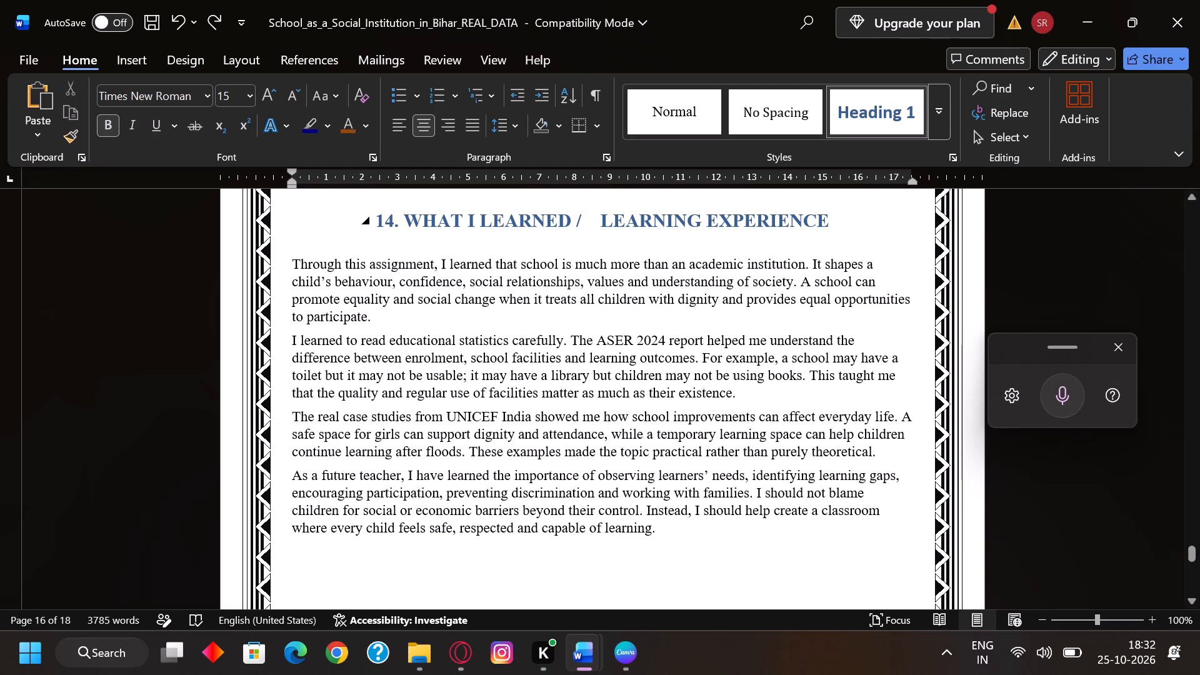
pyautogui.moveTo(403, 222); pyautogui.dragTo(559, 219)
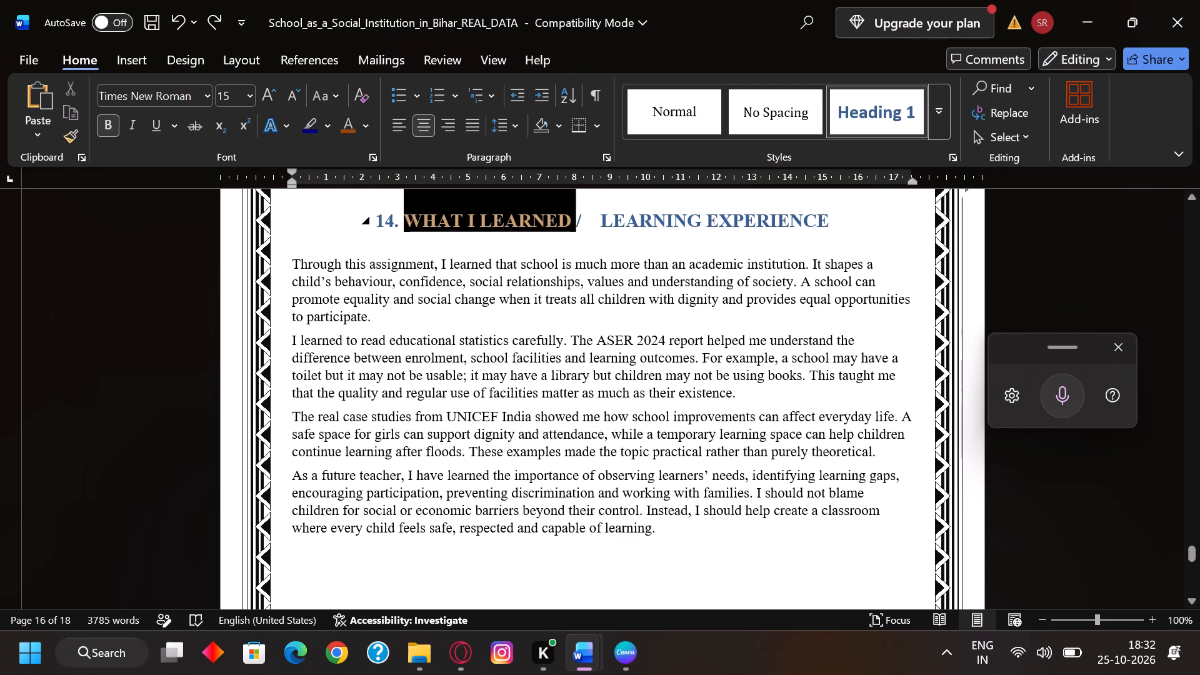
pyautogui.moveTo(559, 219); pyautogui.dragTo(579, 220)
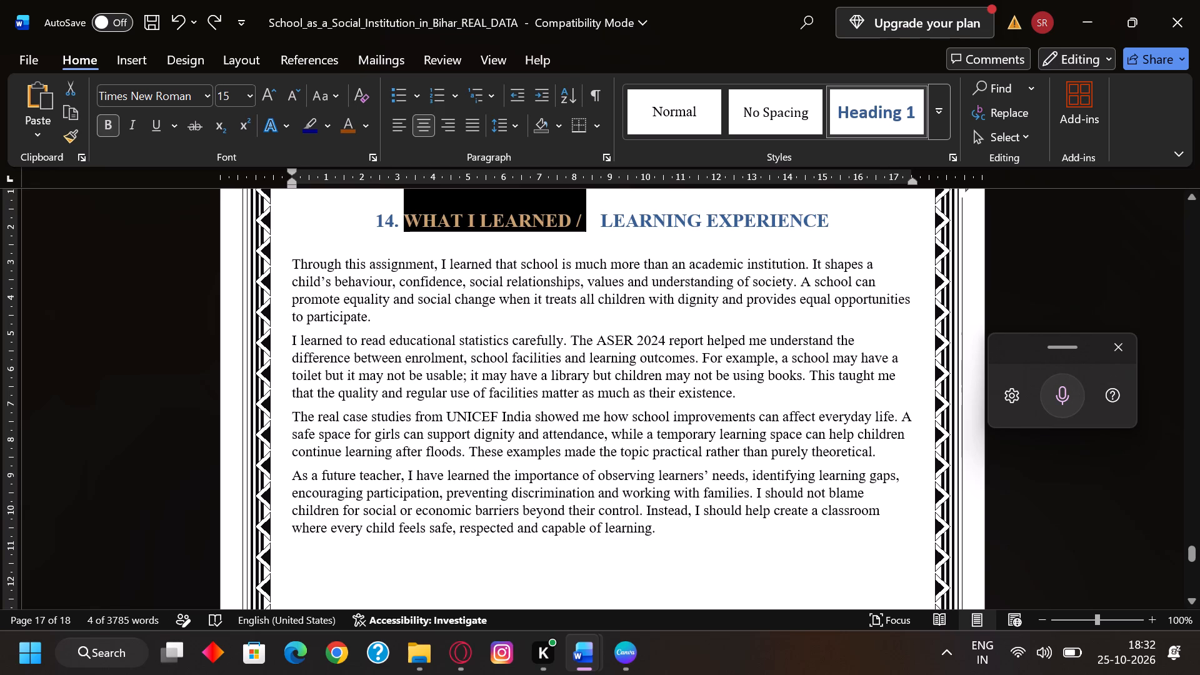
pyautogui.press('Delete')
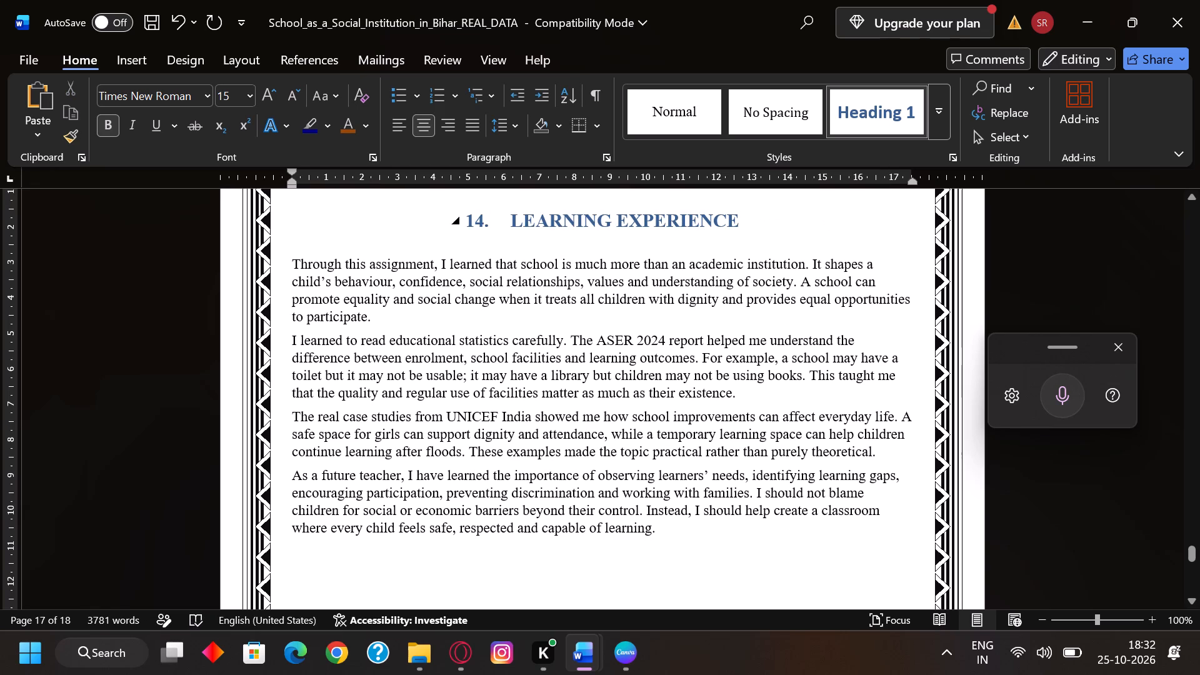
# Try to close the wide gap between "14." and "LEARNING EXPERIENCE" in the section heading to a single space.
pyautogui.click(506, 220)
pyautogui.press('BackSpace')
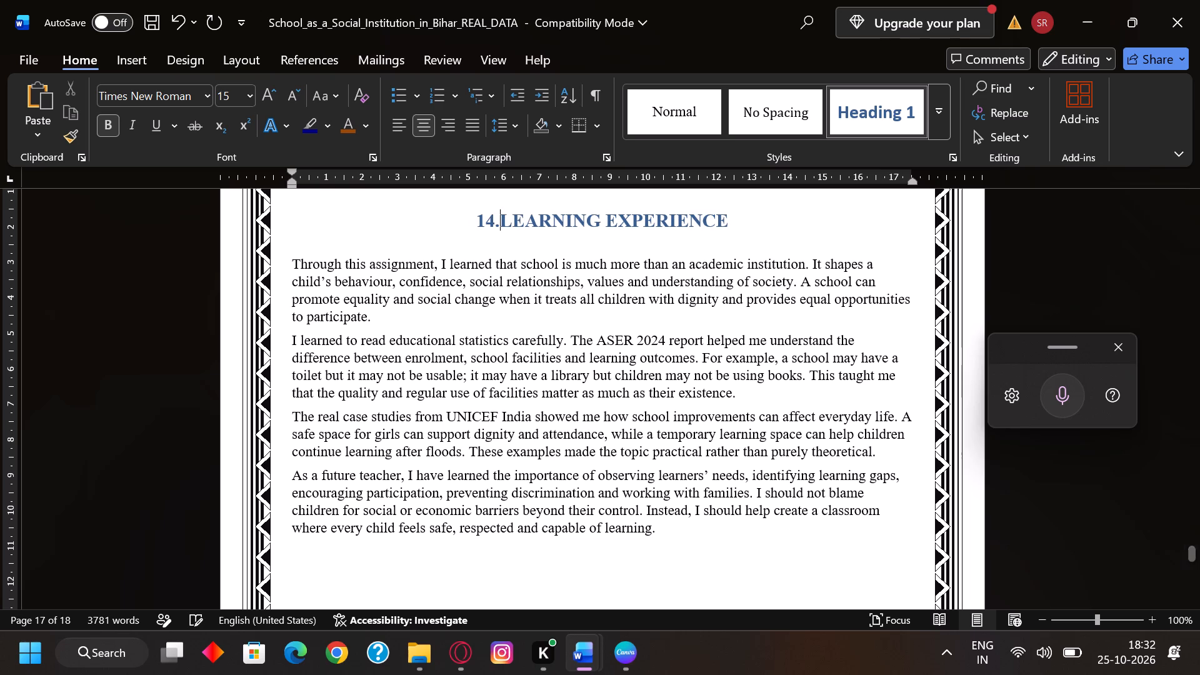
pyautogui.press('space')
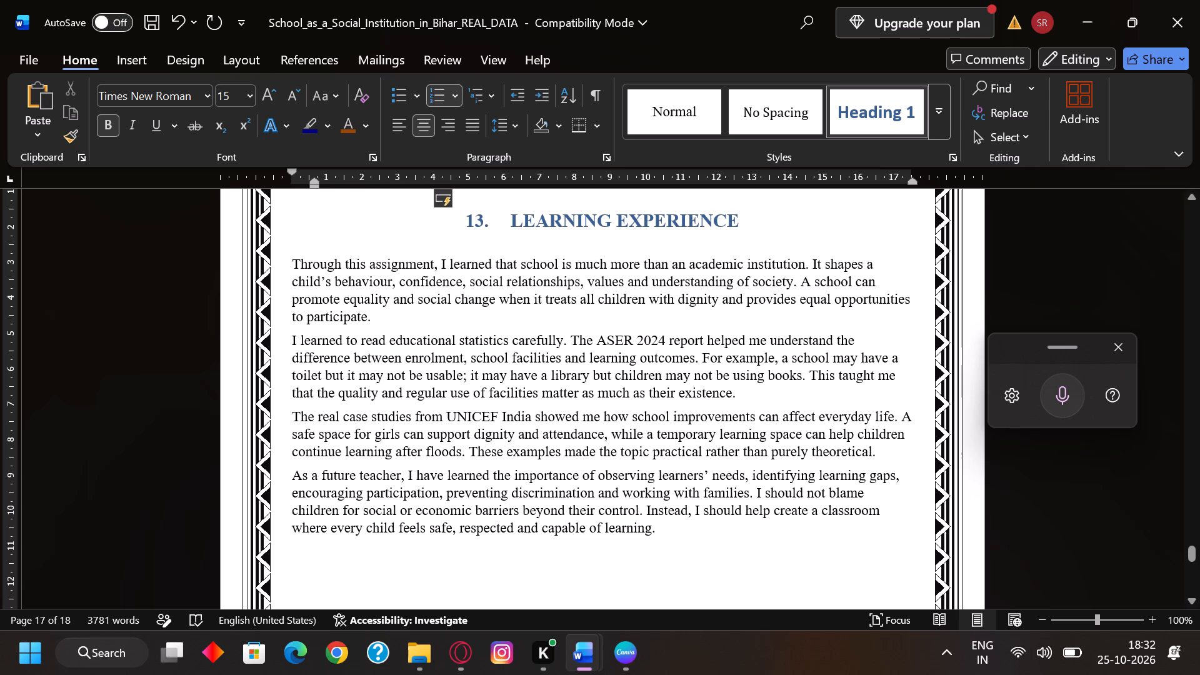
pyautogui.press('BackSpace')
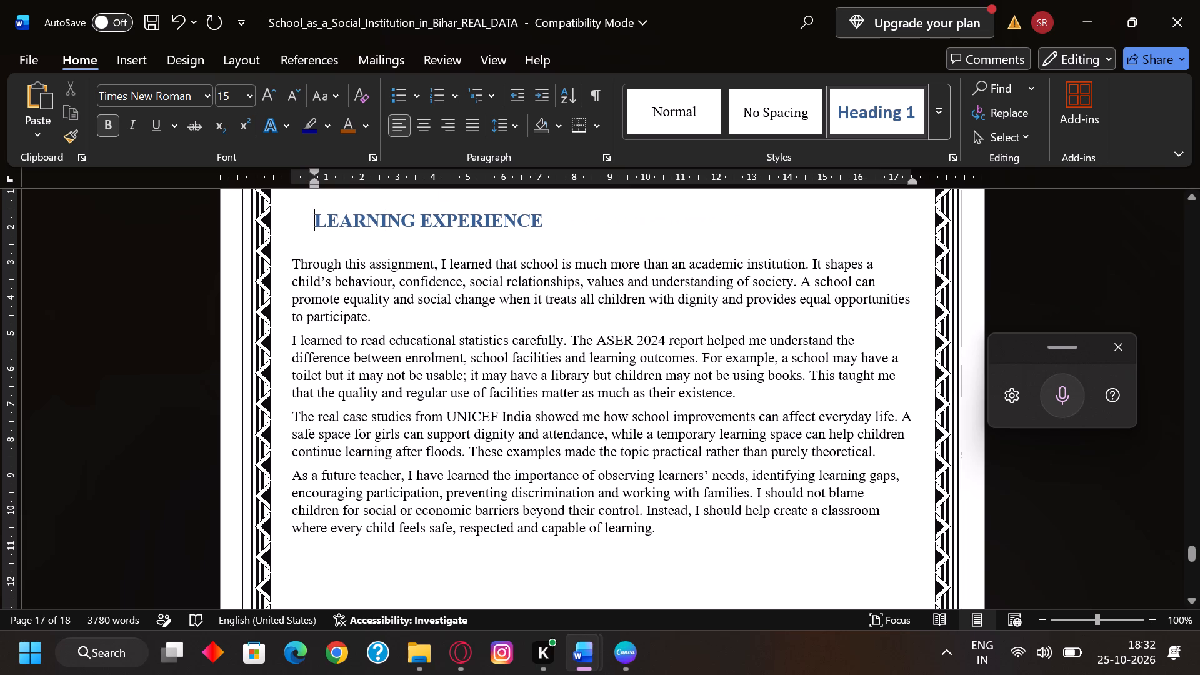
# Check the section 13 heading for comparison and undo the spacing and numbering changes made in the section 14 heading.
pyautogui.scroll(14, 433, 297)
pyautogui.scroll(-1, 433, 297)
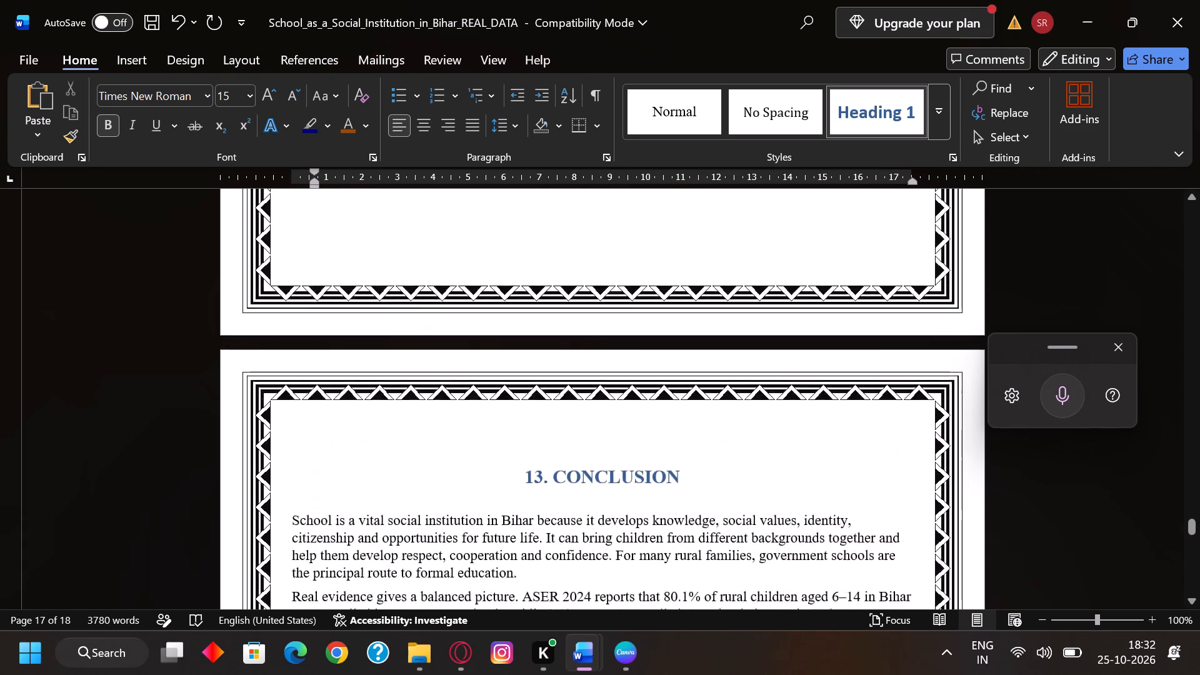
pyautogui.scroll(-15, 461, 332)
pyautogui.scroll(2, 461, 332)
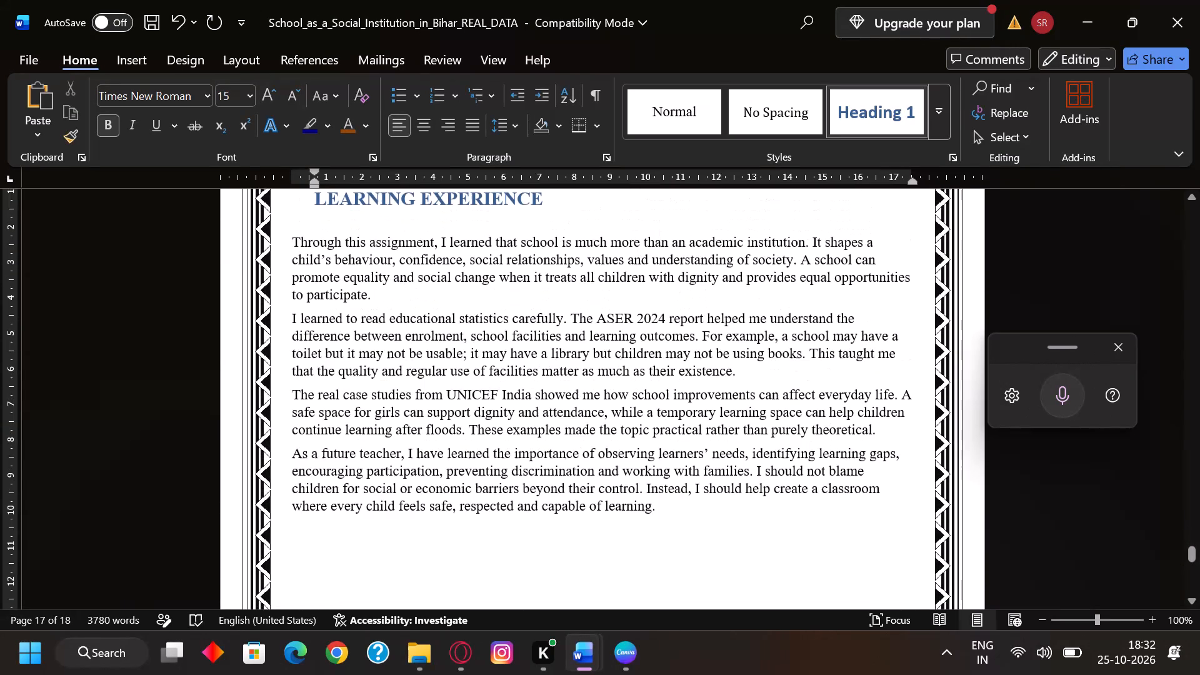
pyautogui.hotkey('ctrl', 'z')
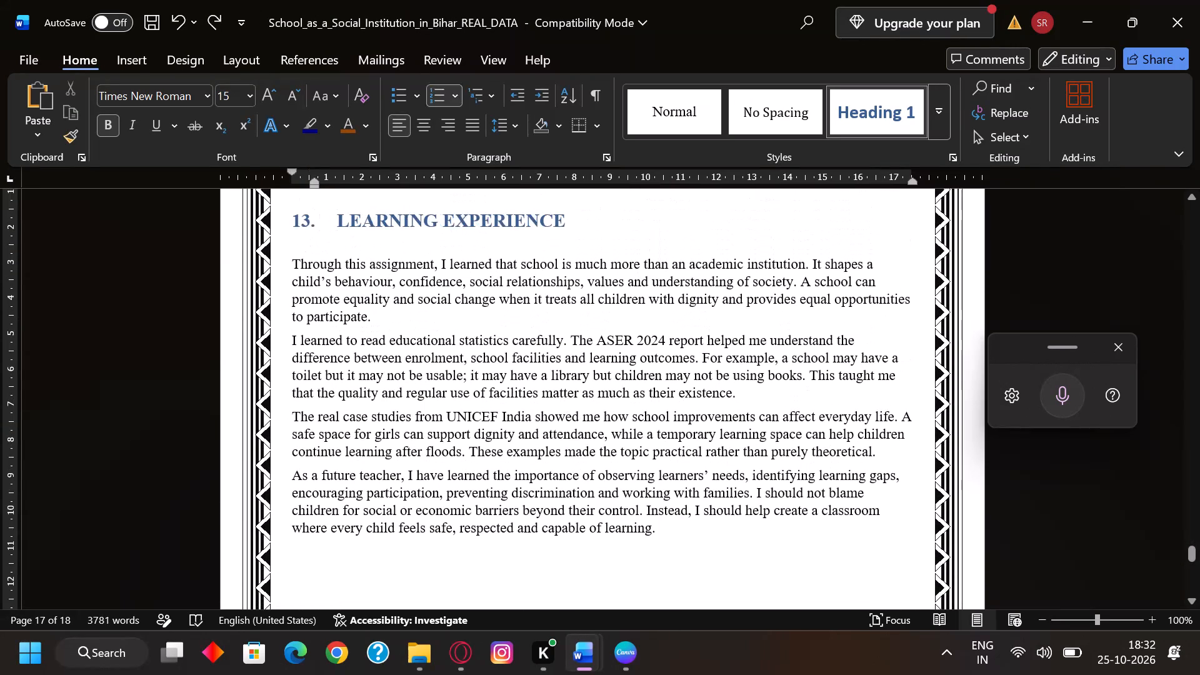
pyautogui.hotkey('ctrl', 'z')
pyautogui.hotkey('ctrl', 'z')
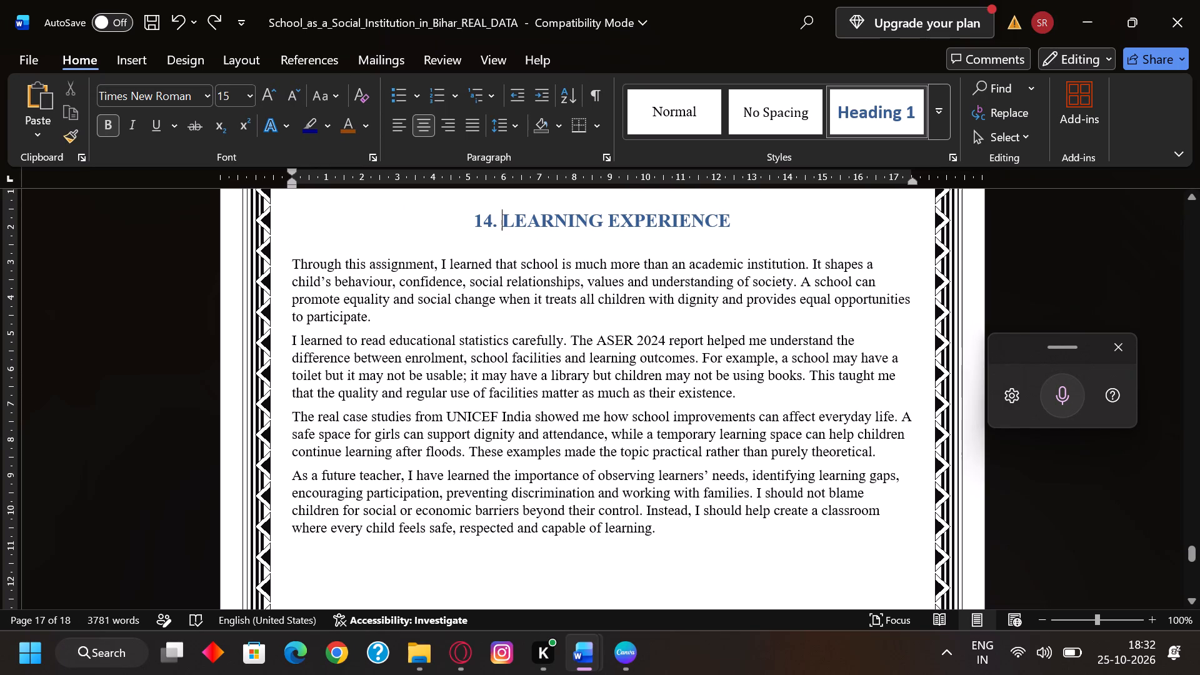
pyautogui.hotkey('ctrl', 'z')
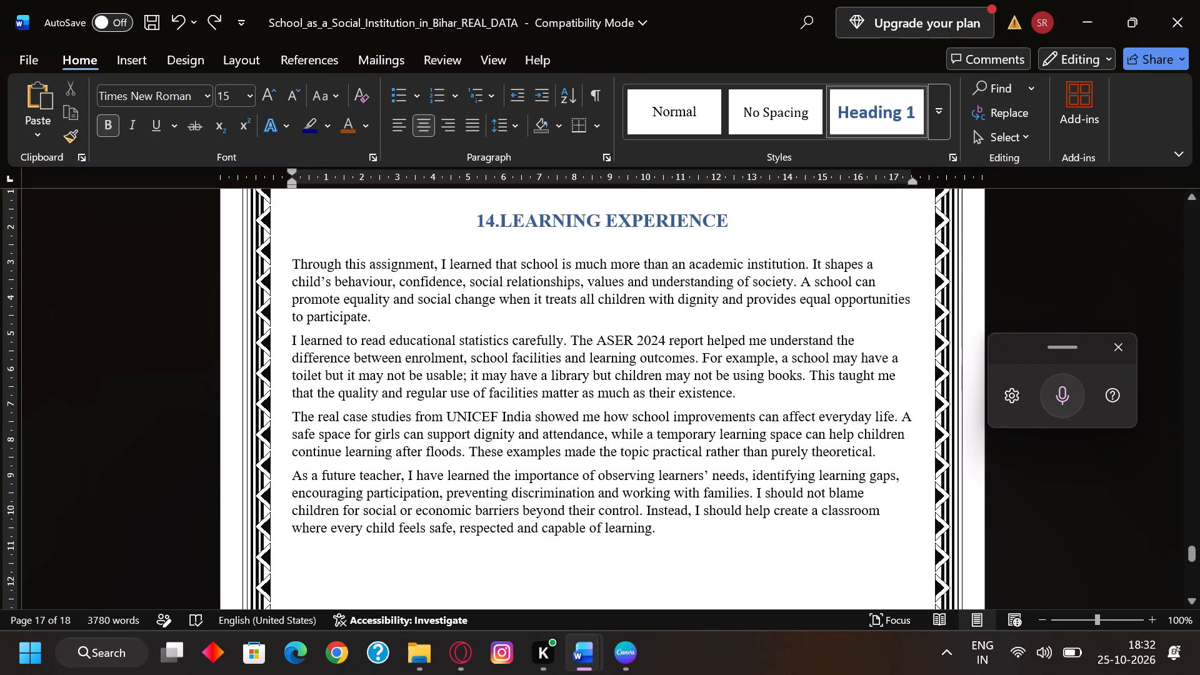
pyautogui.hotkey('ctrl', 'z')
# Look back through sections 14, 13 and 12, examining their headings and page layout.
pyautogui.scroll(1, 461, 331)
pyautogui.scroll(-2, 461, 331)
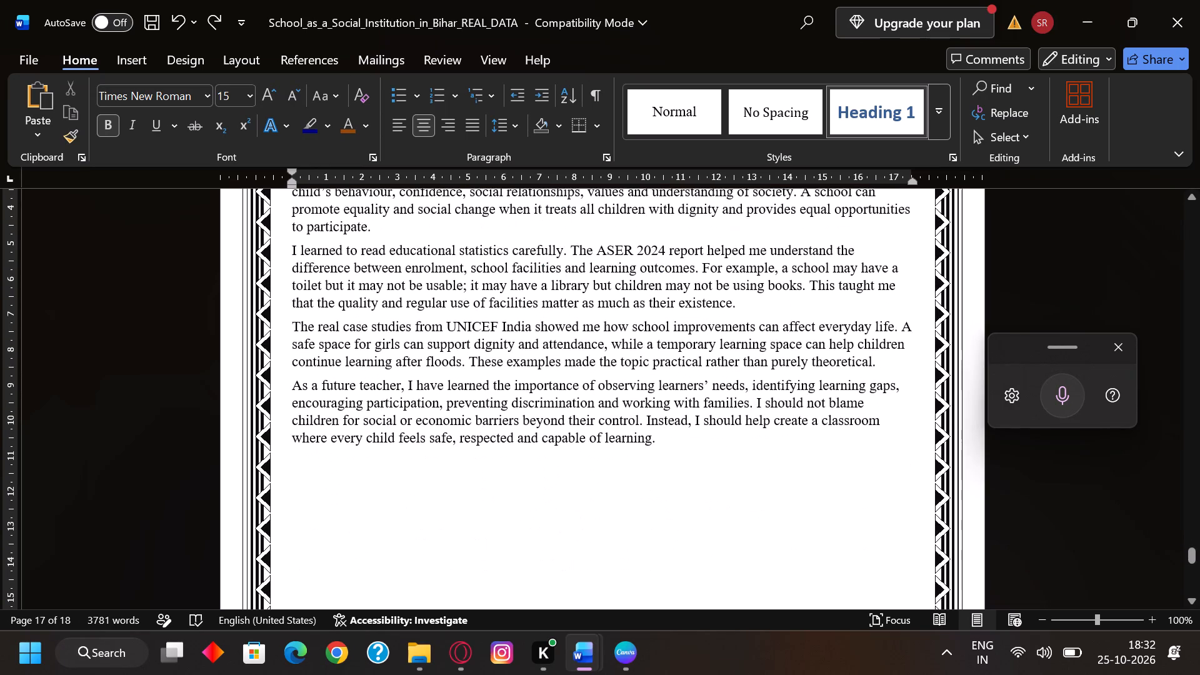
pyautogui.scroll(13, 461, 331)
pyautogui.scroll(-1, 462, 331)
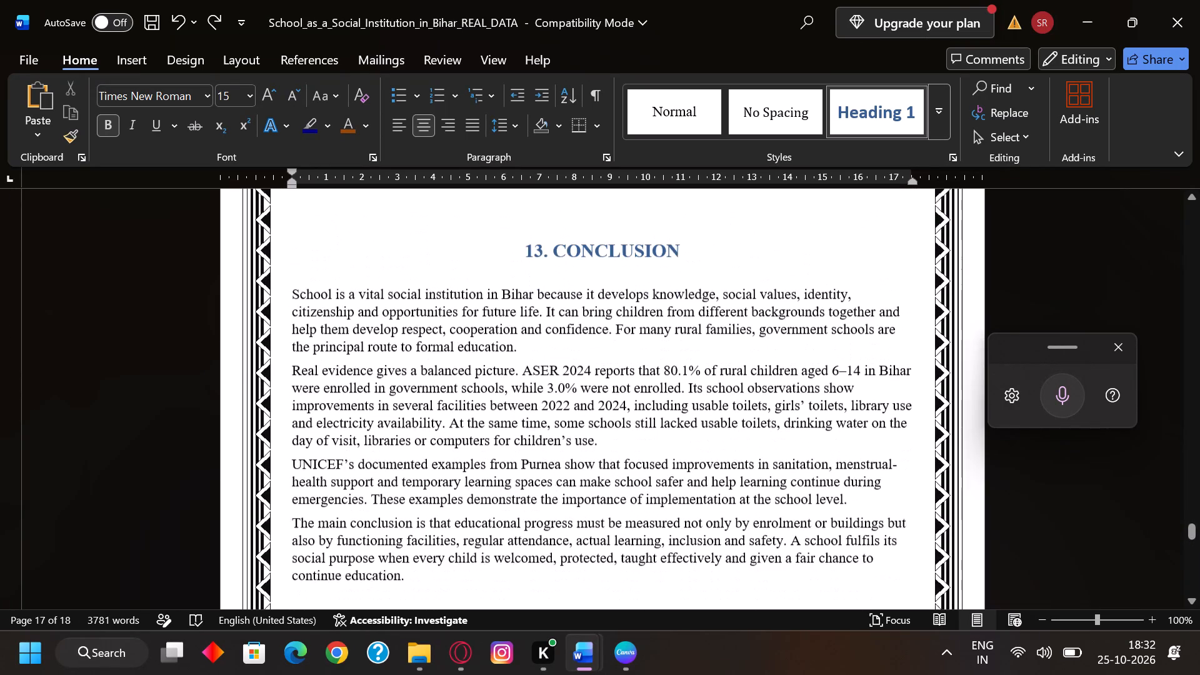
pyautogui.scroll(15, 462, 327)
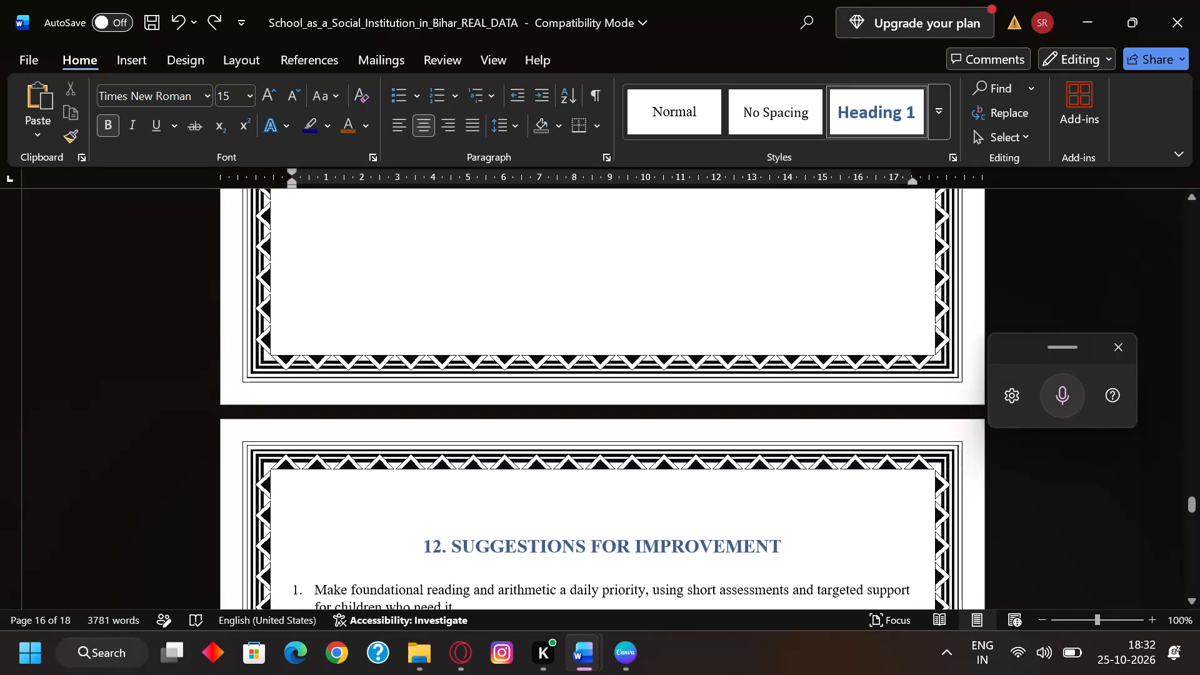
# Read on from section 12 through the section 13 conclusion to the end of the section 14 Learning Experience text.
pyautogui.scroll(-14, 462, 327)
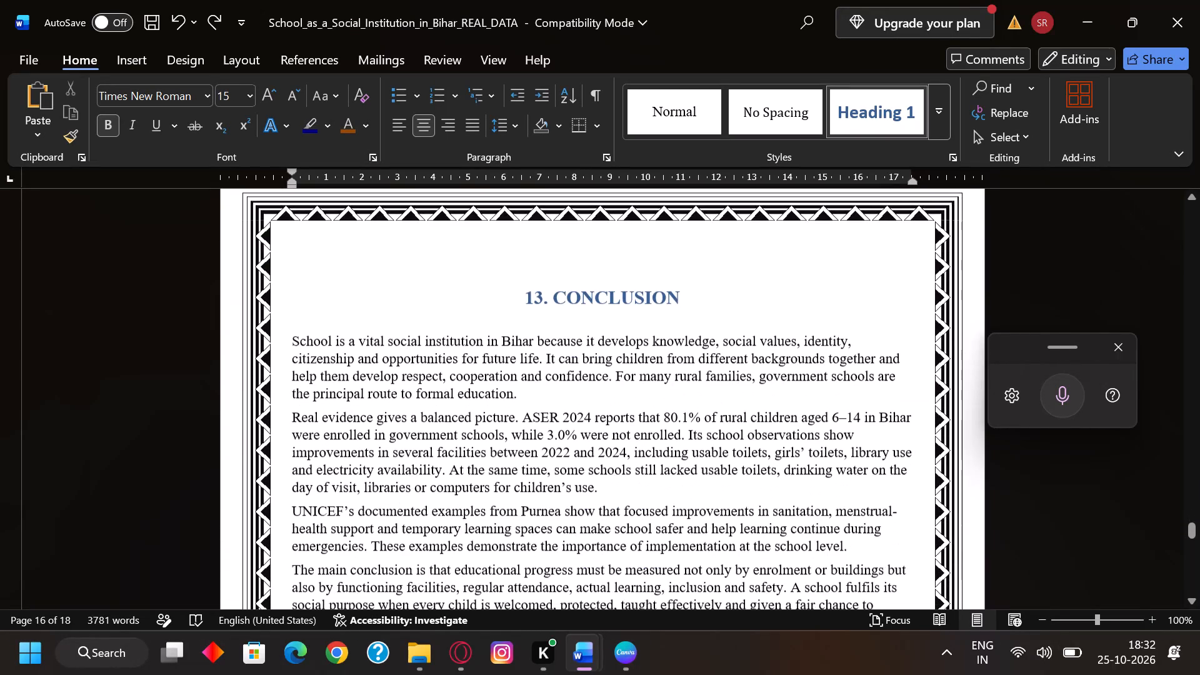
pyautogui.scroll(-11, 463, 322)
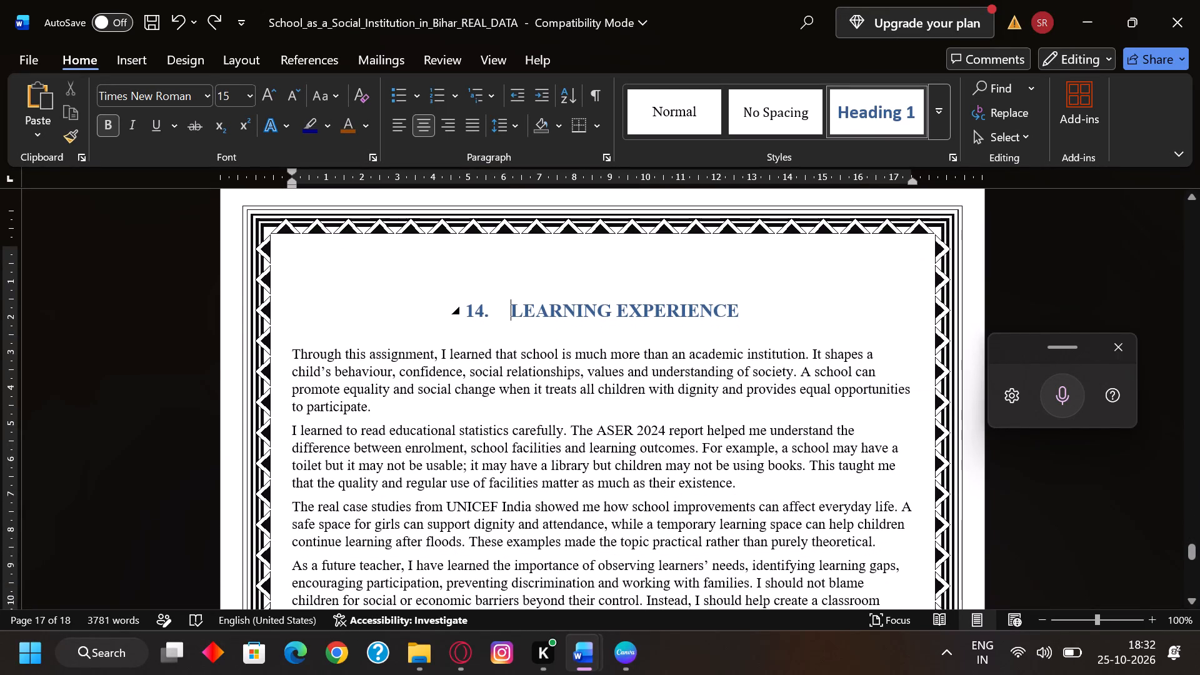
pyautogui.scroll(-1, 431, 372)
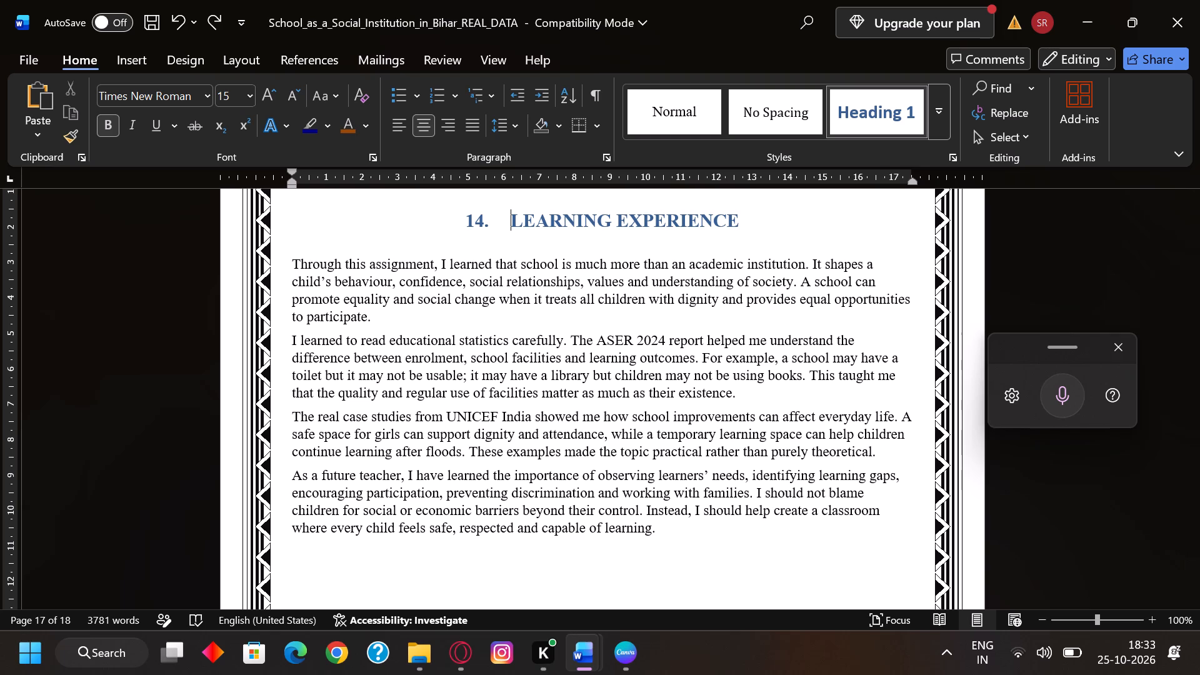
pyautogui.scroll(-2, 429, 374)
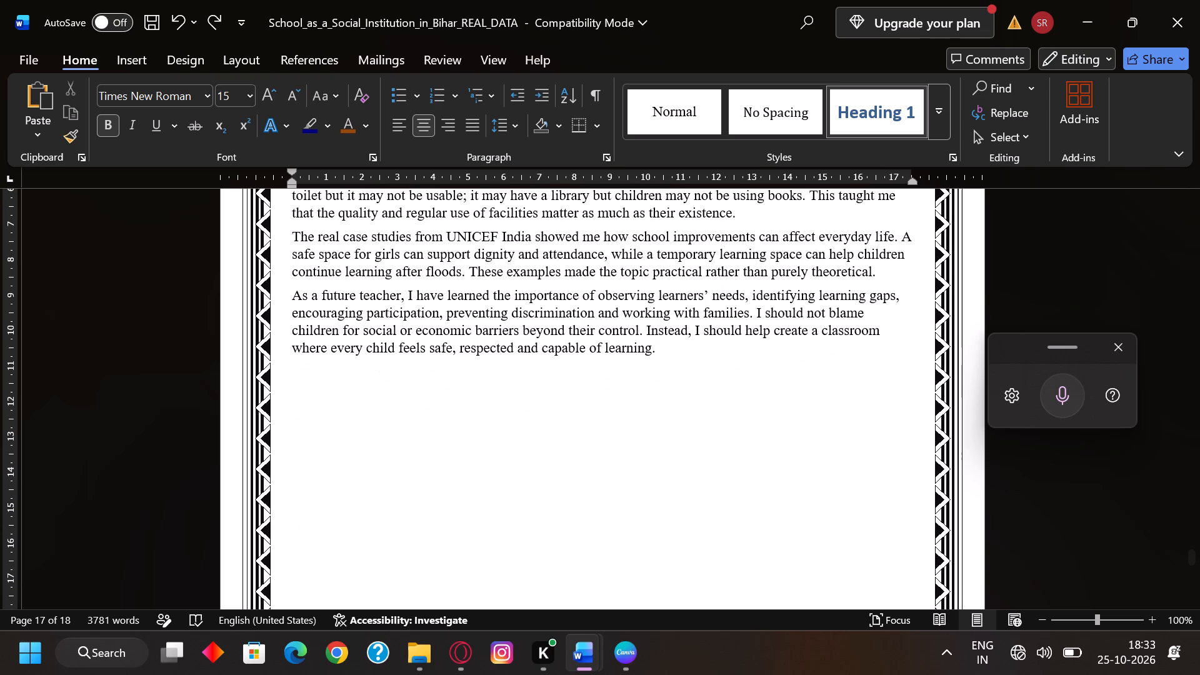
# Delete the whole "Data note" paragraph at the end of section 15, References and Bibliography.
pyautogui.scroll(-8, 511, 408)
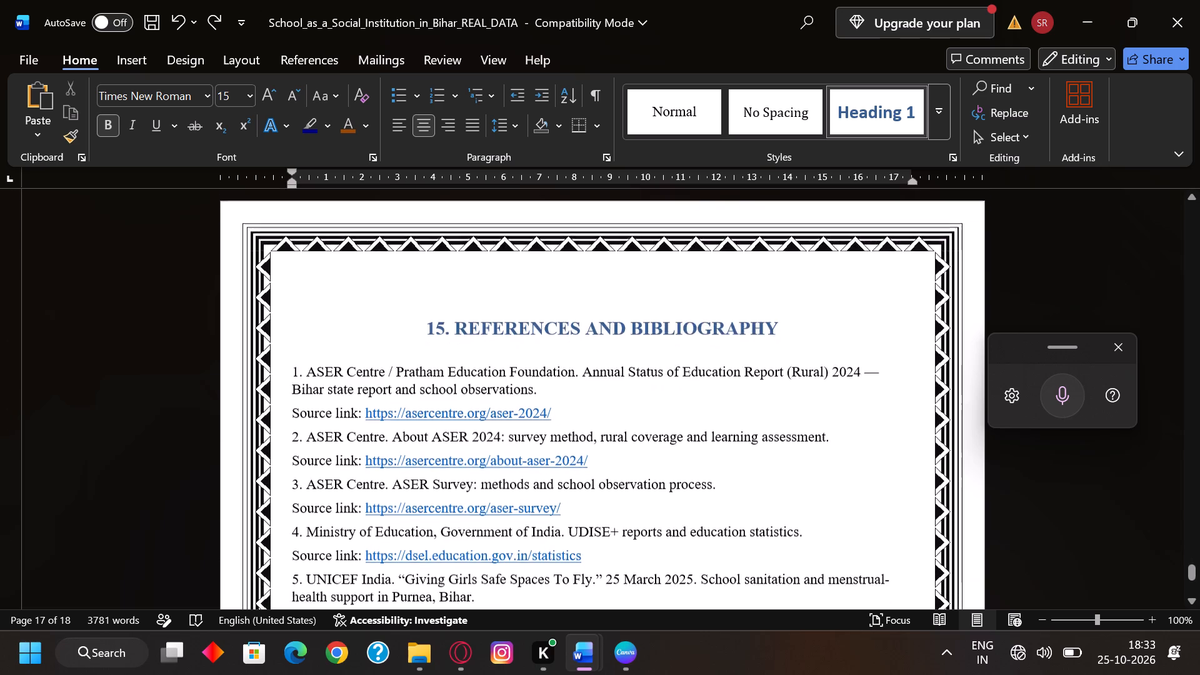
pyautogui.scroll(-2, 511, 409)
pyautogui.scroll(2, 511, 409)
pyautogui.scroll(-4, 511, 409)
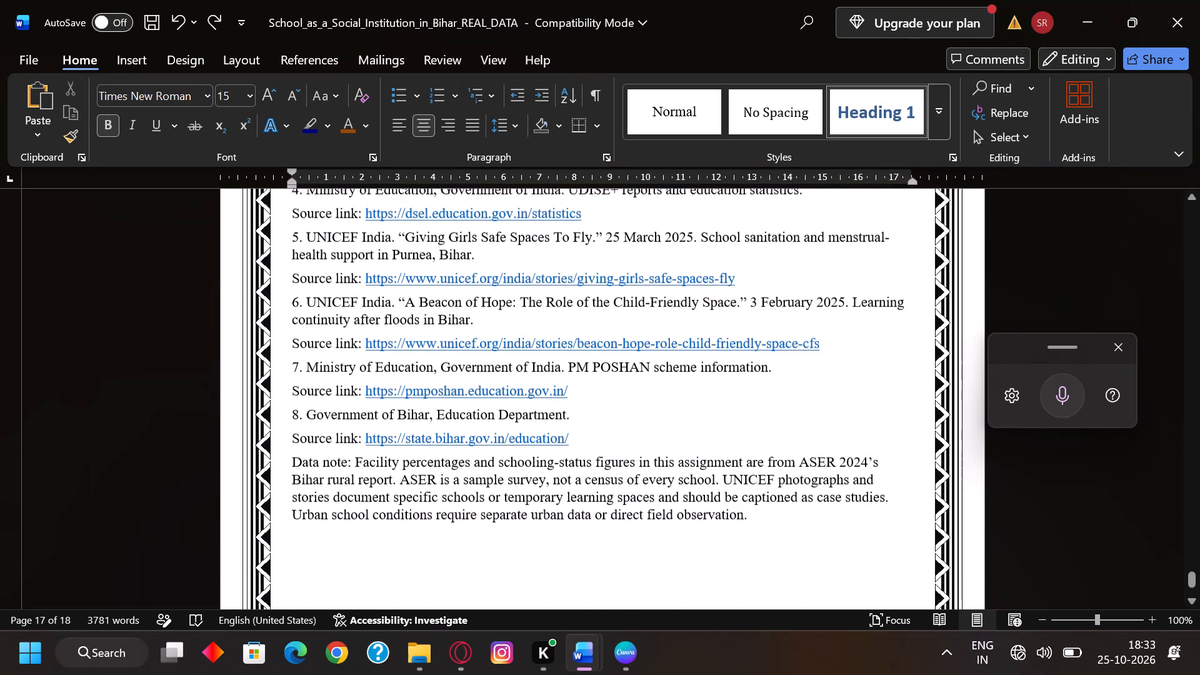
pyautogui.scroll(-1, 510, 409)
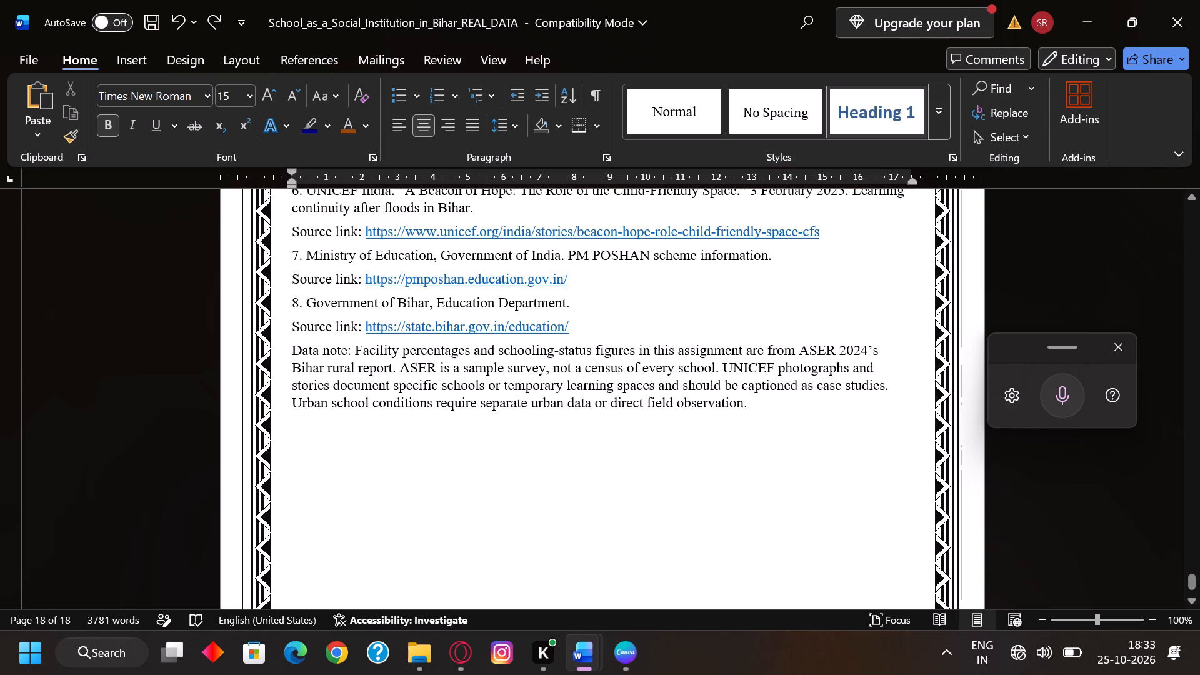
pyautogui.moveTo(293, 354); pyautogui.dragTo(758, 354)
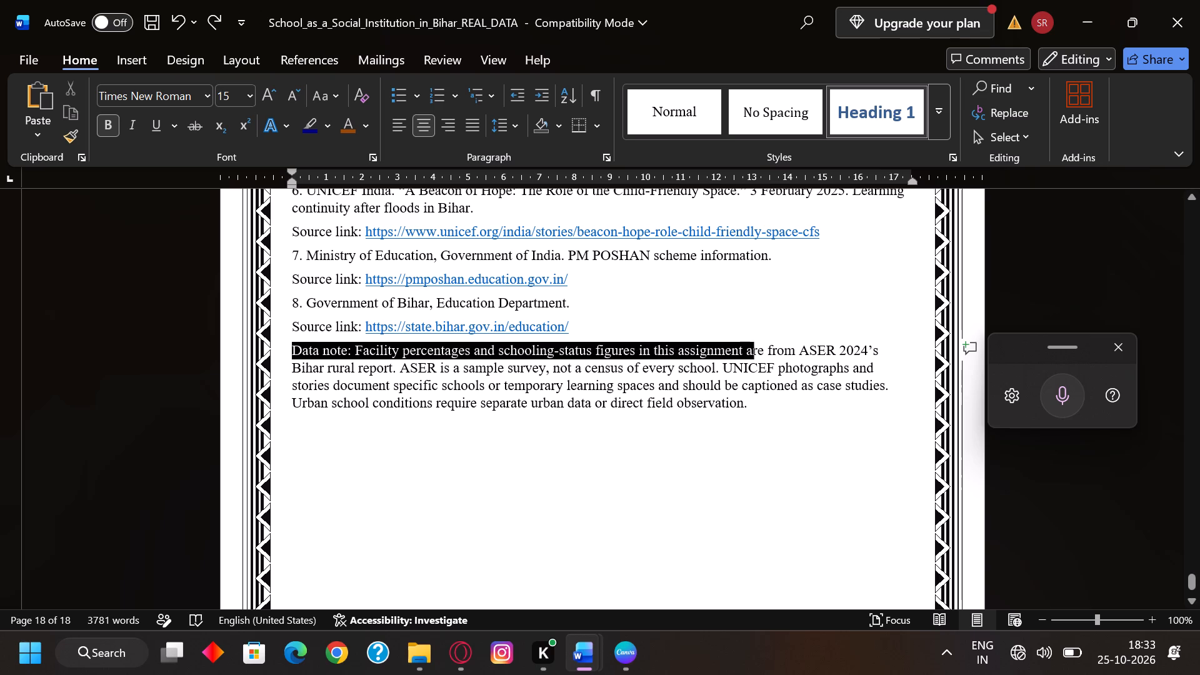
pyautogui.moveTo(758, 354); pyautogui.dragTo(864, 402)
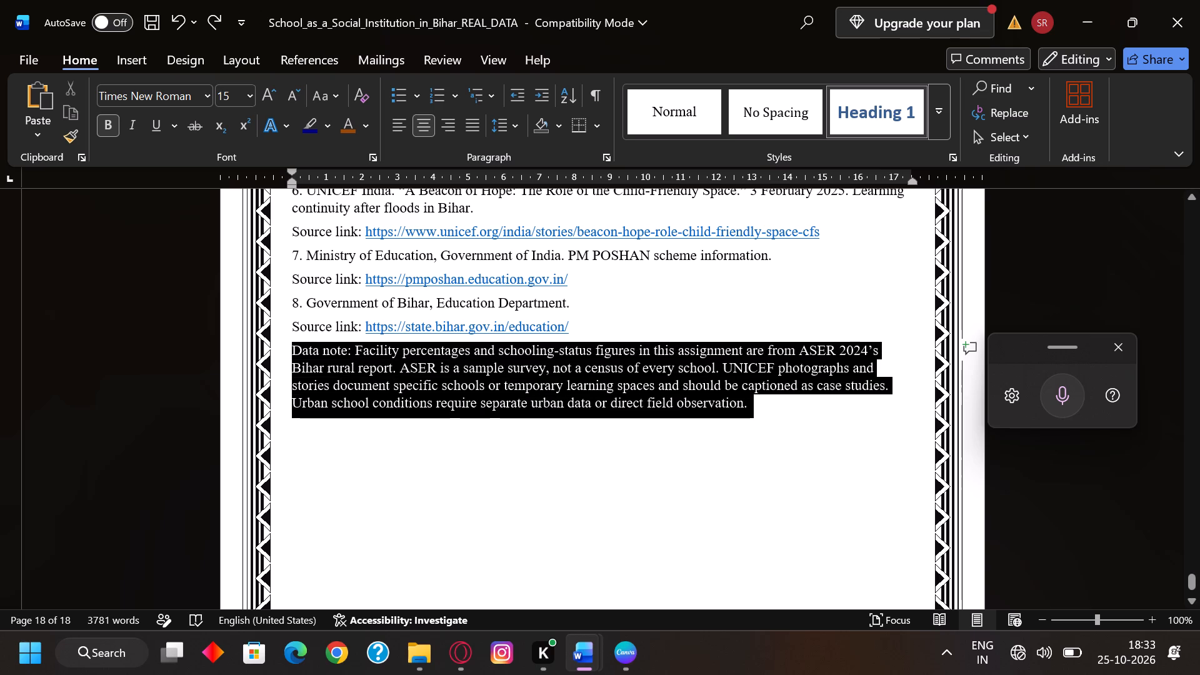
pyautogui.press('Delete')
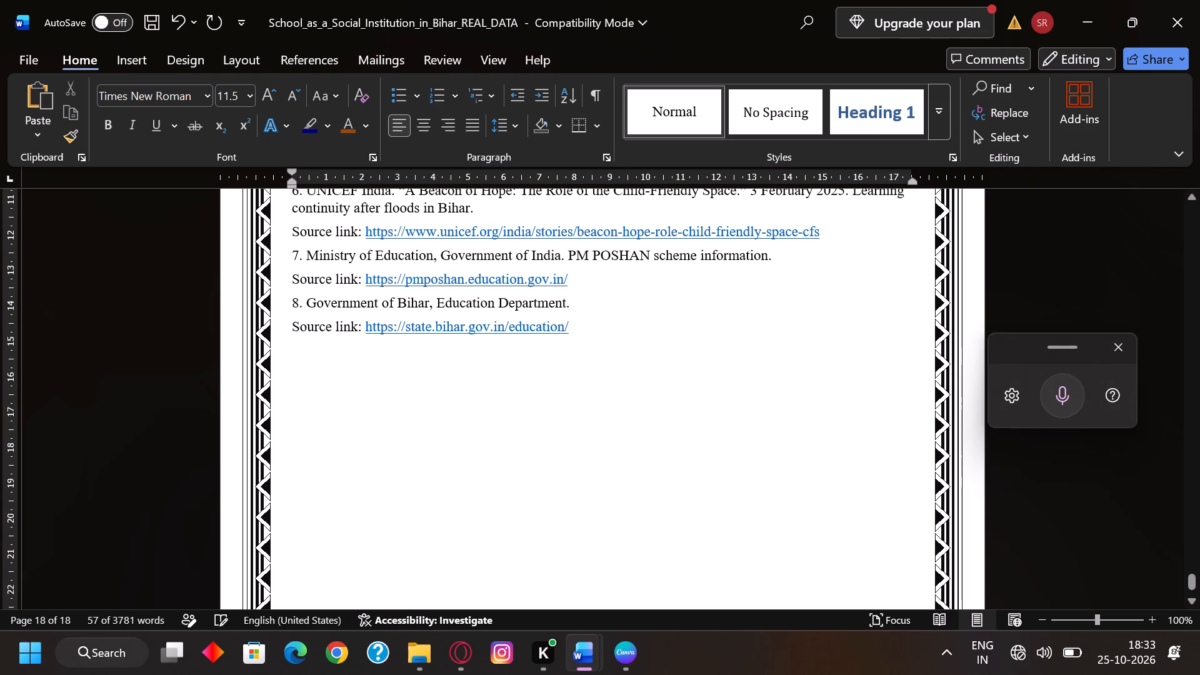
# Review the section 15 reference list and its source links, along with the heading and page layout.
pyautogui.scroll(5, 183, 566)
pyautogui.scroll(2, 377, 522)
pyautogui.scroll(-8, 377, 522)
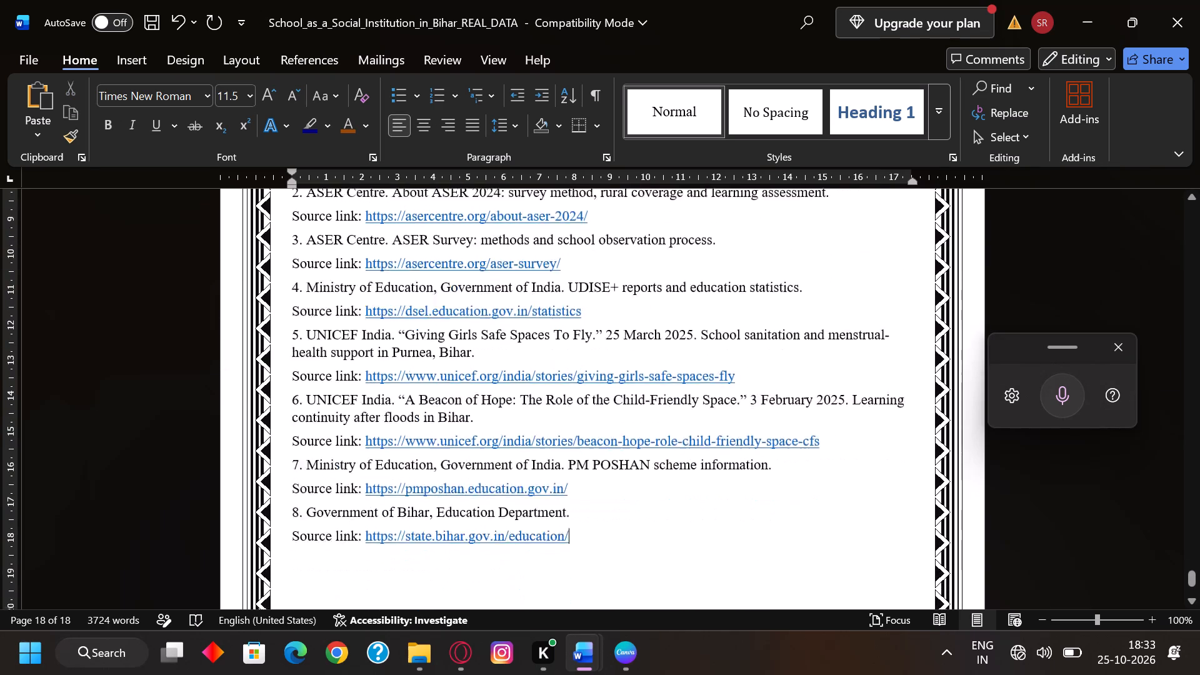
pyautogui.scroll(8, 522, 291)
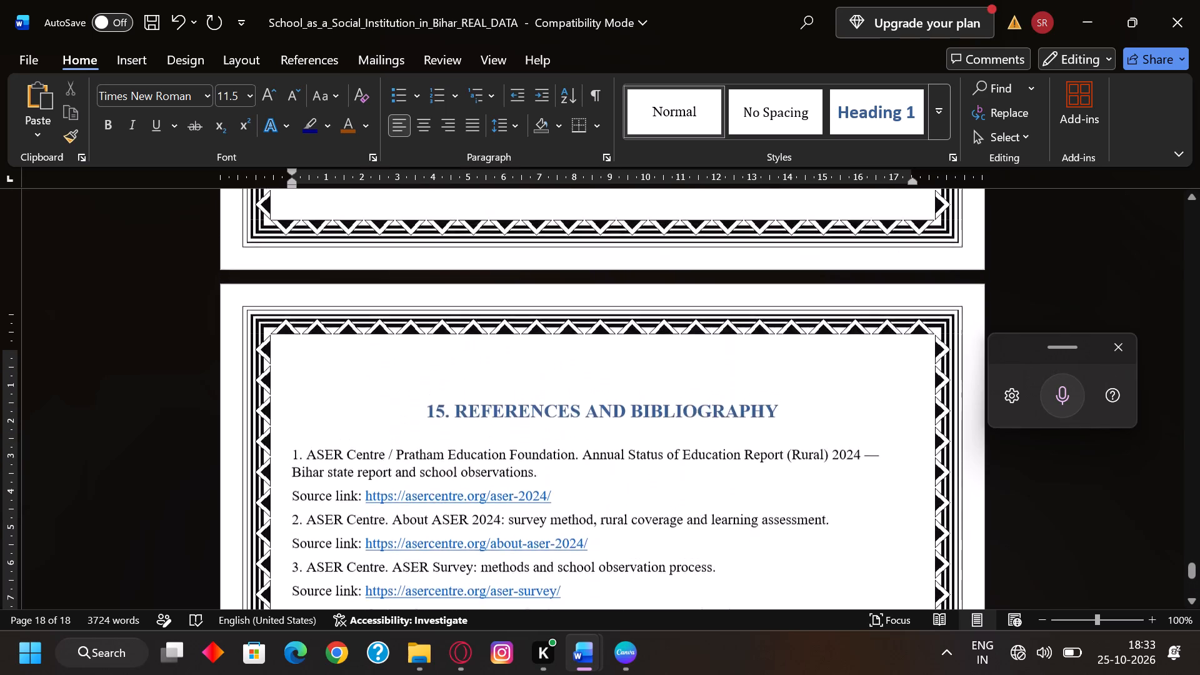
pyautogui.scroll(2, 522, 291)
pyautogui.scroll(-16, 522, 291)
pyautogui.scroll(12, 522, 291)
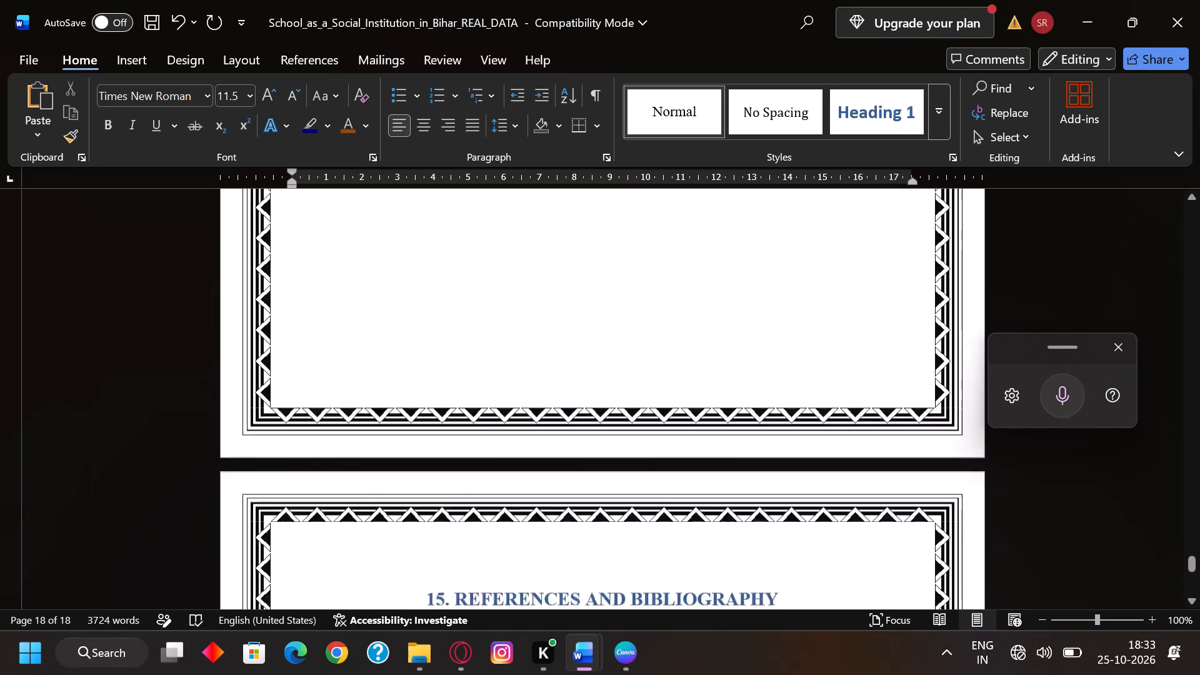
# Look back through the whole report from section 15 to the "Prepared By" lines ending the acknowledgement, examining headings, chart and page layout.
pyautogui.scroll(19, 524, 287)
pyautogui.scroll(15, 524, 287)
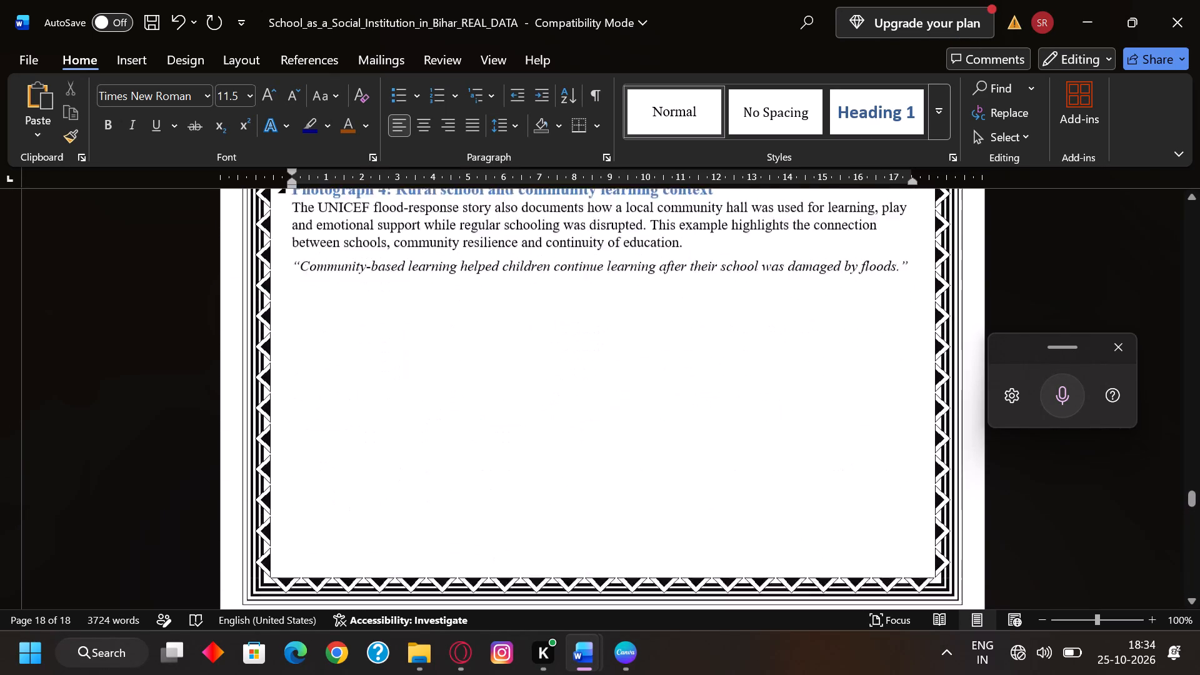
pyautogui.scroll(18, 524, 287)
pyautogui.scroll(10, 523, 287)
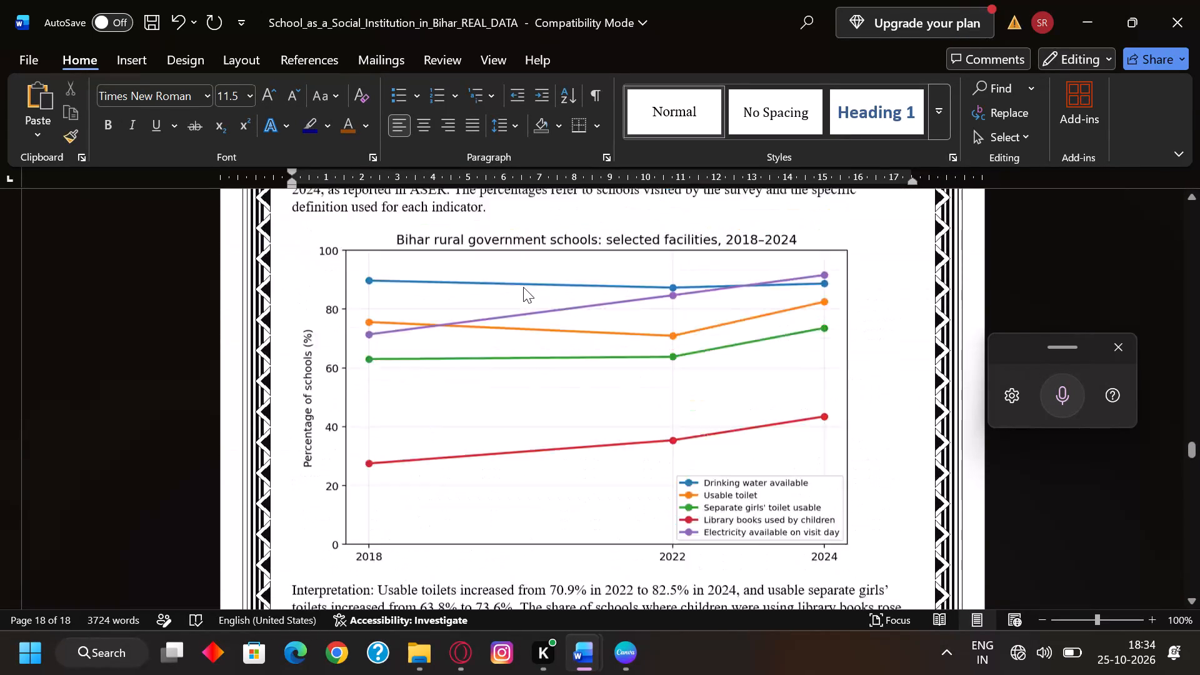
pyautogui.scroll(20, 523, 287)
pyautogui.scroll(8, 523, 287)
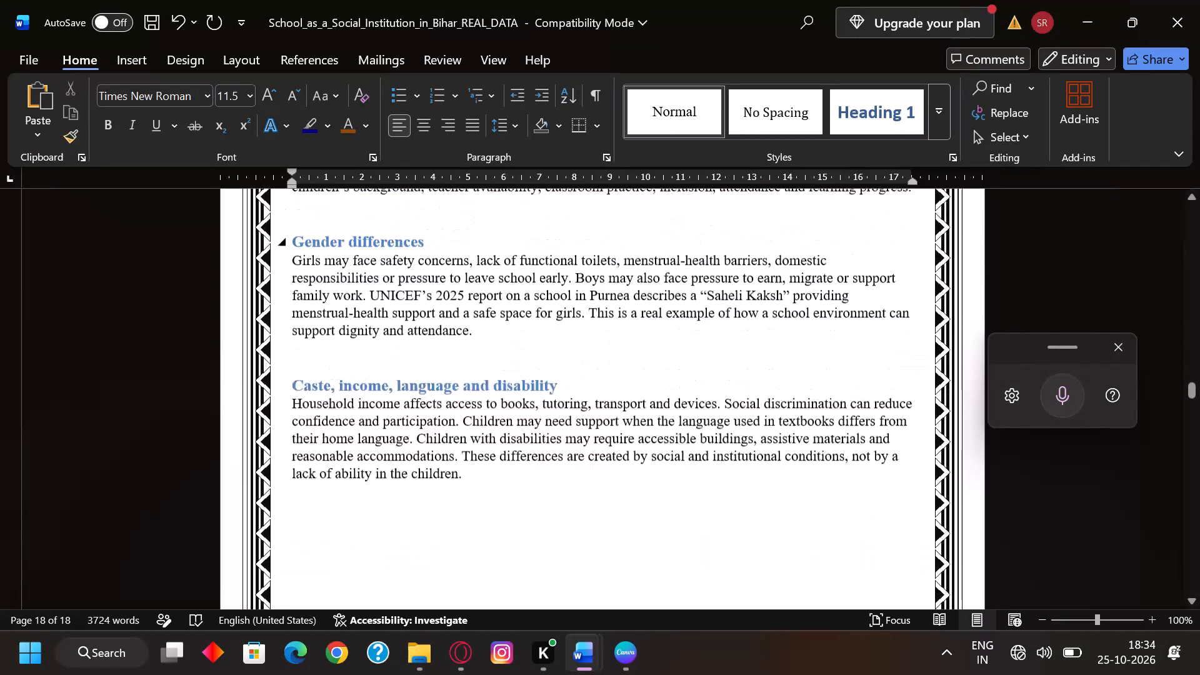
pyautogui.scroll(18, 523, 287)
pyautogui.scroll(10, 522, 287)
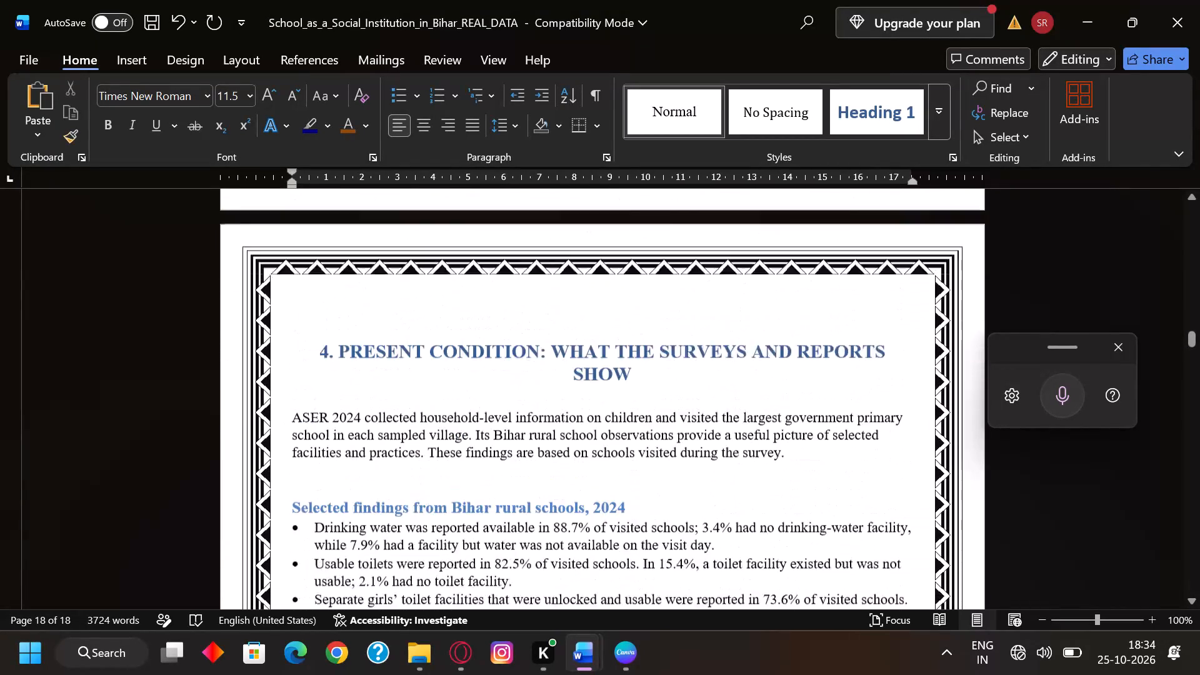
pyautogui.scroll(20, 522, 287)
pyautogui.scroll(5, 522, 287)
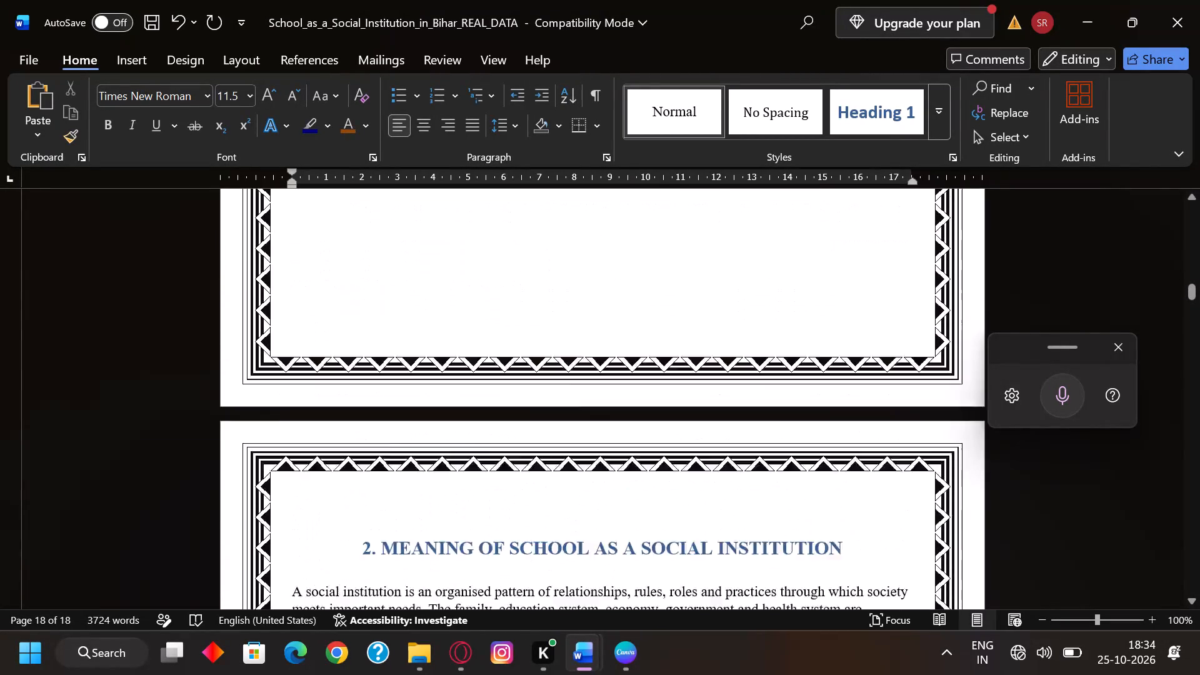
pyautogui.scroll(11, 522, 287)
pyautogui.scroll(16, 522, 287)
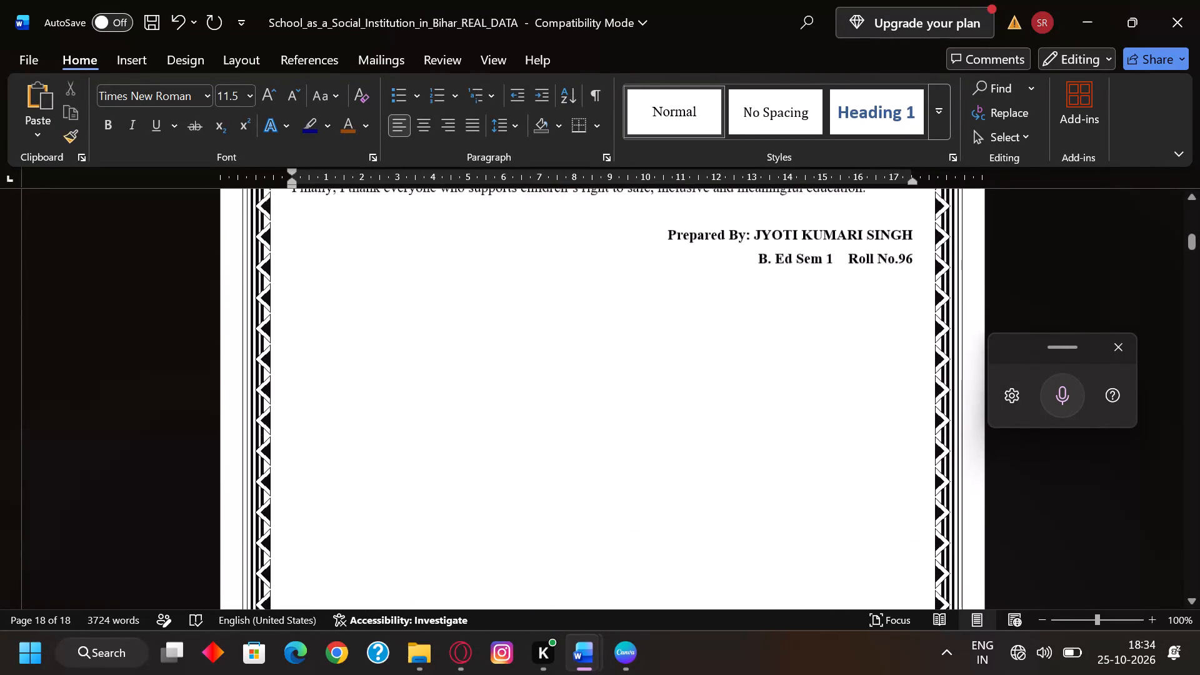
# Review the cover page's college, assignment and topic headings along with the acknowledgement page's text and layout.
pyautogui.scroll(14, 522, 287)
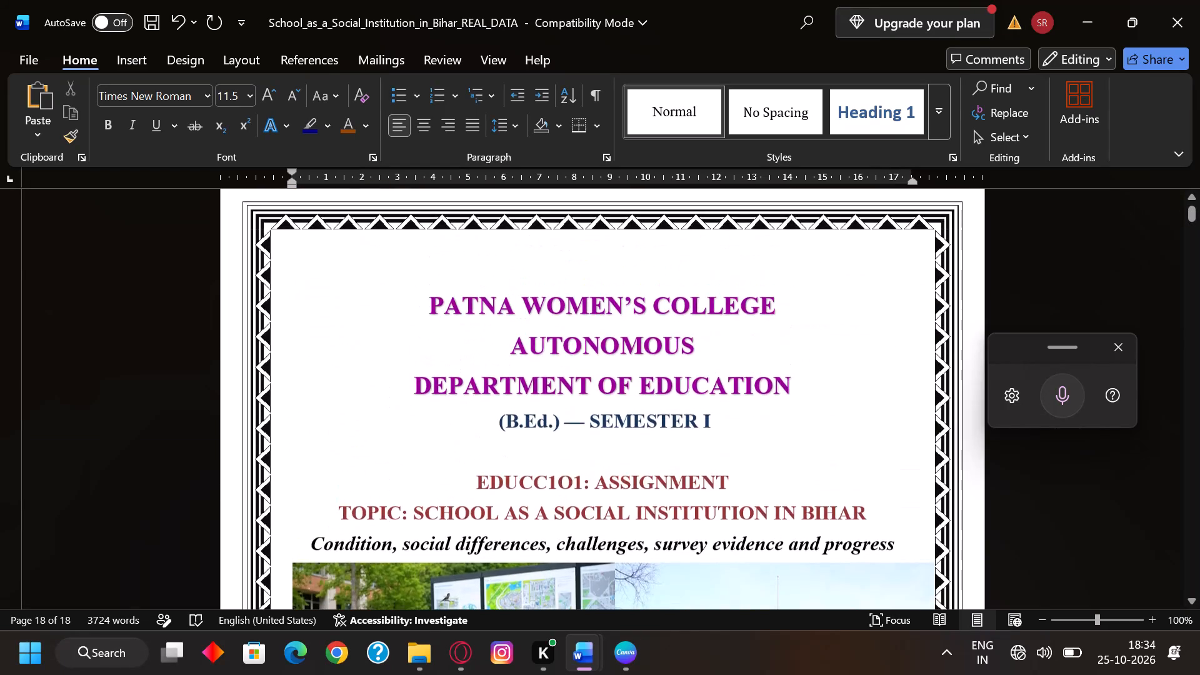
pyautogui.scroll(-13, 522, 287)
pyautogui.scroll(1, 522, 287)
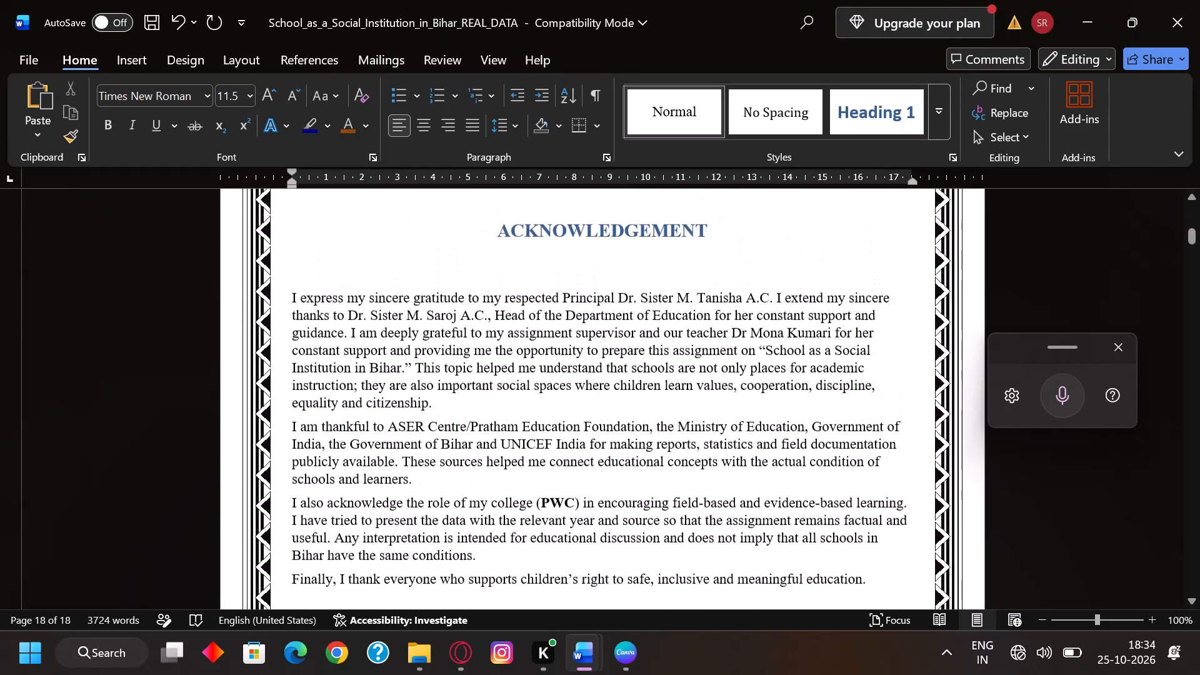
pyautogui.scroll(15, 522, 287)
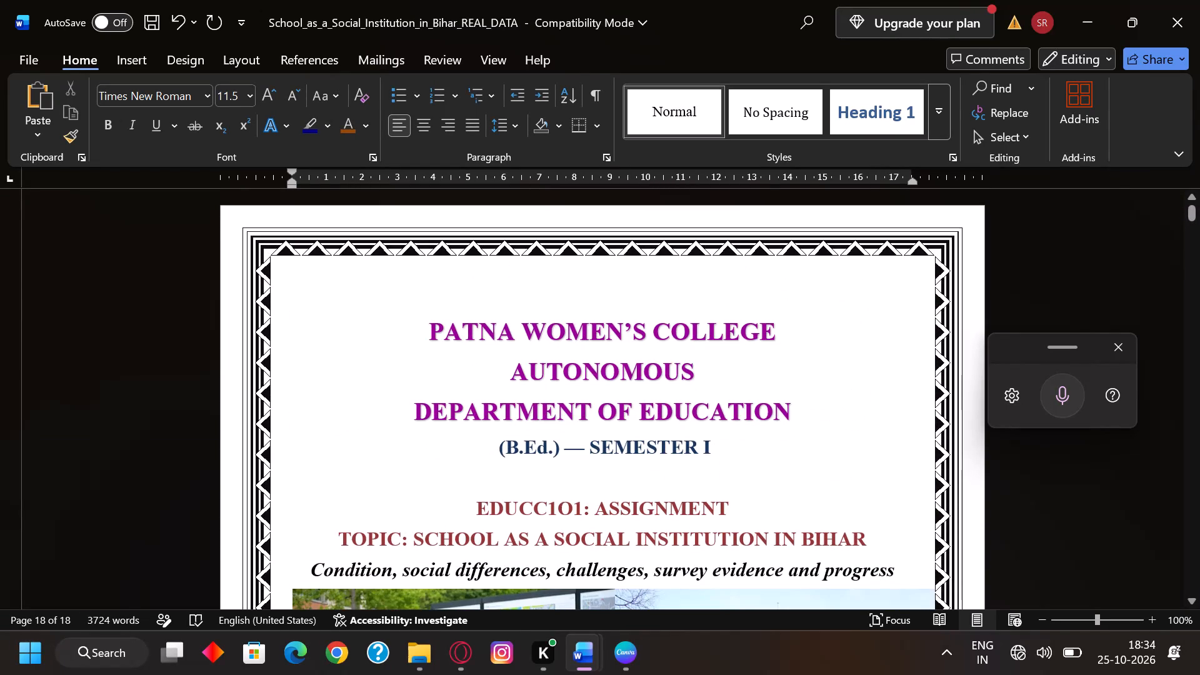
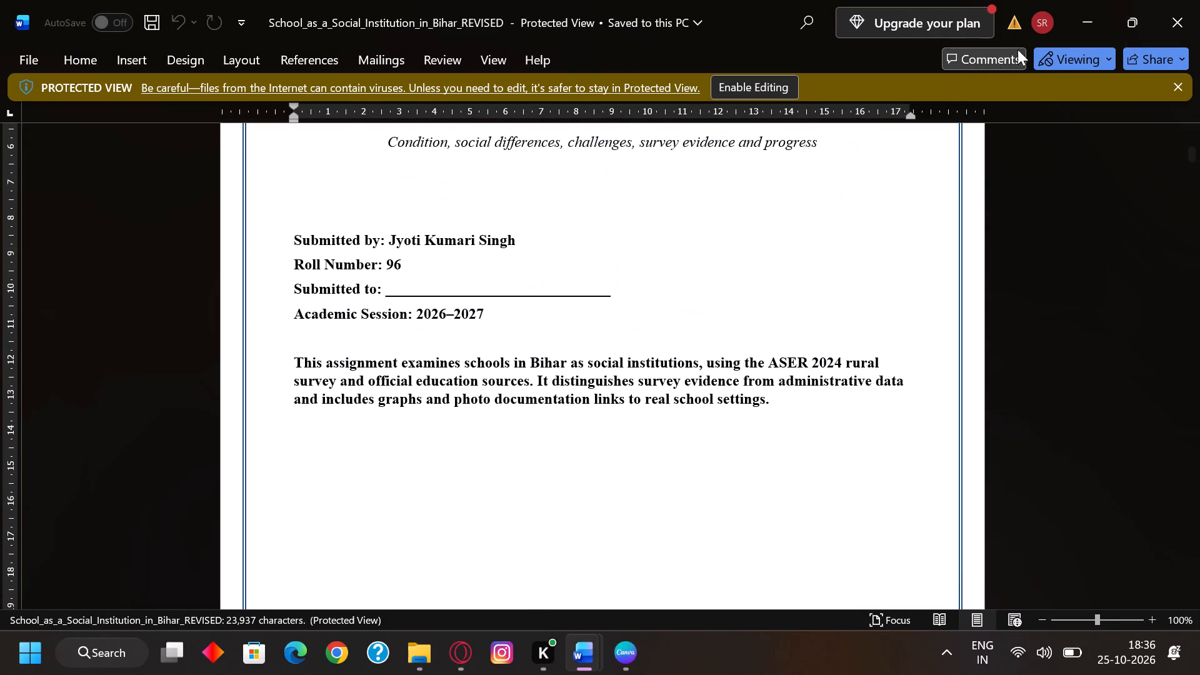
# Close the School_as_a_Social_Institution_in_Bihar_REVISED report.
pyautogui.click(1159, 16)
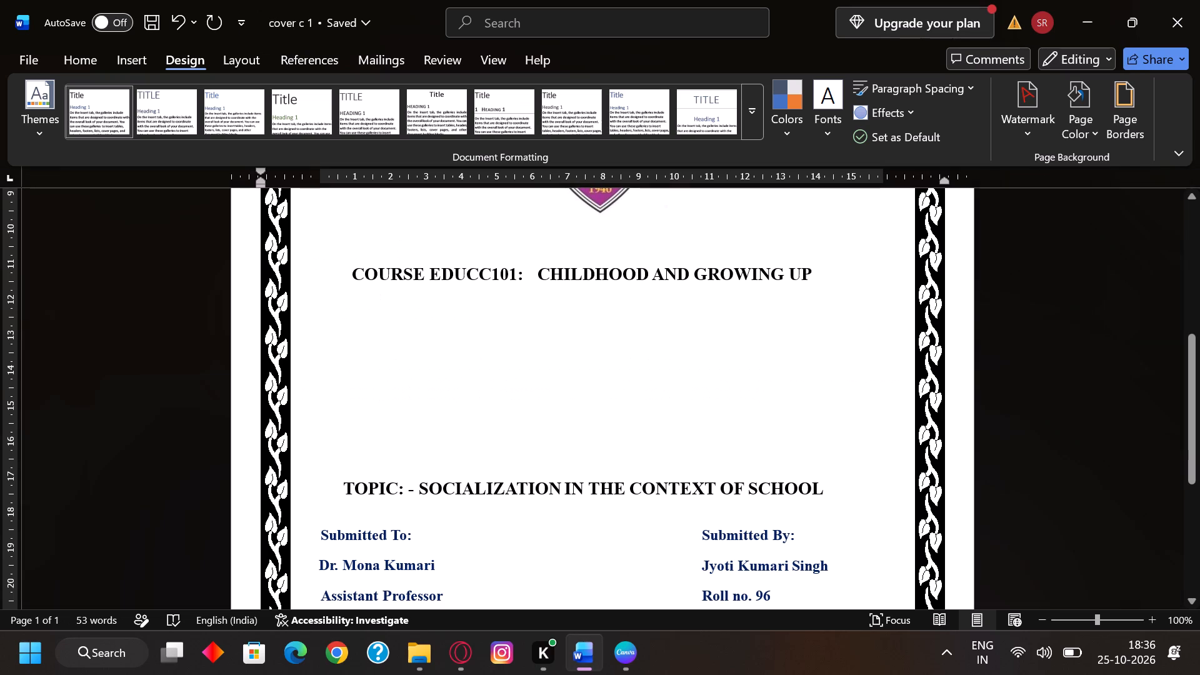
# Check the "cover c 1" cover page from the college heading and crest to the submission details, and close the document.
pyautogui.scroll(3, 616, 452)
pyautogui.scroll(-6, 616, 392)
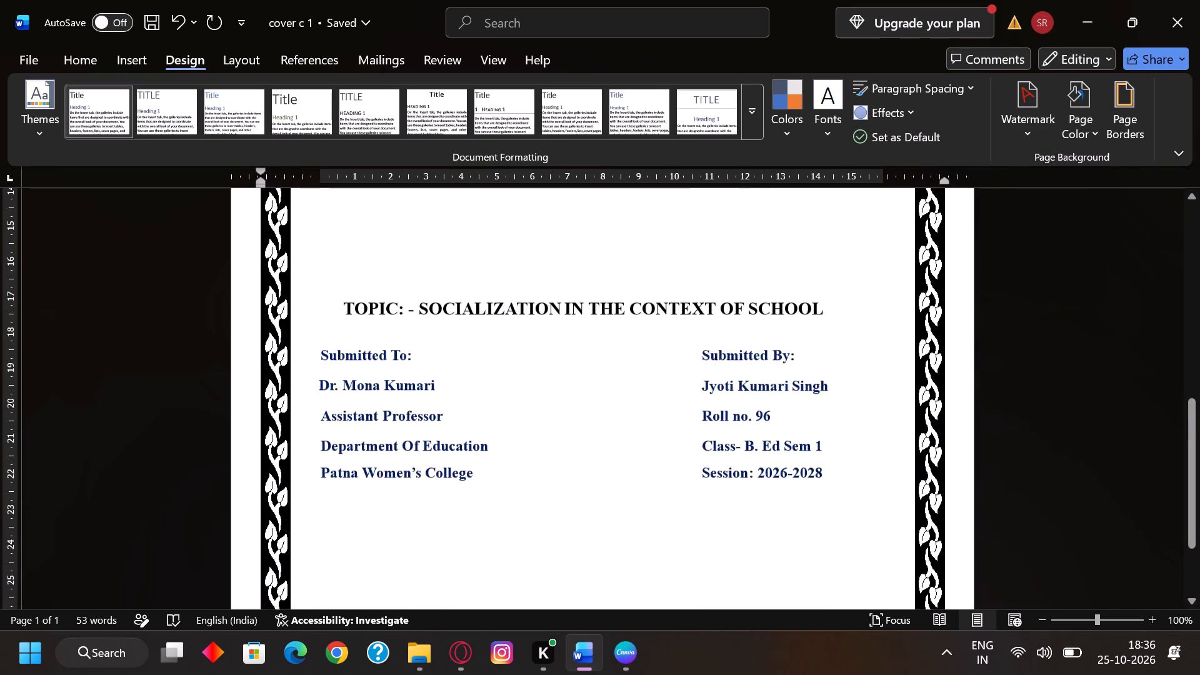
pyautogui.scroll(-3, 612, 372)
pyautogui.scroll(8, 612, 372)
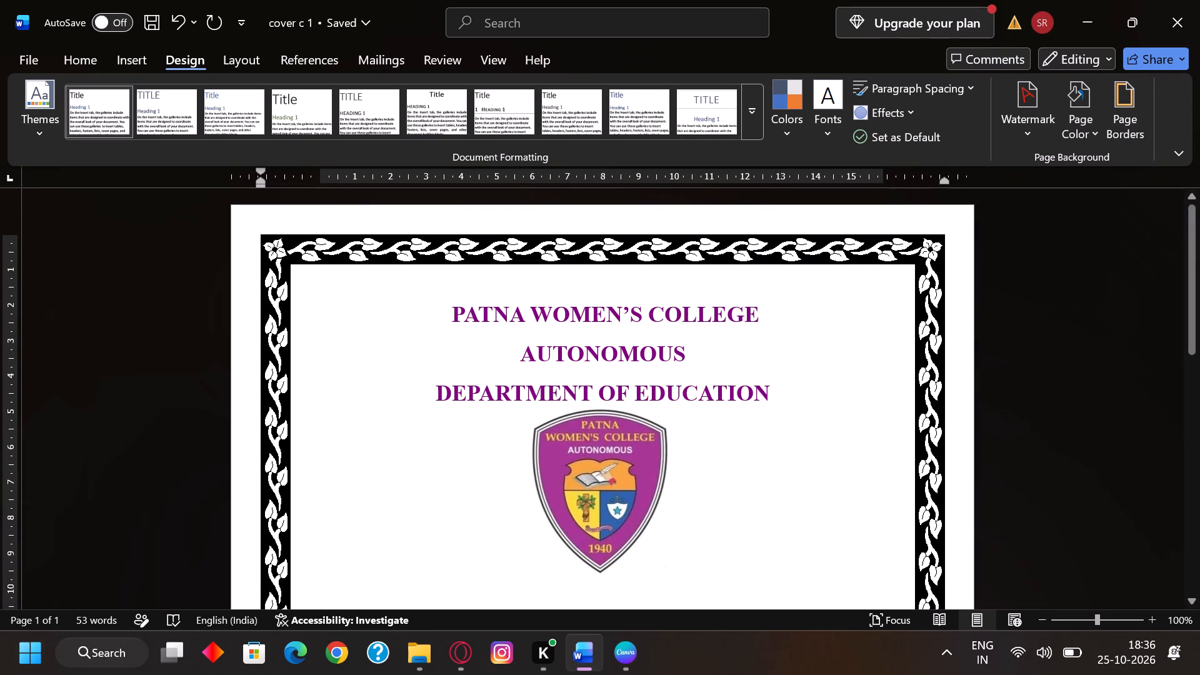
pyautogui.click(1174, 9)
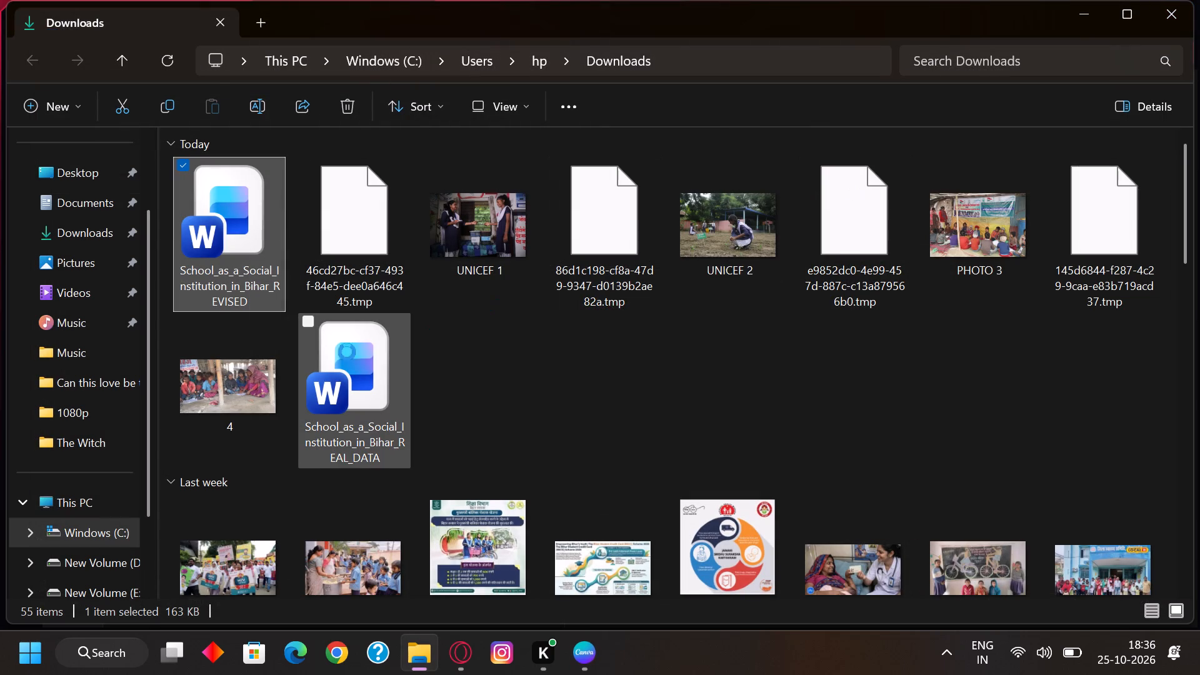
# Open the School_as_a_Social_Institution_in_Bihar_REAL_DATA document from Downloads and check its cover and acknowledgement pages.
pyautogui.doubleClick(350, 358)
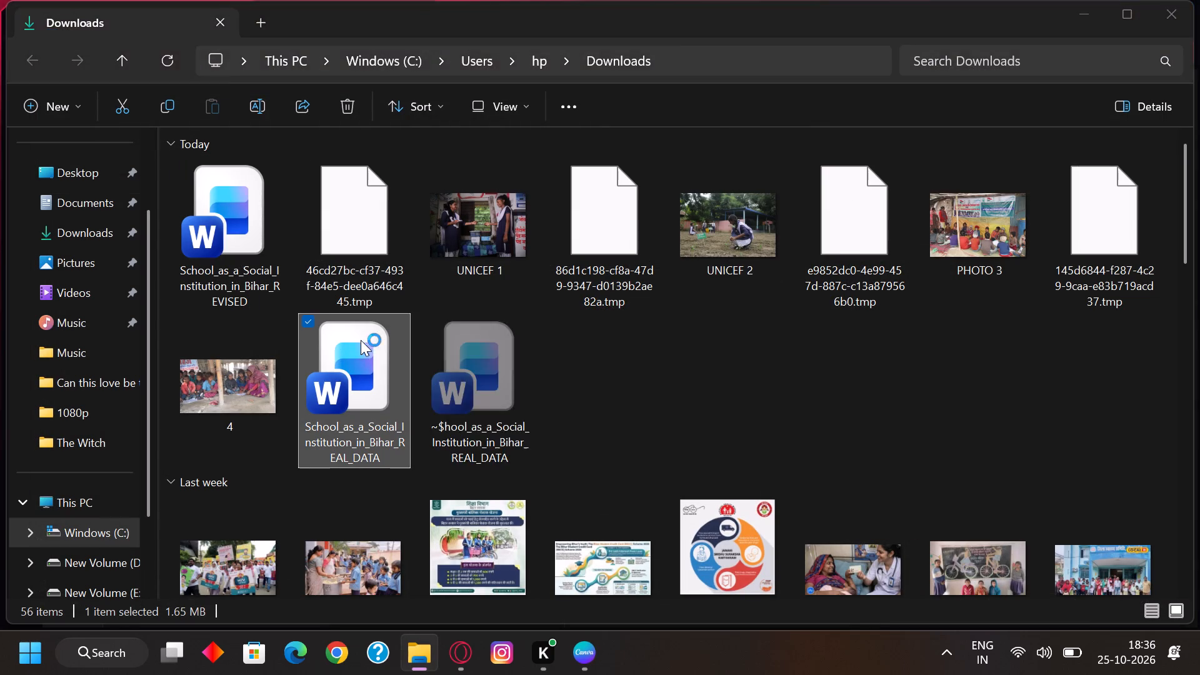
pyautogui.scroll(-12, 624, 396)
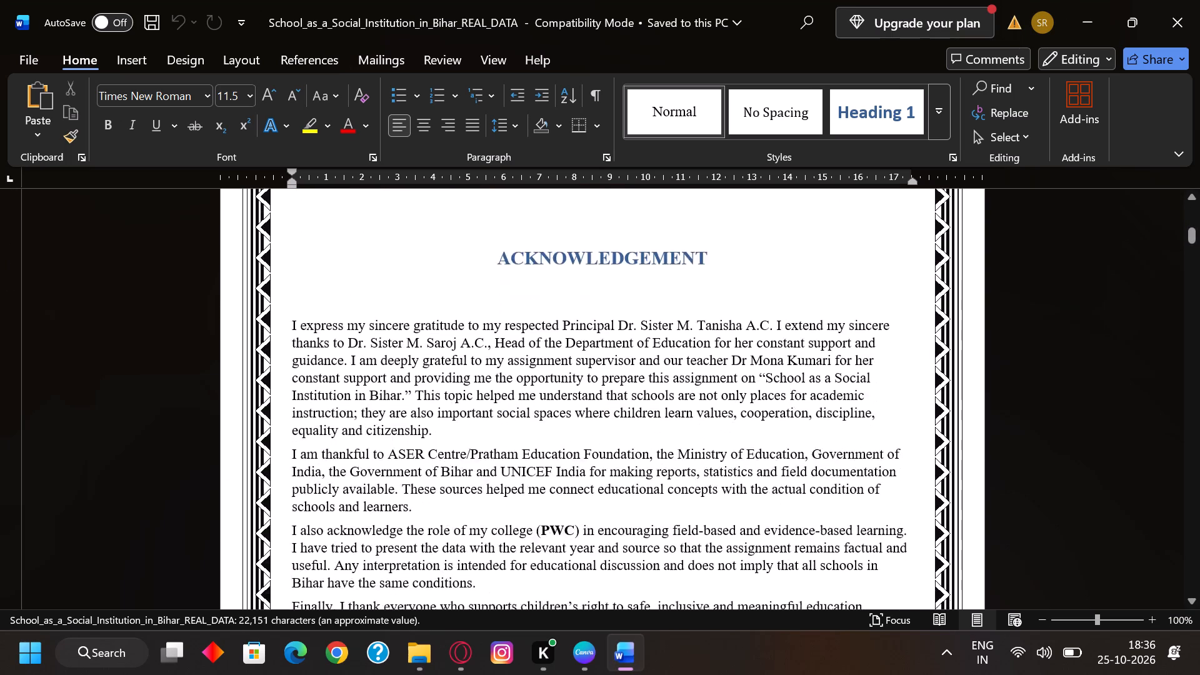
pyautogui.scroll(-7, 626, 394)
pyautogui.scroll(13, 626, 394)
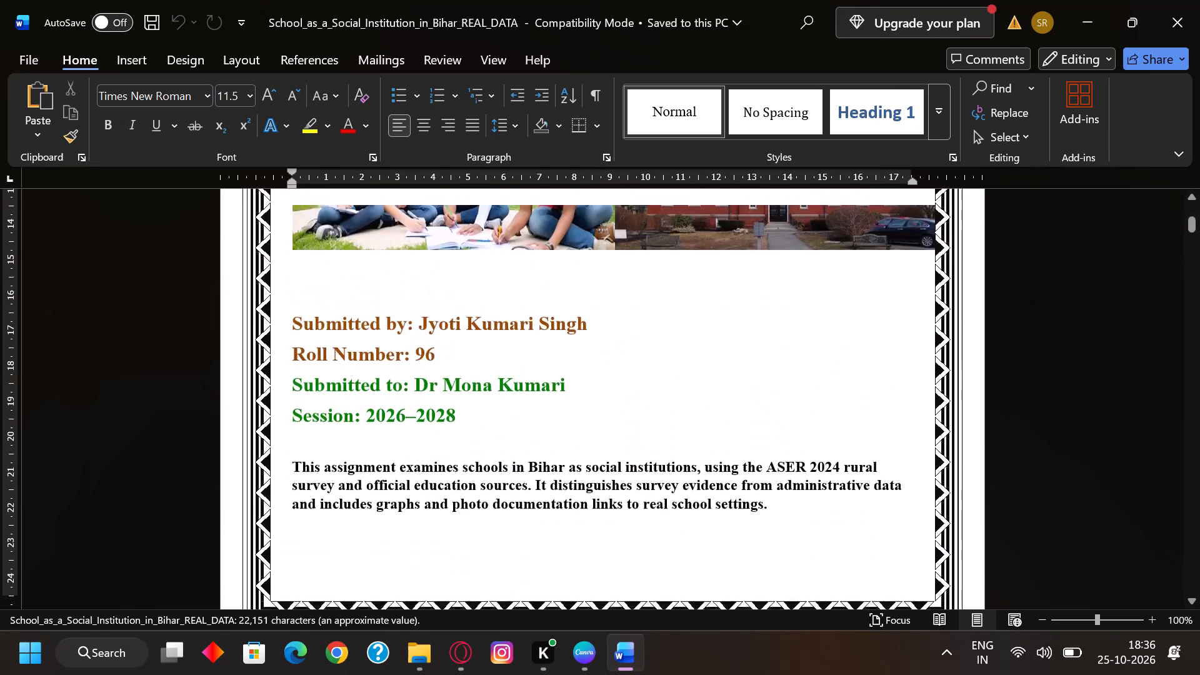
pyautogui.scroll(2, 626, 394)
# Publish the report as a standard-quality PDF in the Documents folder, keeping the document's own file name.
pyautogui.click(25, 52)
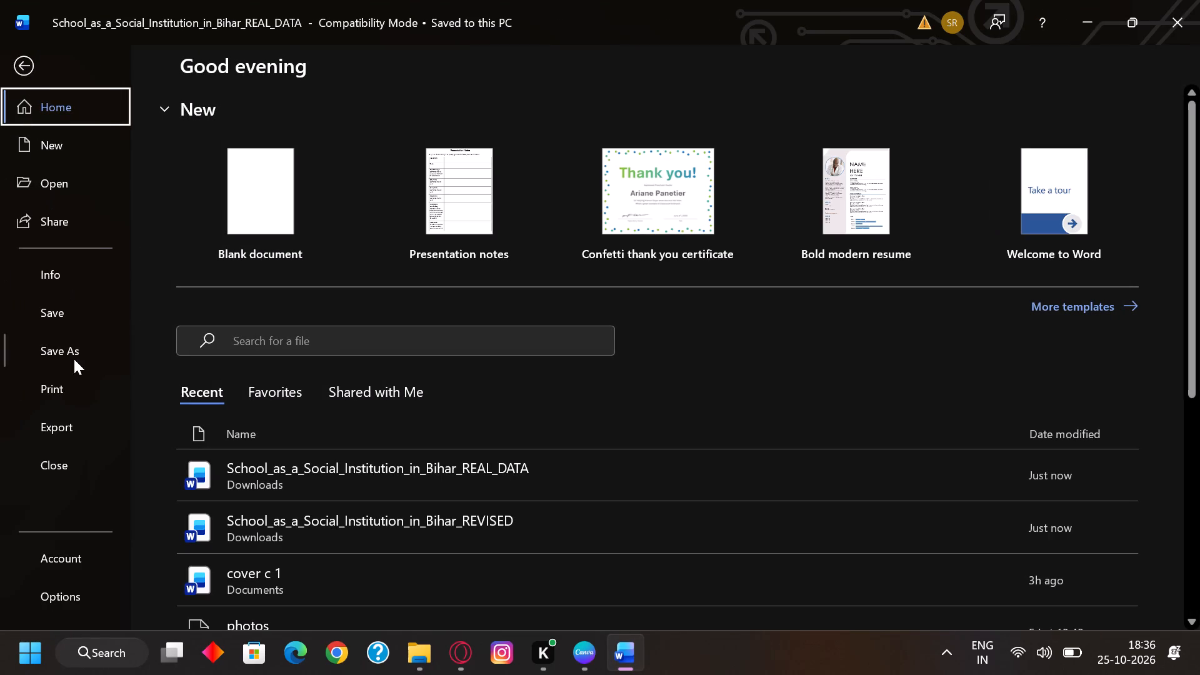
pyautogui.click(57, 424)
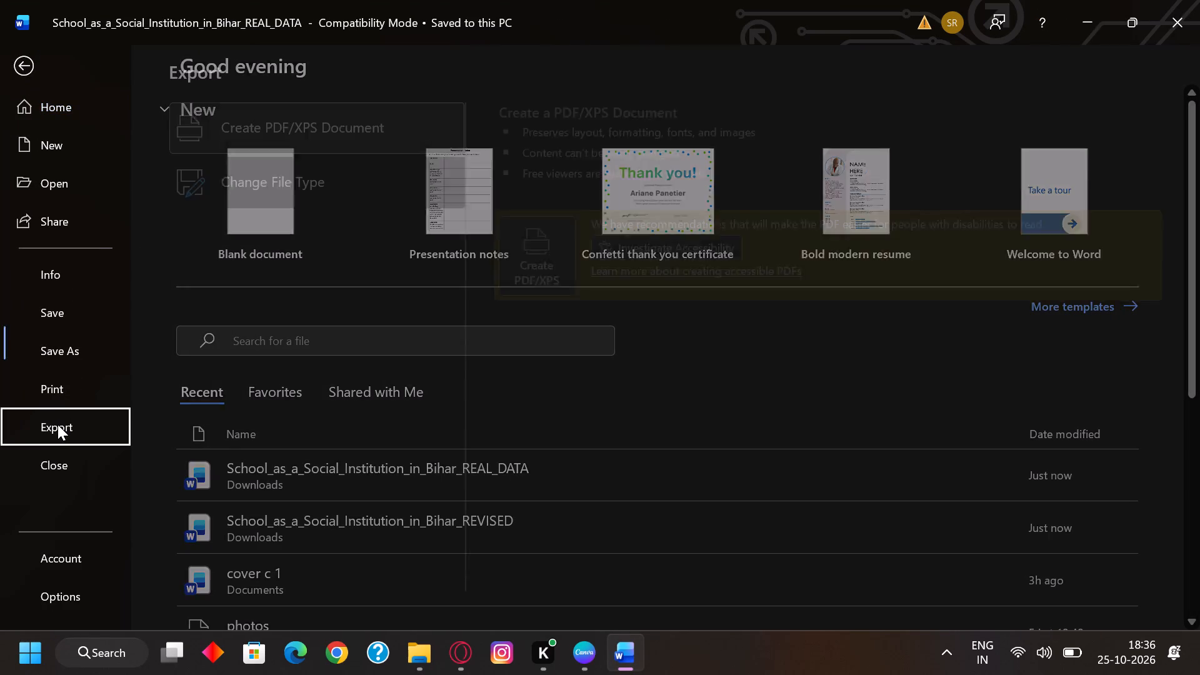
pyautogui.click(542, 269)
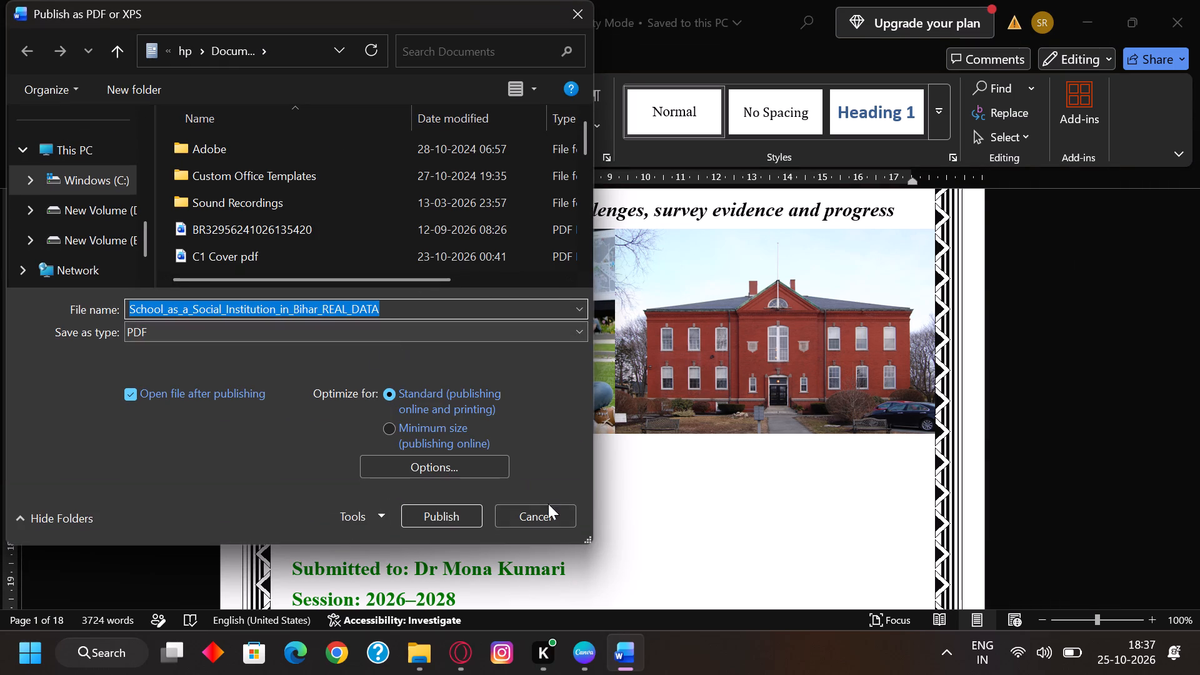
pyautogui.click(466, 511)
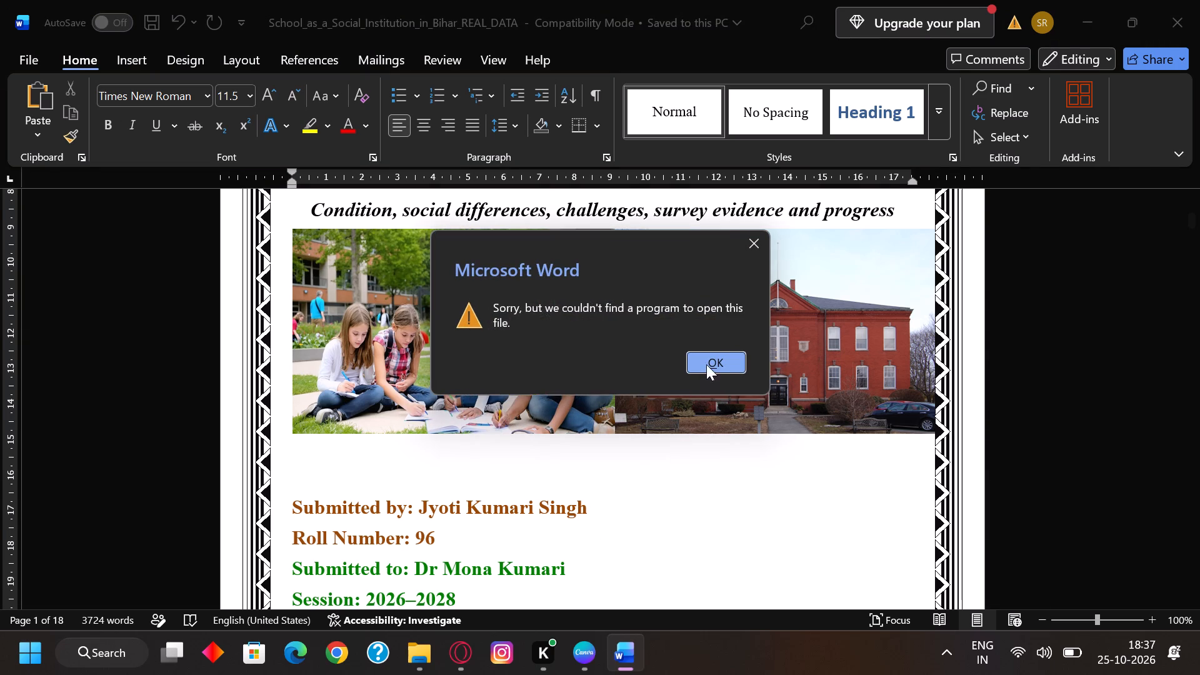
pyautogui.click(706, 364)
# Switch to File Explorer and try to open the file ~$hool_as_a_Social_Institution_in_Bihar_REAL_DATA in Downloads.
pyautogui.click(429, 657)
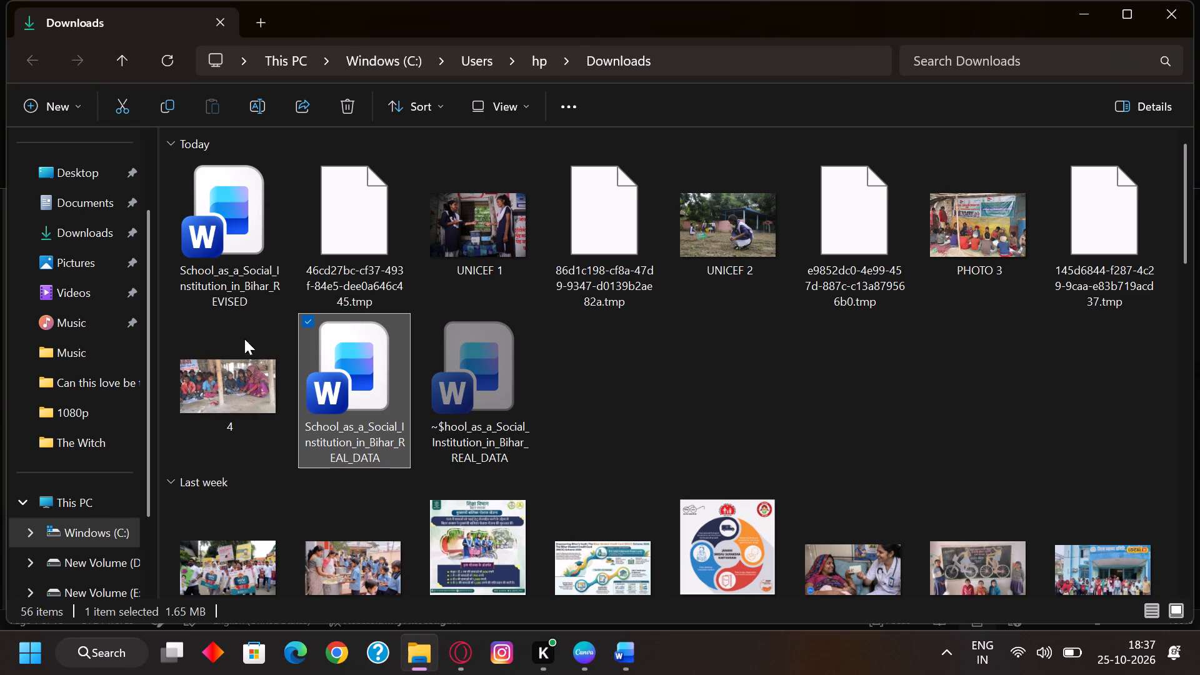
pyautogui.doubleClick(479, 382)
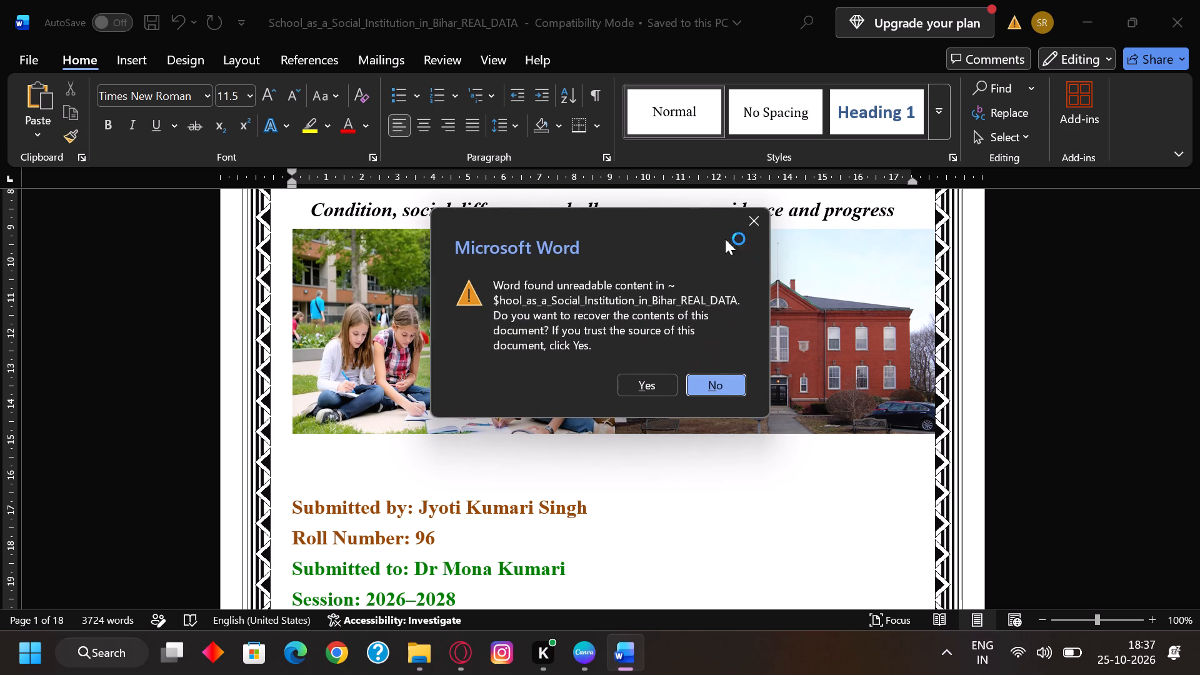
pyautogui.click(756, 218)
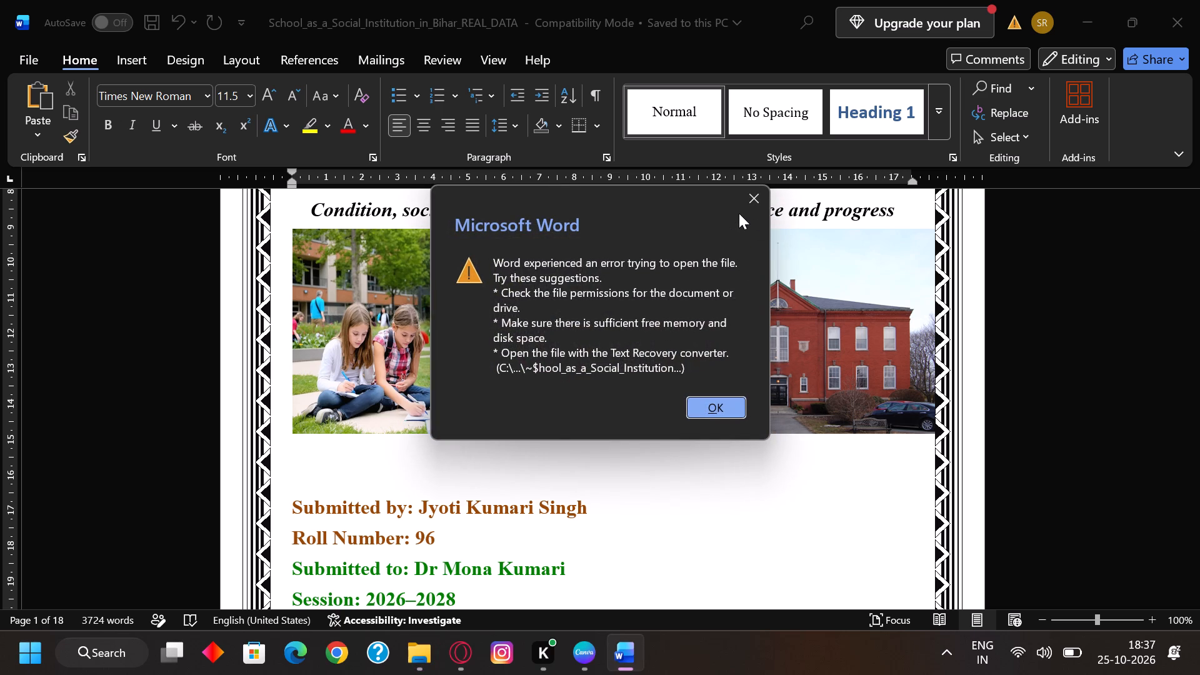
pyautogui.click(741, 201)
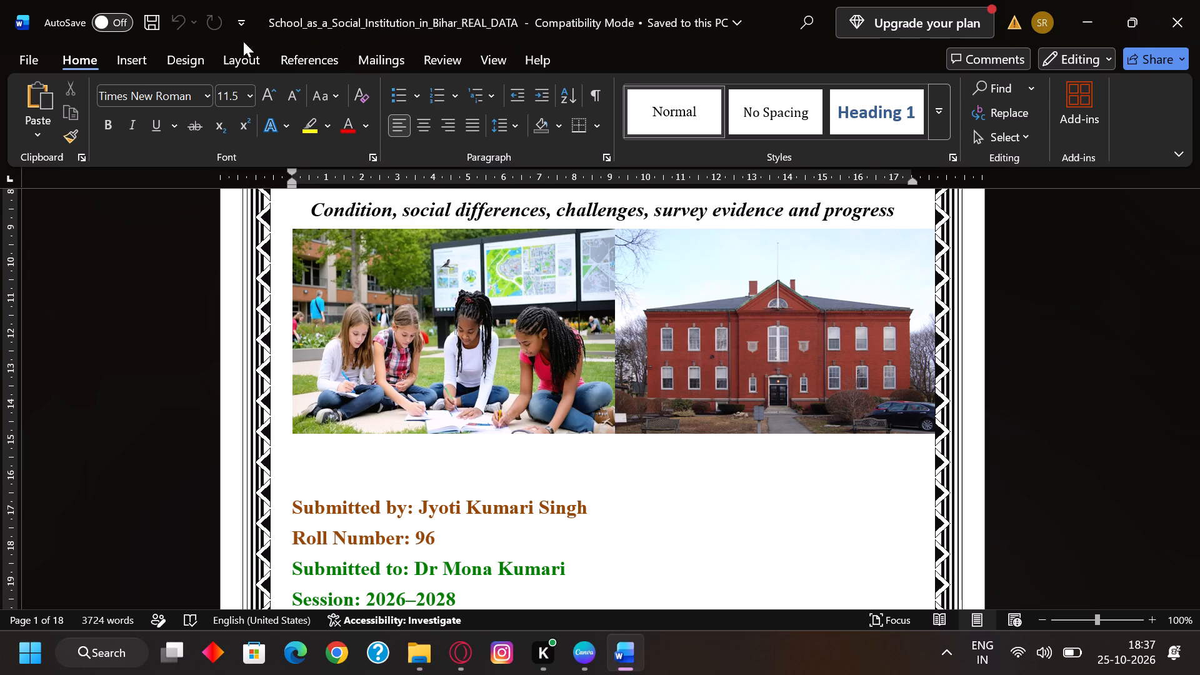
# Export the report as a PDF in the Downloads folder under the file name "final school as social institution".
pyautogui.click(27, 52)
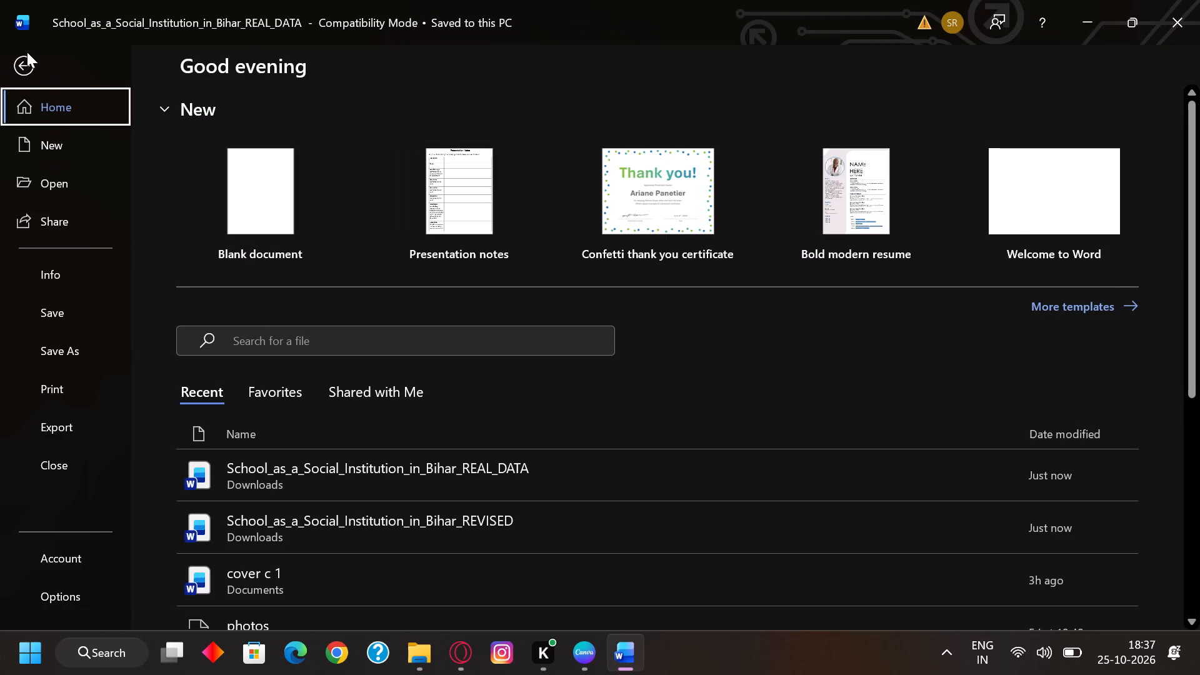
pyautogui.click(65, 422)
pyautogui.click(531, 259)
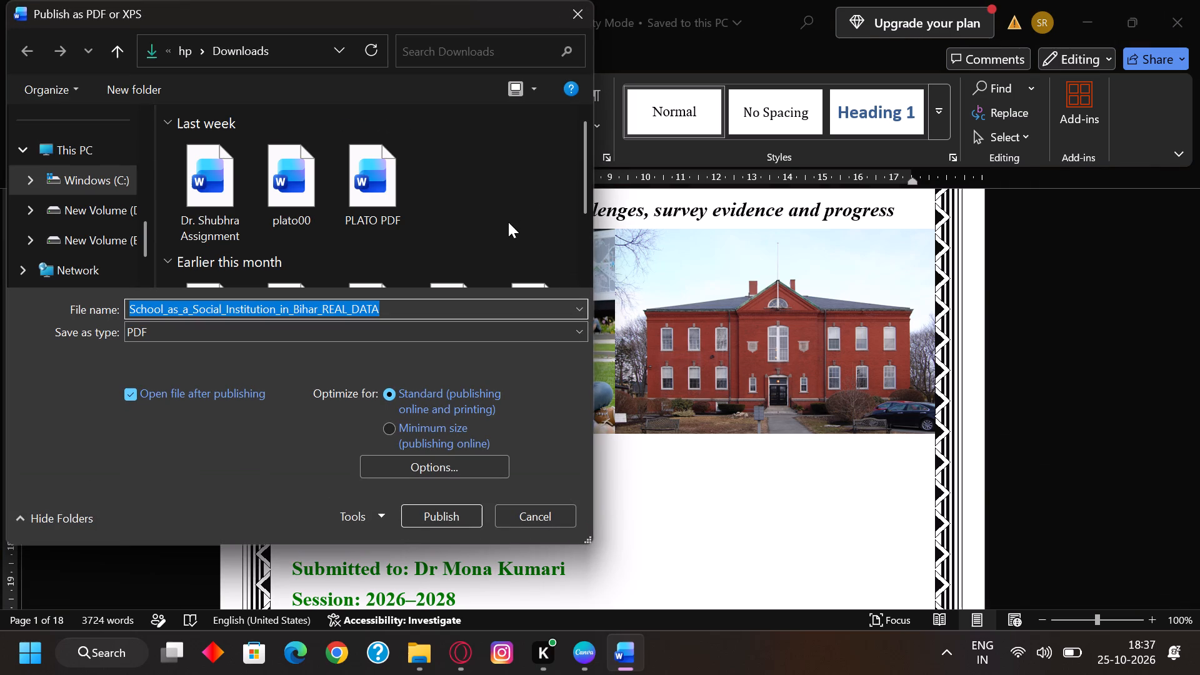
pyautogui.press('BackSpace')
pyautogui.write('fin')
pyautogui.write('al')
pyautogui.press('space')
pyautogui.write('soc')
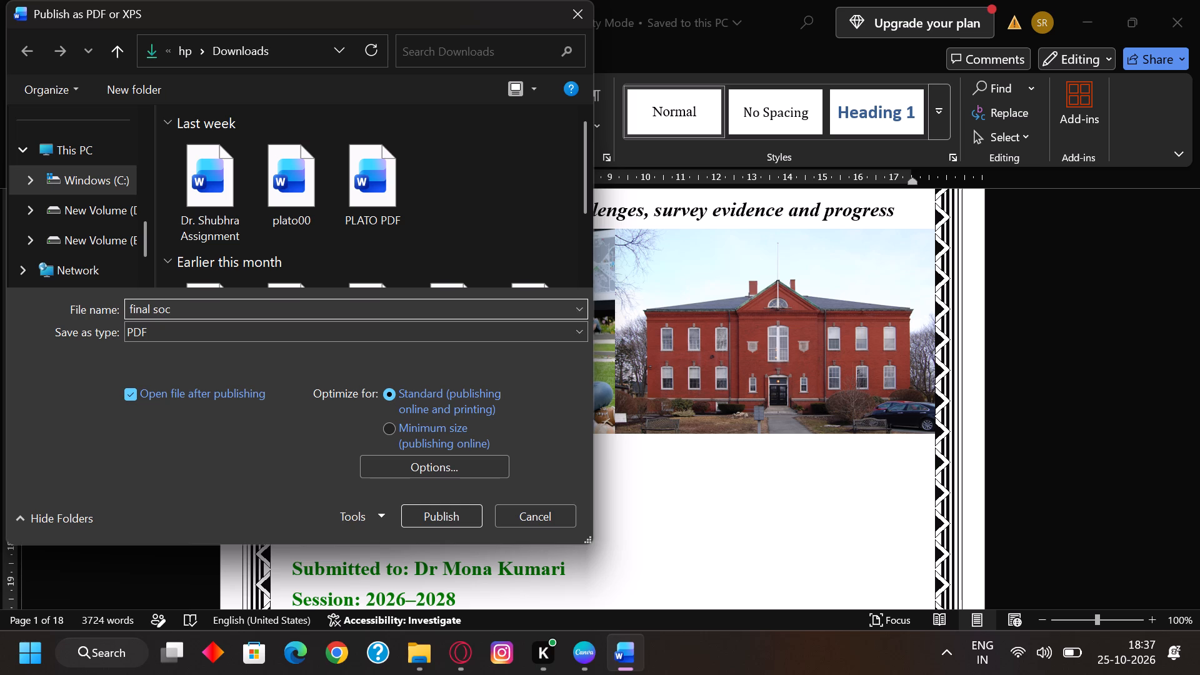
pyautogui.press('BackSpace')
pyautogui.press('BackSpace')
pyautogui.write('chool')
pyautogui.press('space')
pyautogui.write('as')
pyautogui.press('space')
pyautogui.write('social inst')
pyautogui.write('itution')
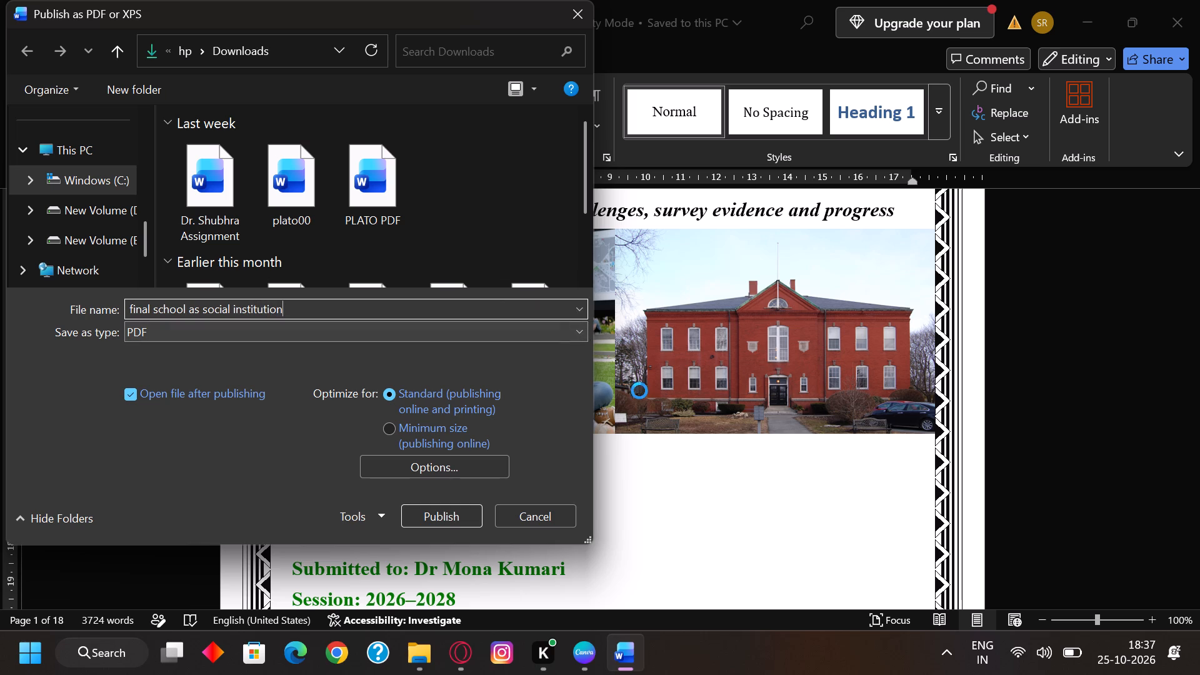
# Publish the report to Downloads as the standard-quality PDF "final school as social institution".
pyautogui.click(456, 514)
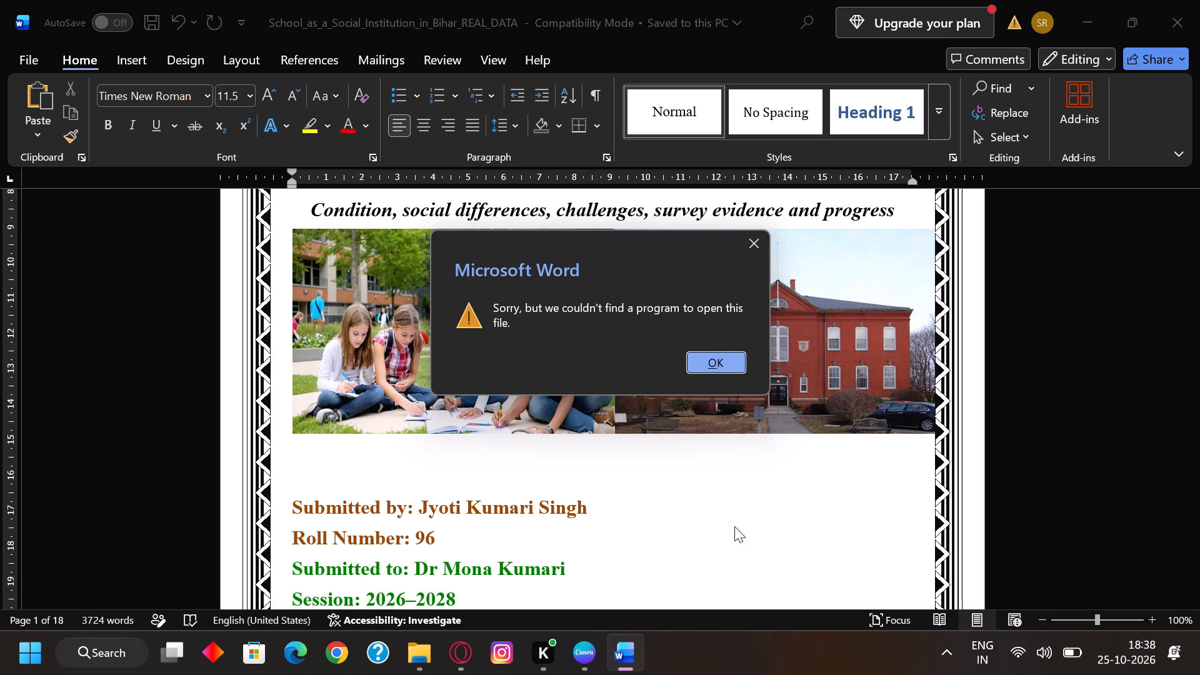
pyautogui.click(716, 357)
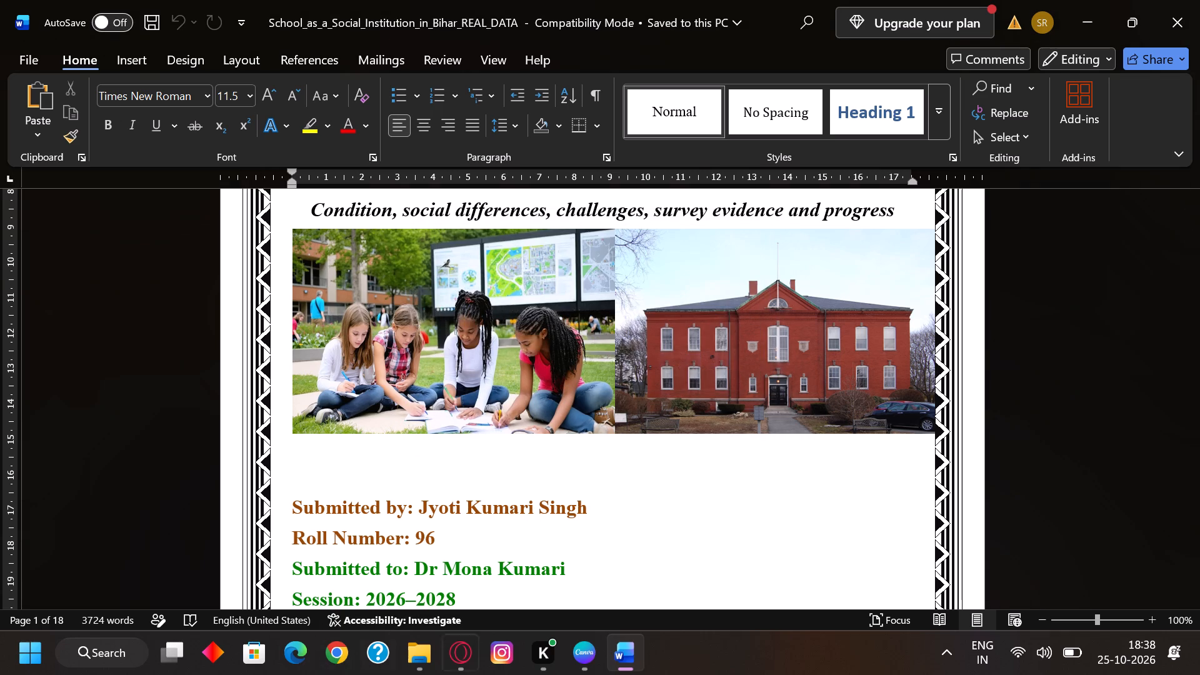
# Switch to File Explorer and share the "final school as social institution" file from Downloads through WhatsApp.
pyautogui.click(410, 664)
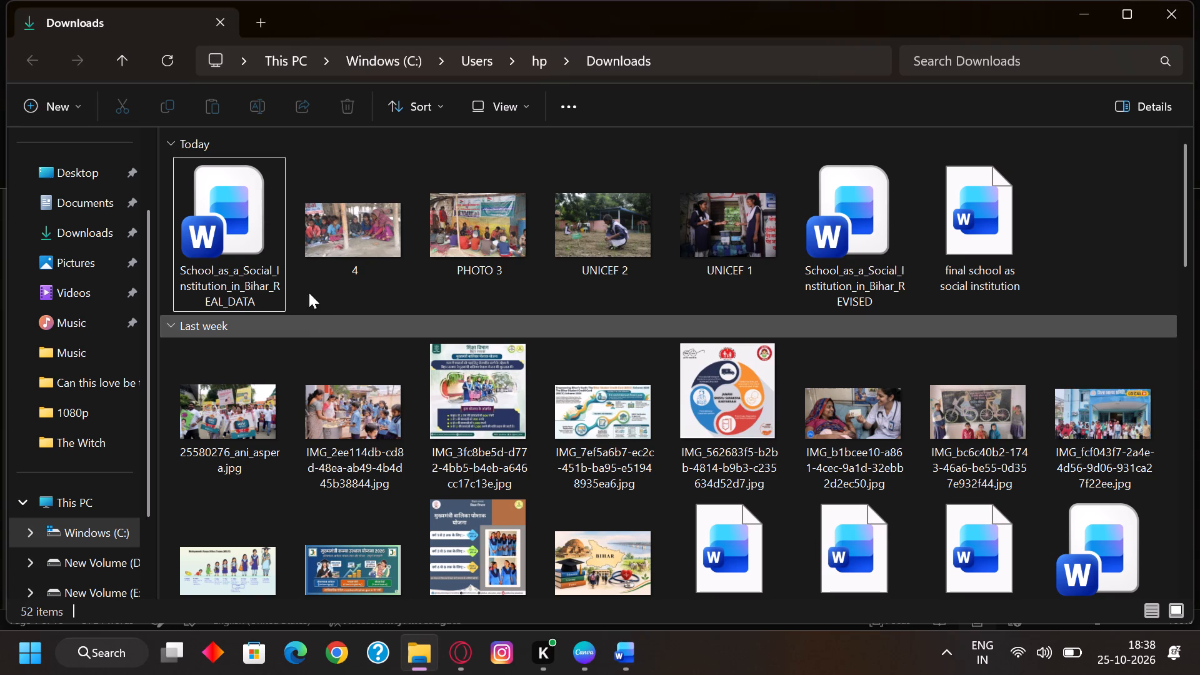
pyautogui.rightClick(959, 244)
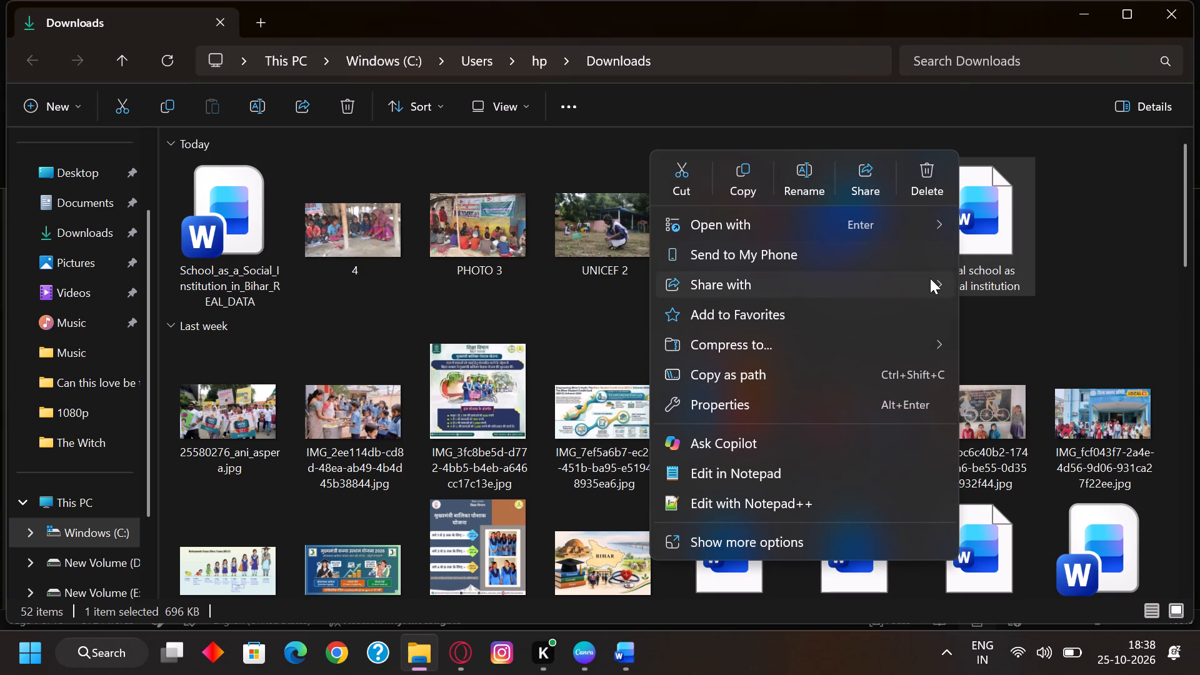
pyautogui.click(930, 278)
pyautogui.click(976, 286)
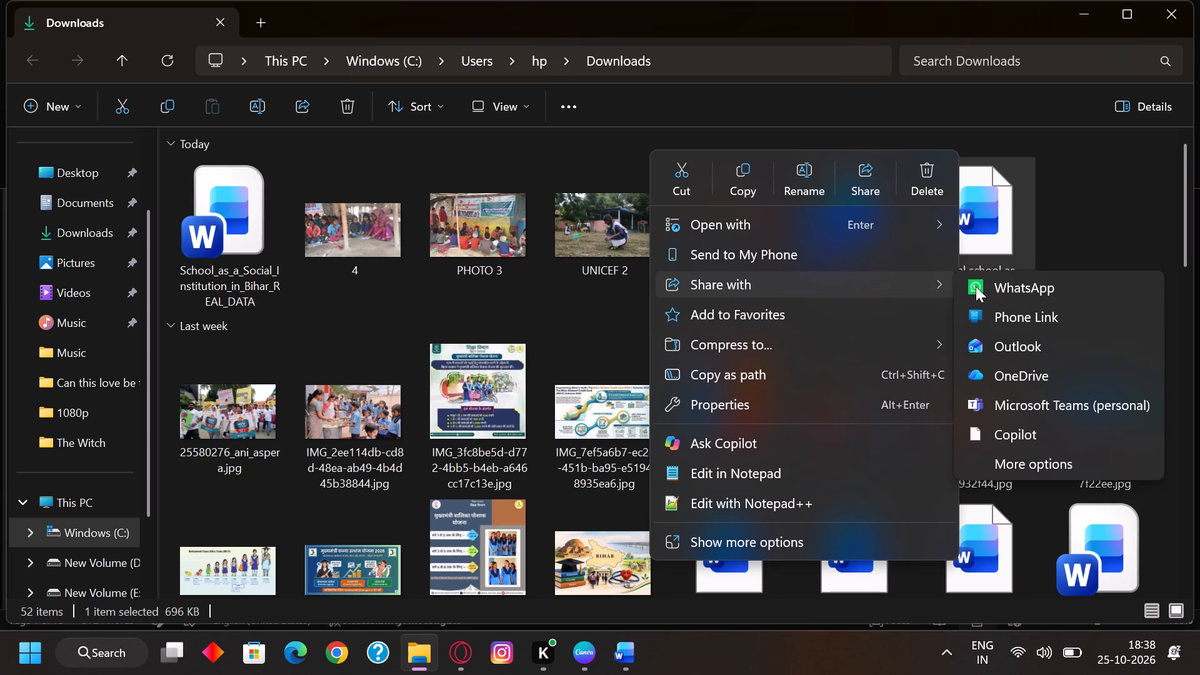
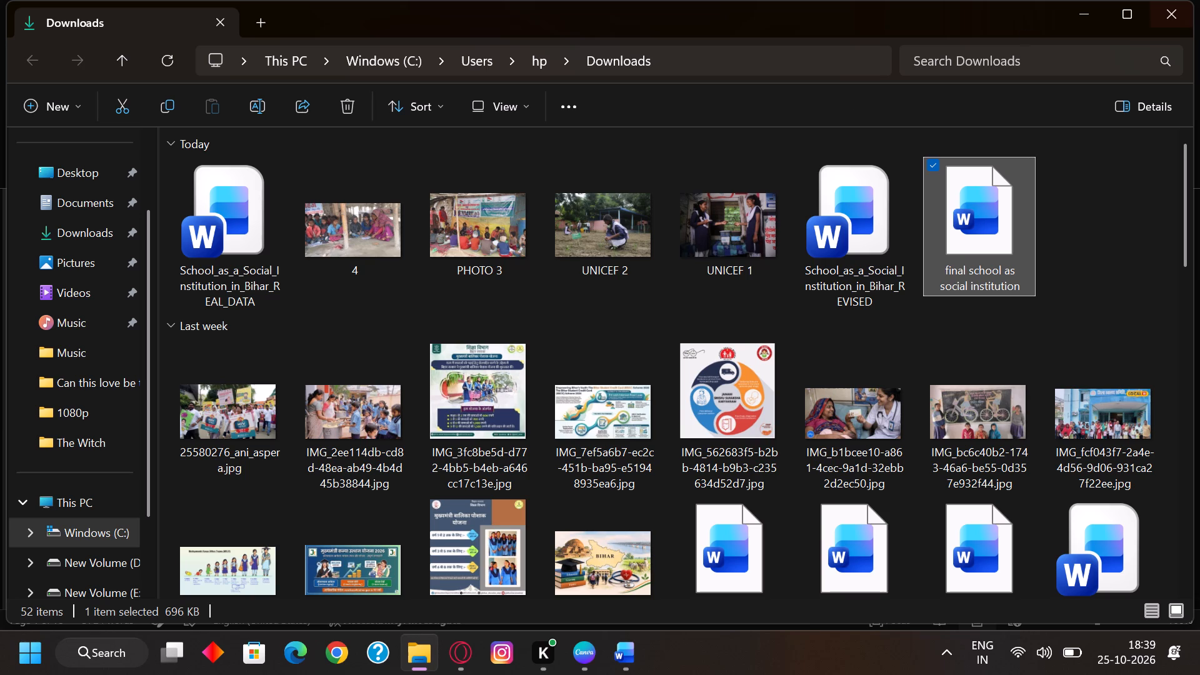
# Switch to Word, look over the report's cover page once more, and close the document.
pyautogui.click(616, 651)
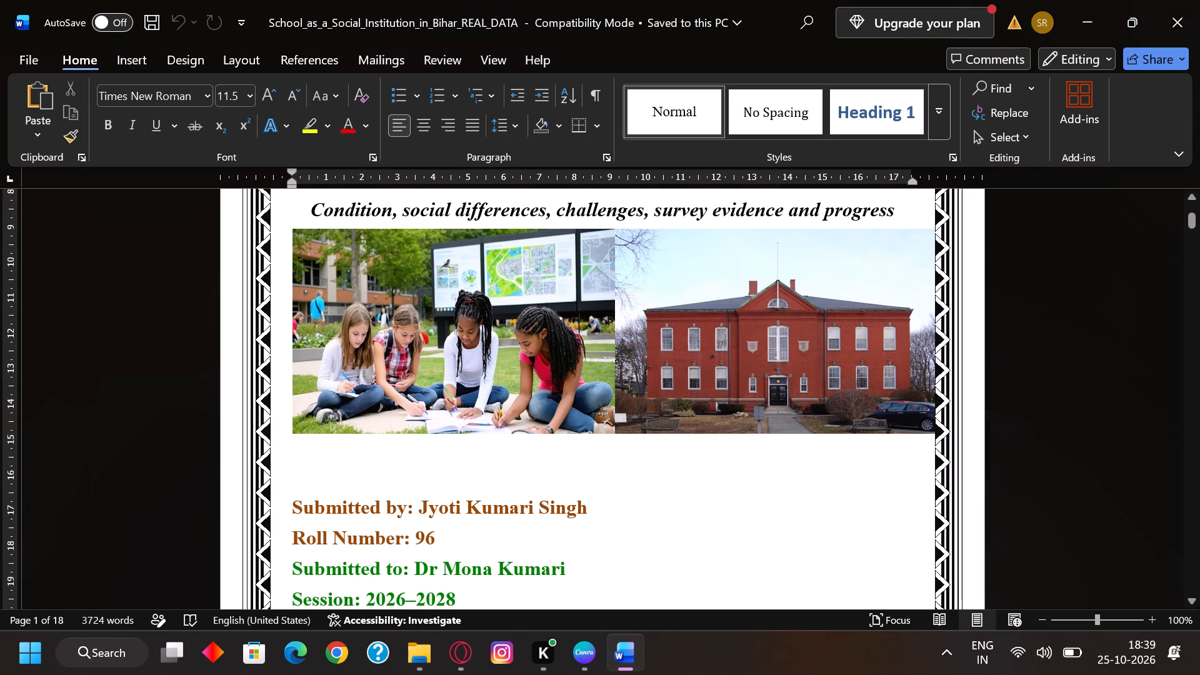
pyautogui.scroll(6, 771, 307)
pyautogui.scroll(-7, 745, 287)
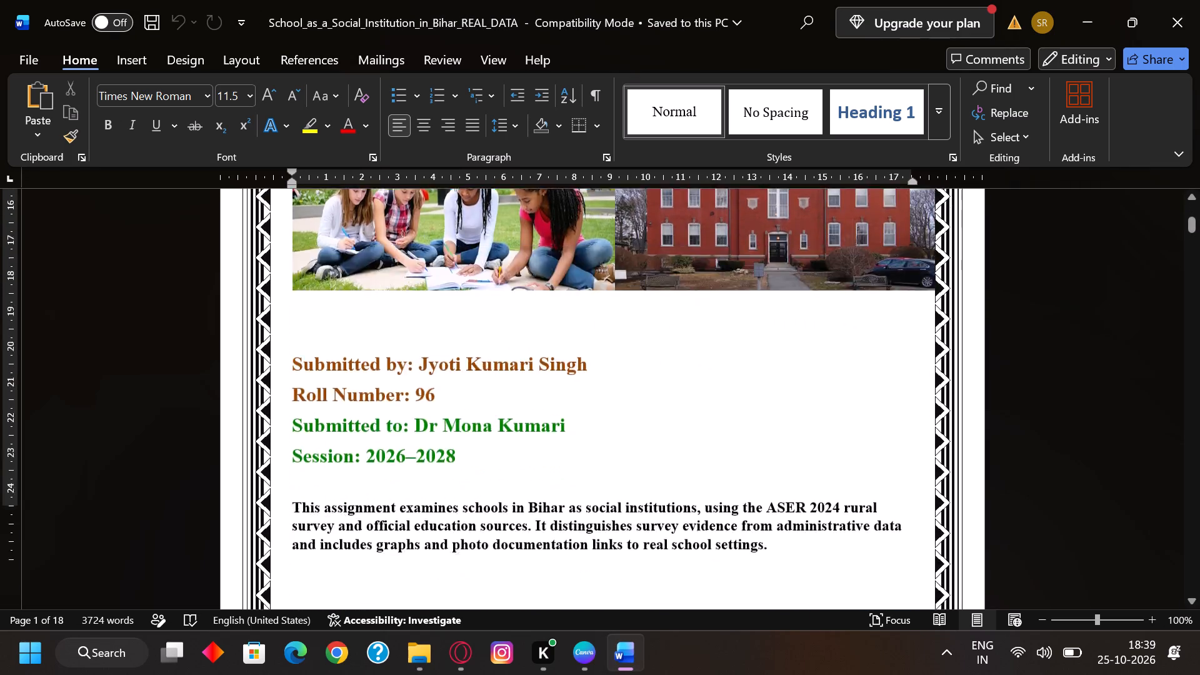
pyautogui.scroll(-6, 745, 283)
pyautogui.scroll(13, 745, 280)
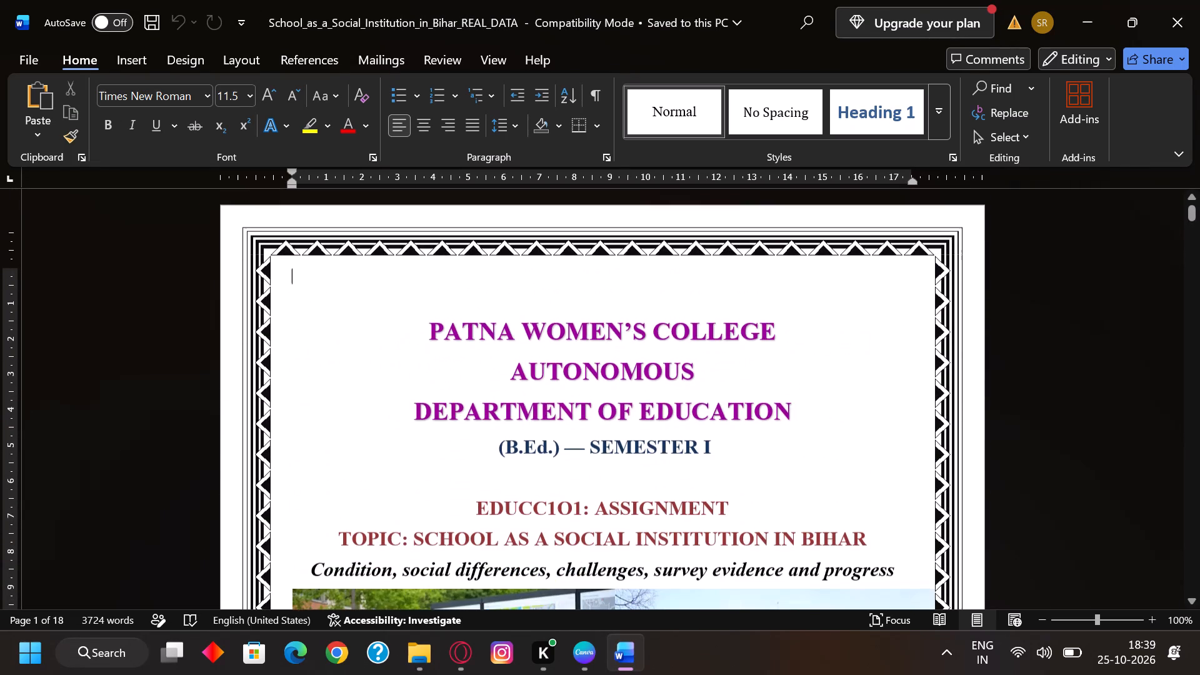
pyautogui.scroll(4, 746, 268)
pyautogui.click(1184, 20)
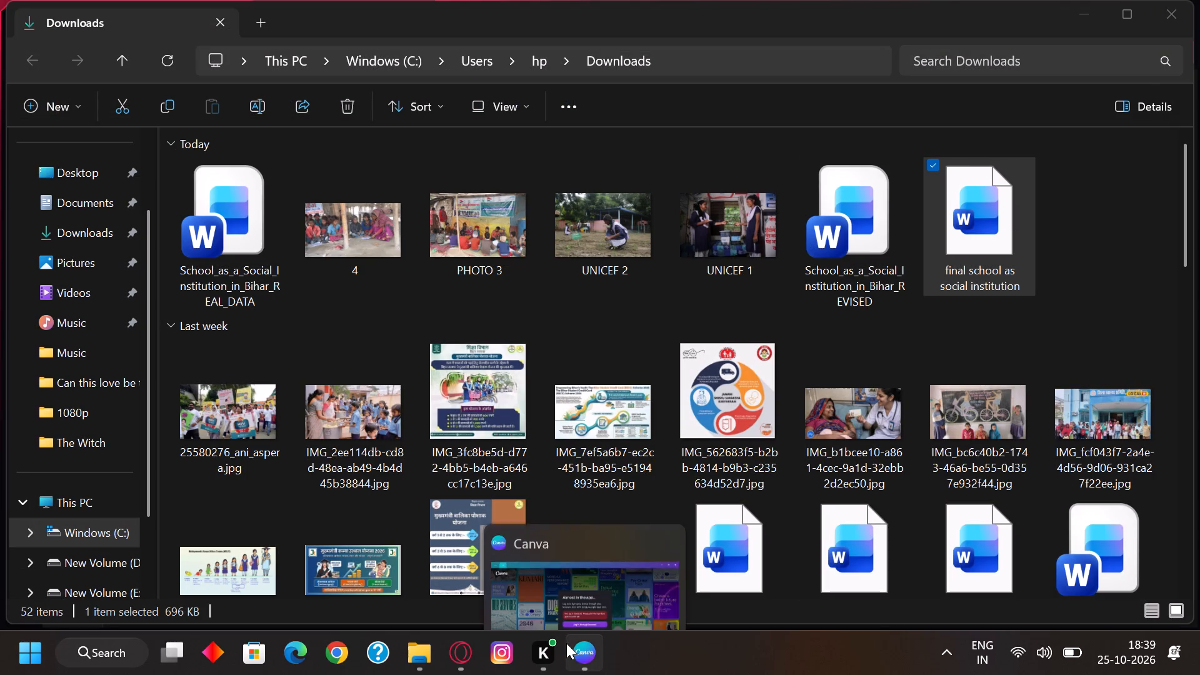
# Switch to the Canva app and close it.
pyautogui.click(577, 651)
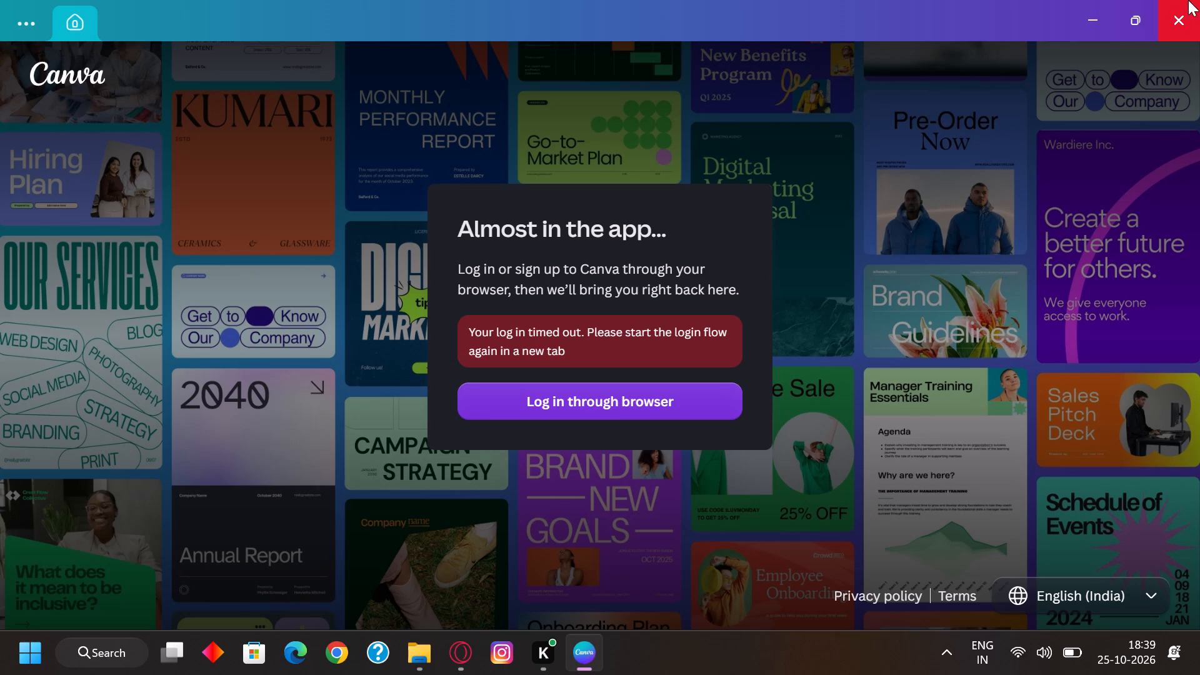
pyautogui.click(1186, 11)
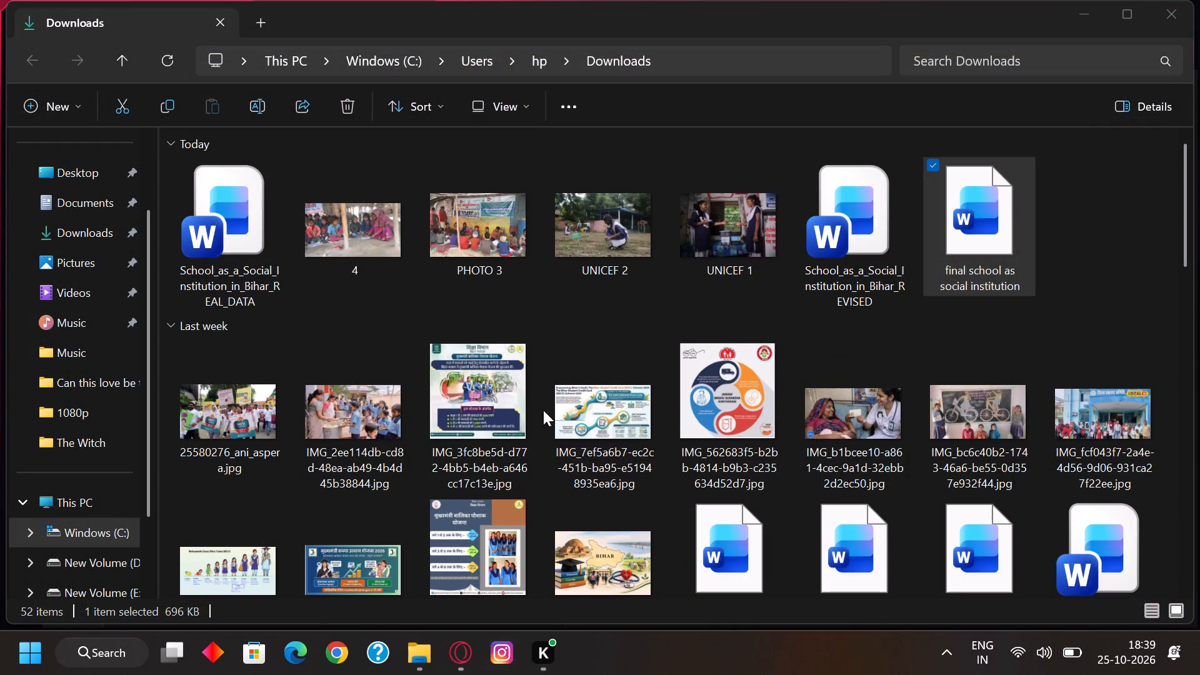
# Return to the Downloads folder in File Explorer and launch Word again.
pyautogui.click(420, 651)
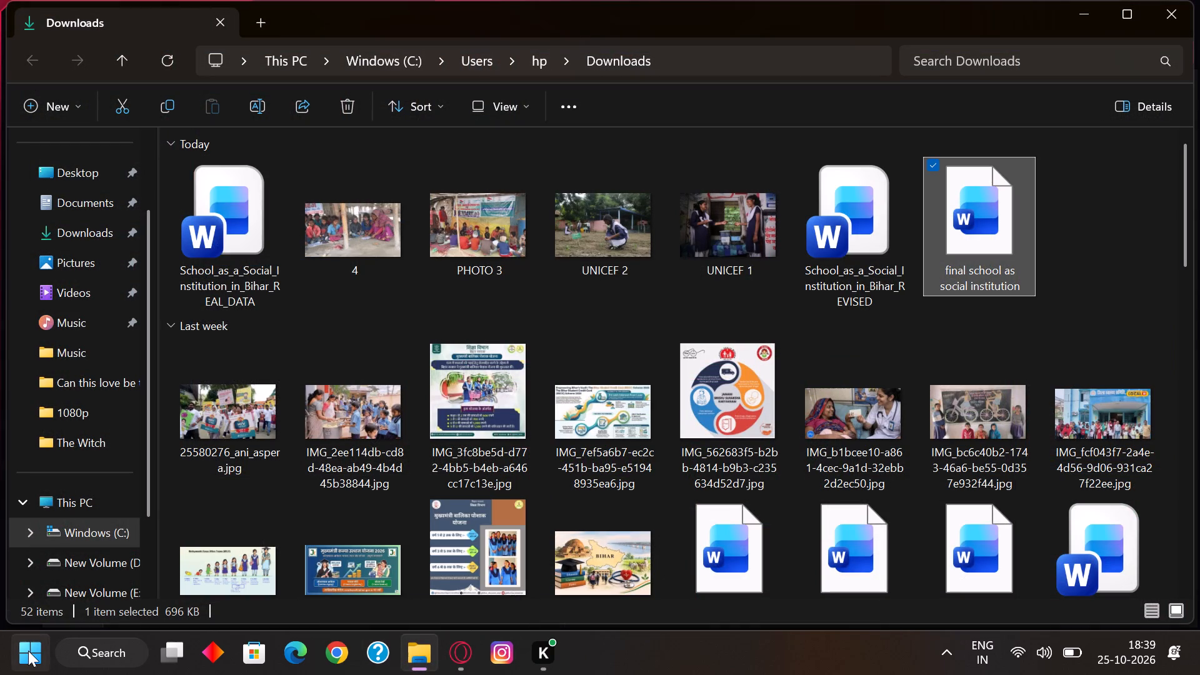
pyautogui.click(29, 651)
pyautogui.click(178, 204)
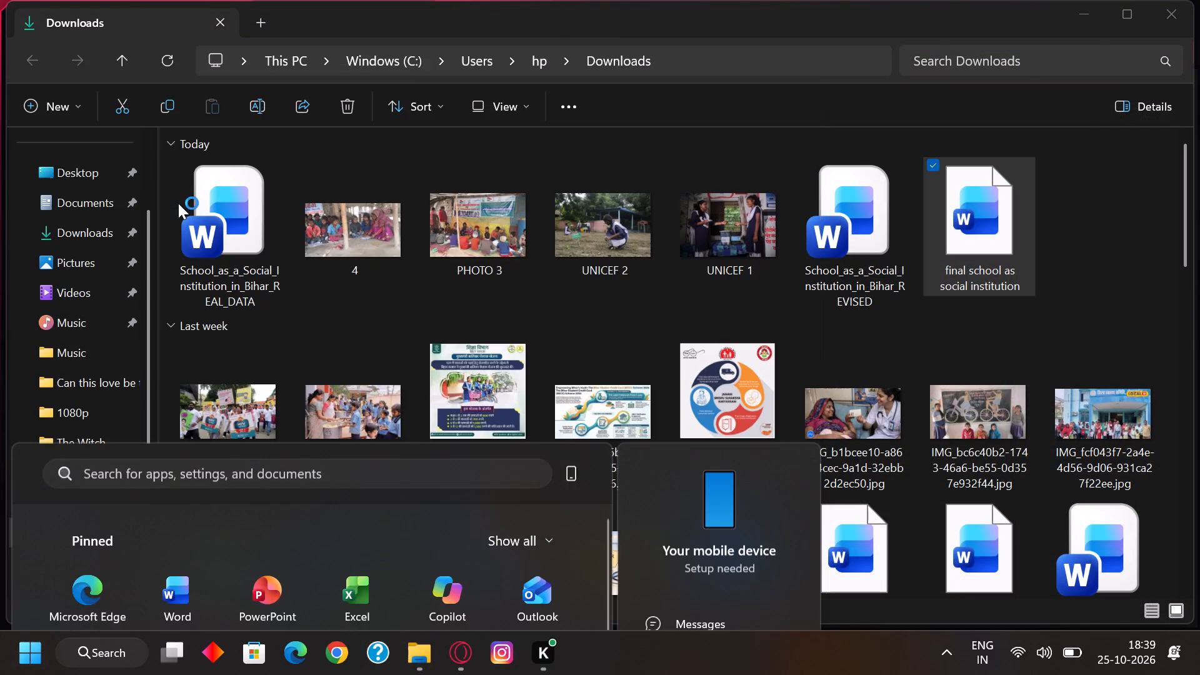
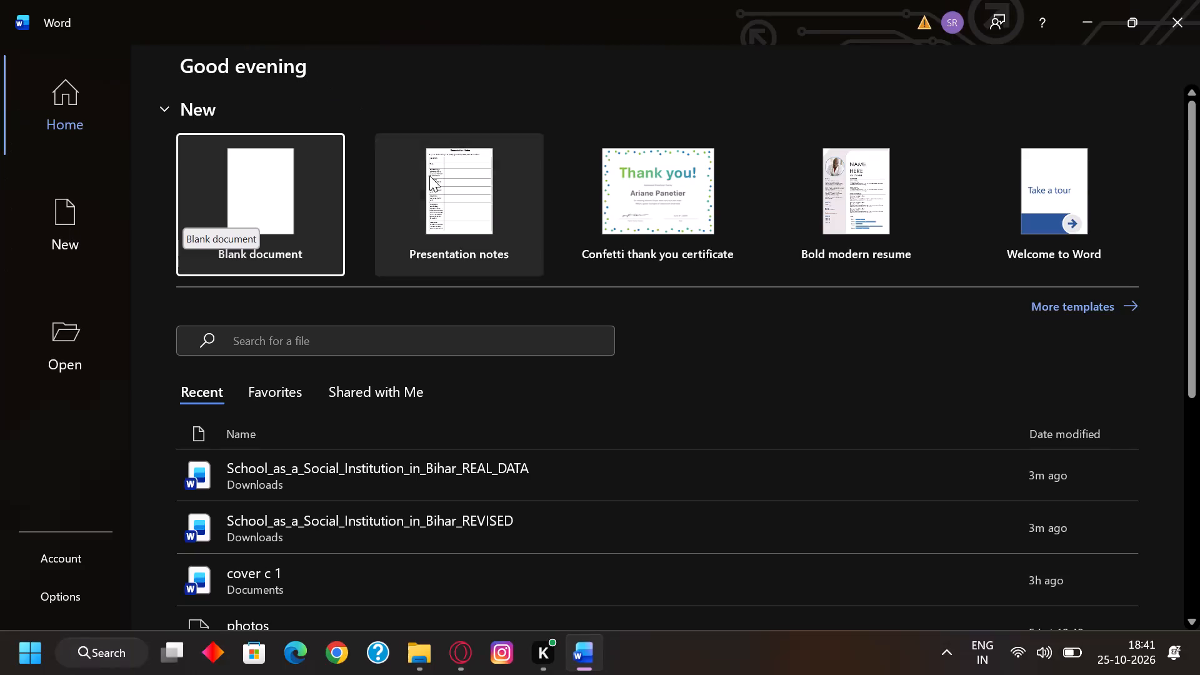
# Turn off the computer's Wi-Fi connection and return to the Word start screen.
pyautogui.click(1039, 647)
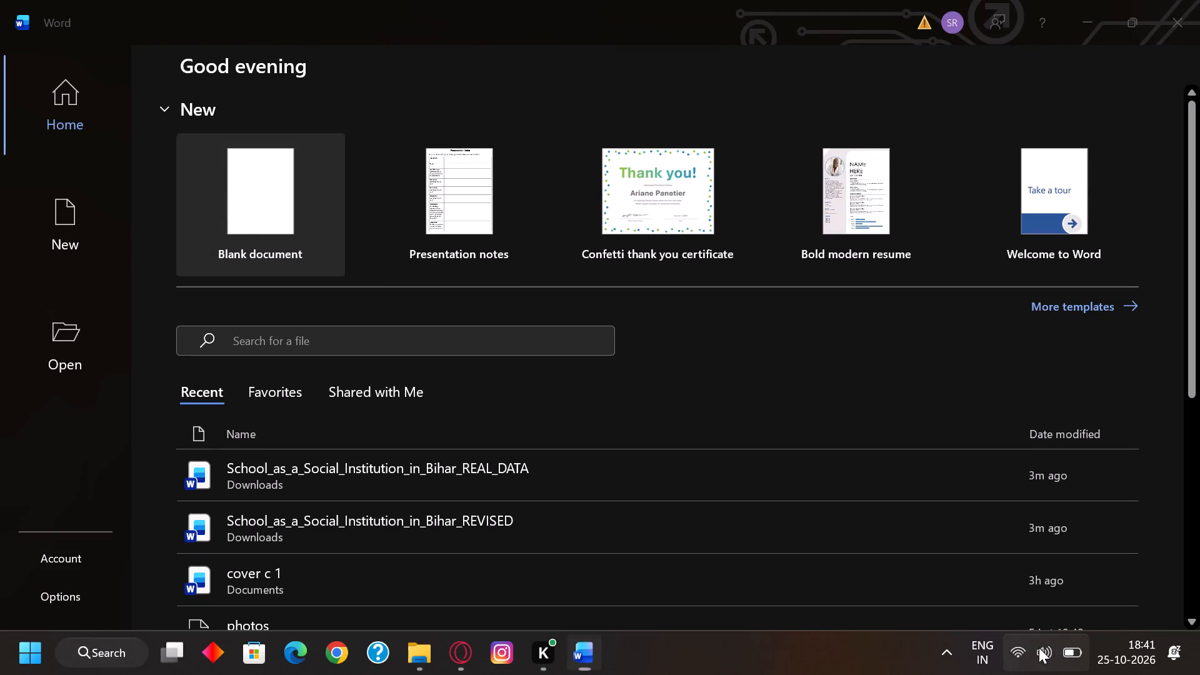
pyautogui.click(916, 304)
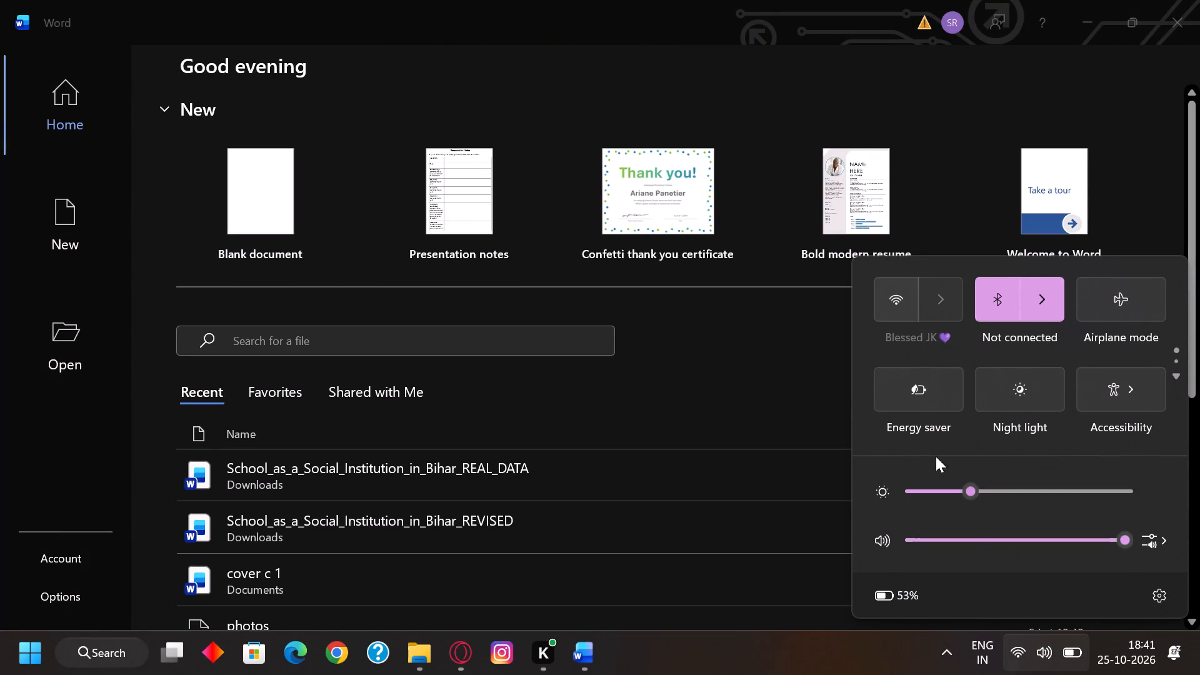
pyautogui.click(1028, 128)
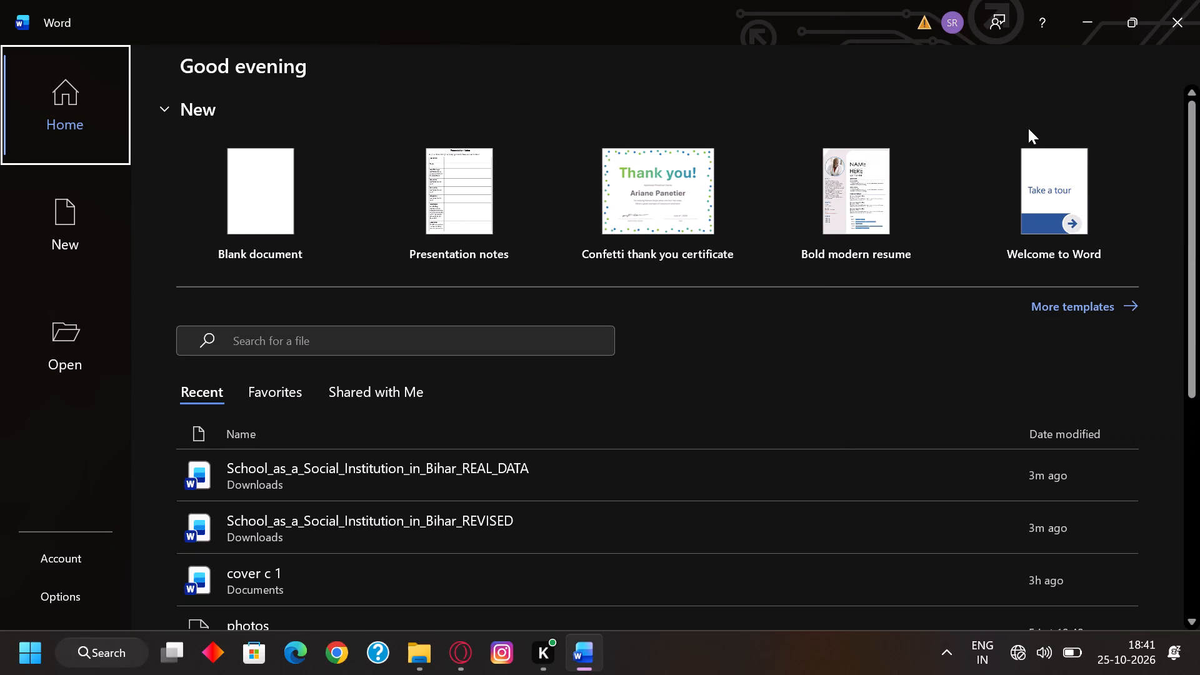
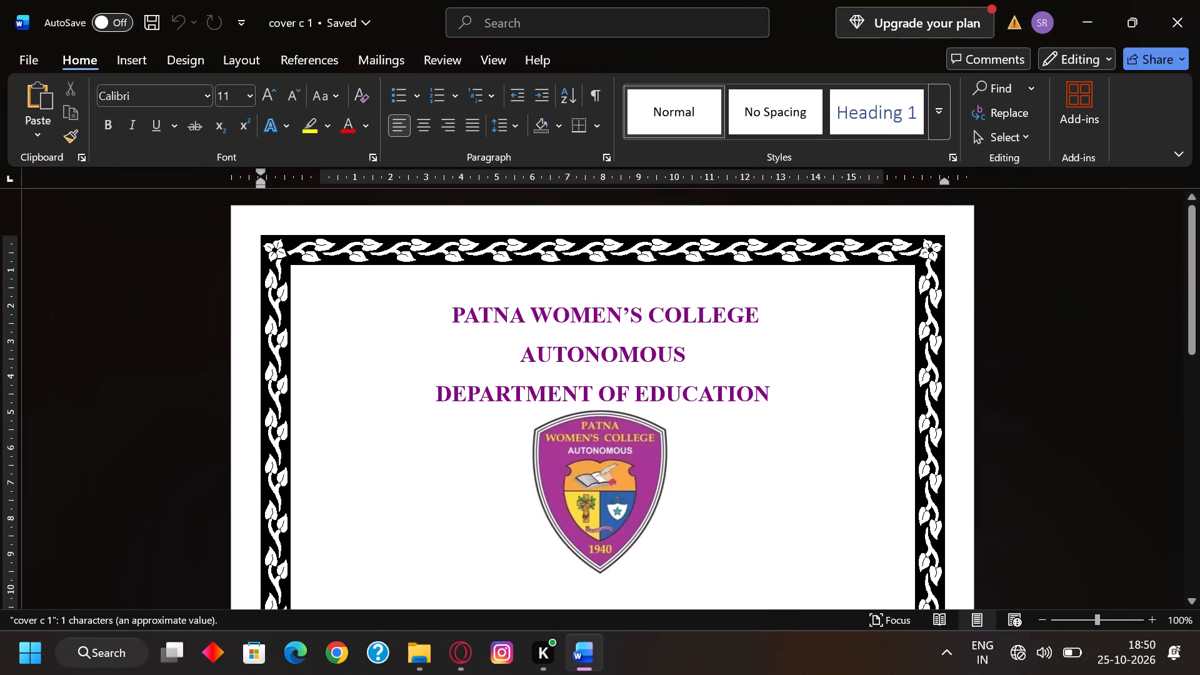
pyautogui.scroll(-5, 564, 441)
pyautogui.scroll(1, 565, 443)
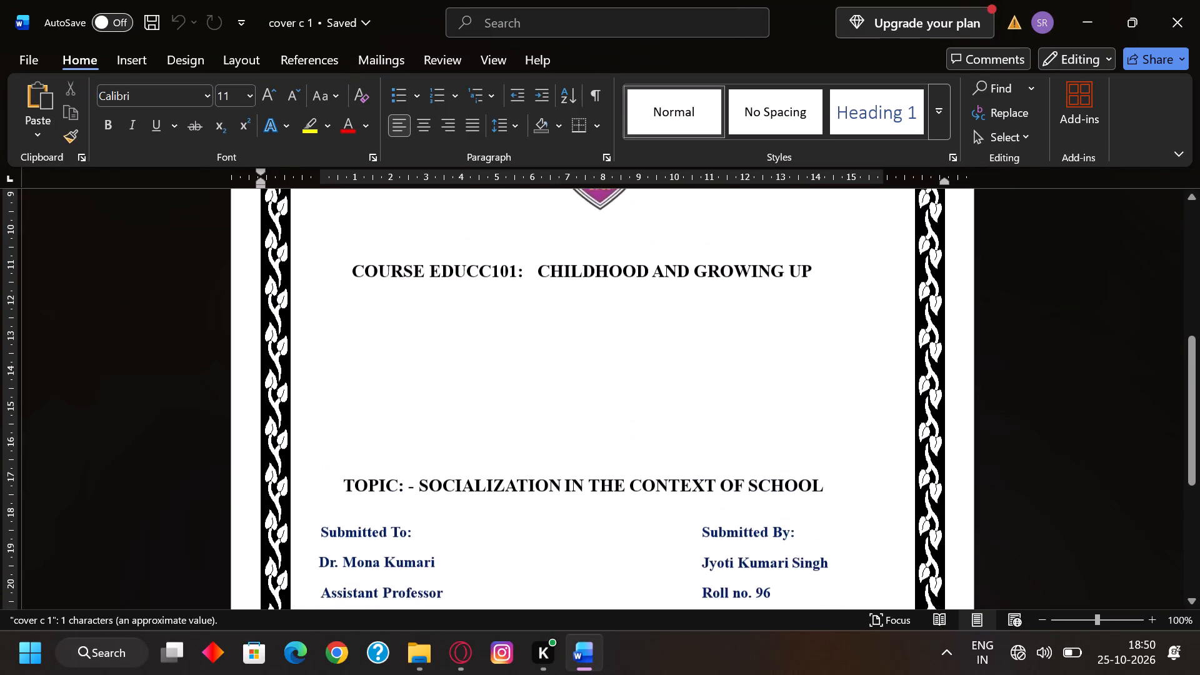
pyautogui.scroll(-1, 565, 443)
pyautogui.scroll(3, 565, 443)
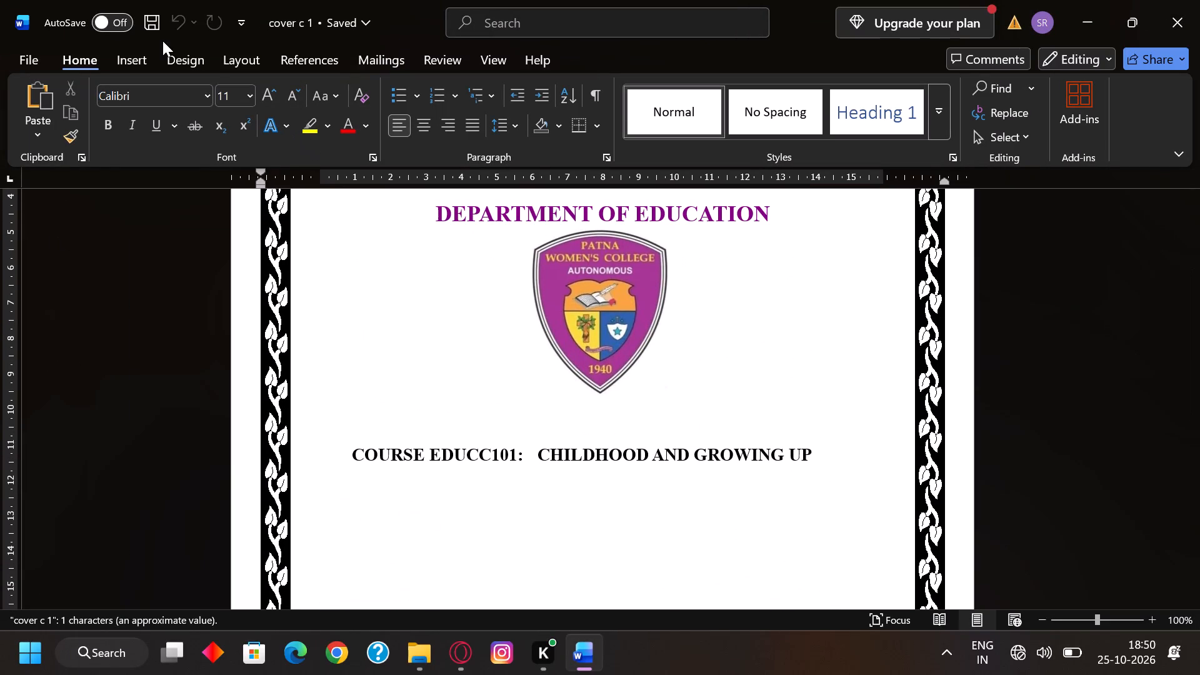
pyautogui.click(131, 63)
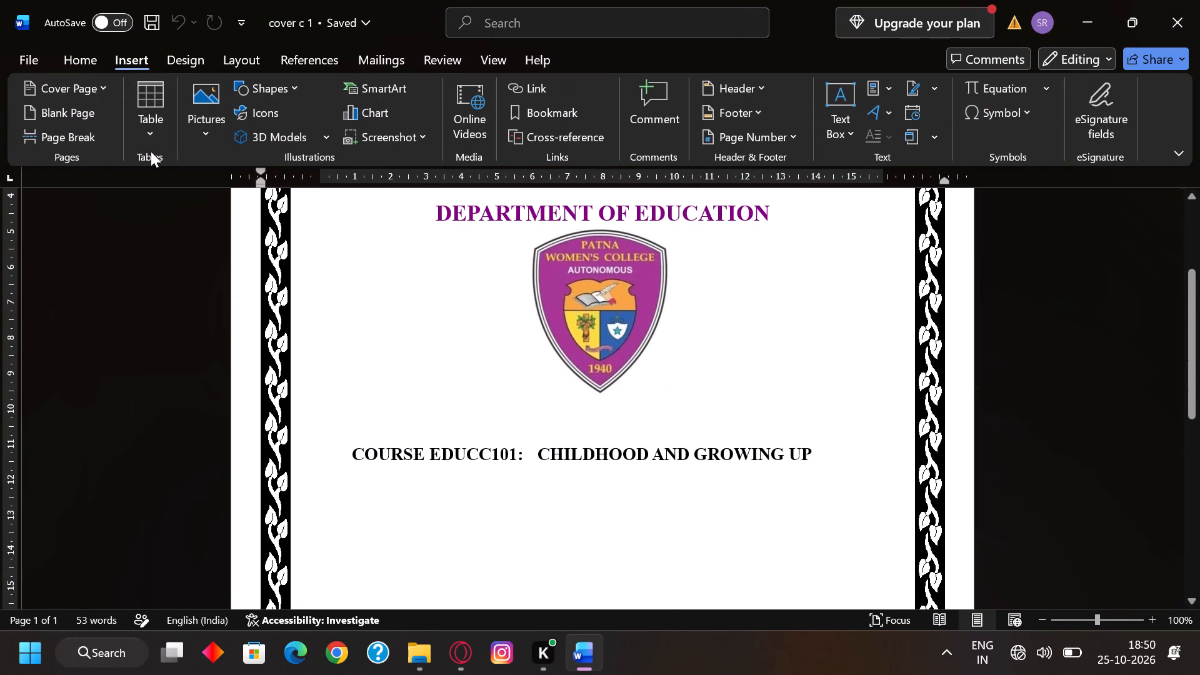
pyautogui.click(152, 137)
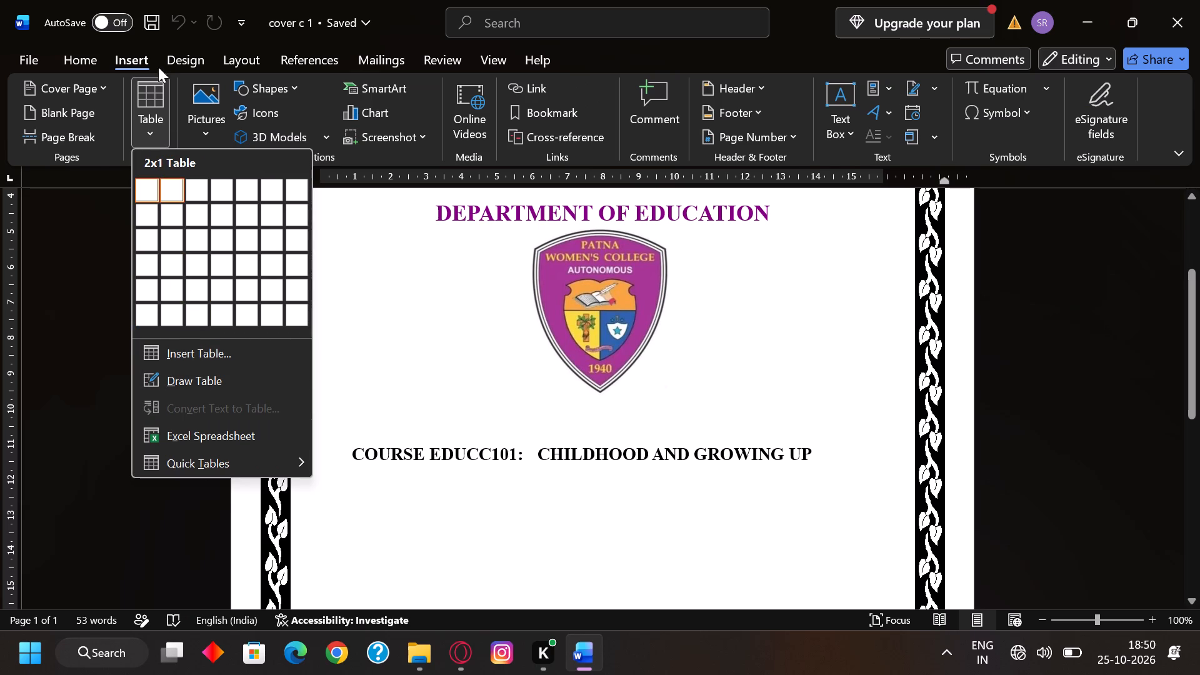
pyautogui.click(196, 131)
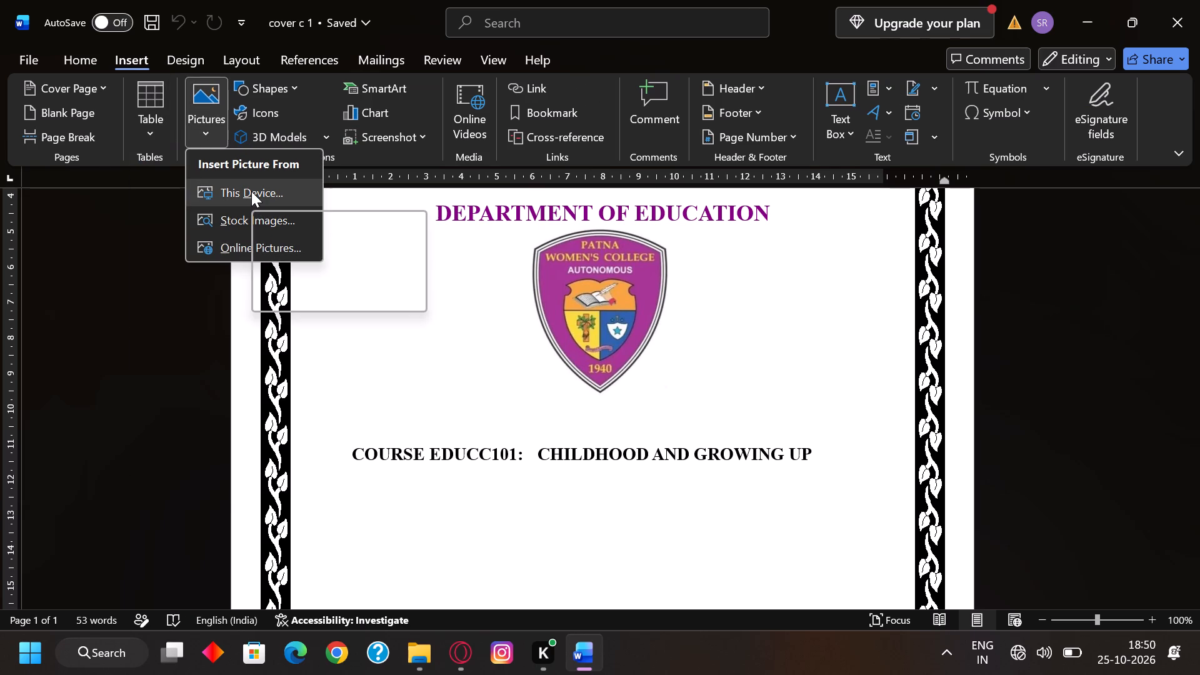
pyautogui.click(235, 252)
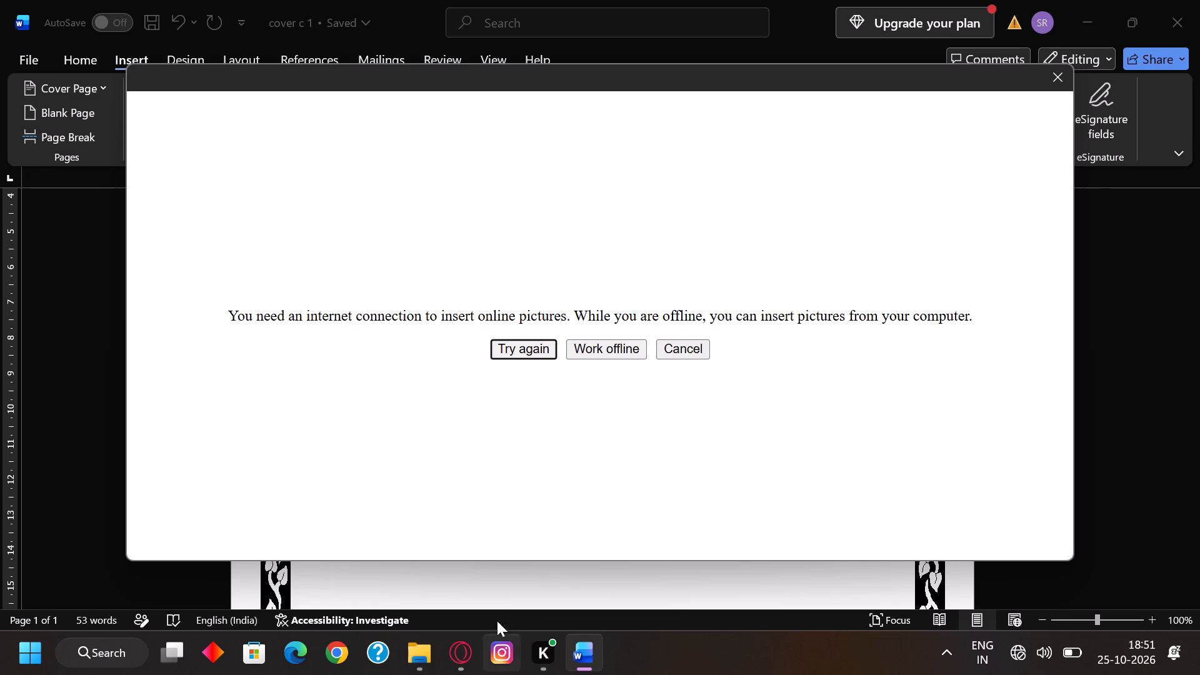
# Retry the online pictures connection, turn on Wi-Fi to look for available networks, and dismiss the online pictures window.
pyautogui.click(542, 346)
pyautogui.click(542, 346)
pyautogui.click(1027, 661)
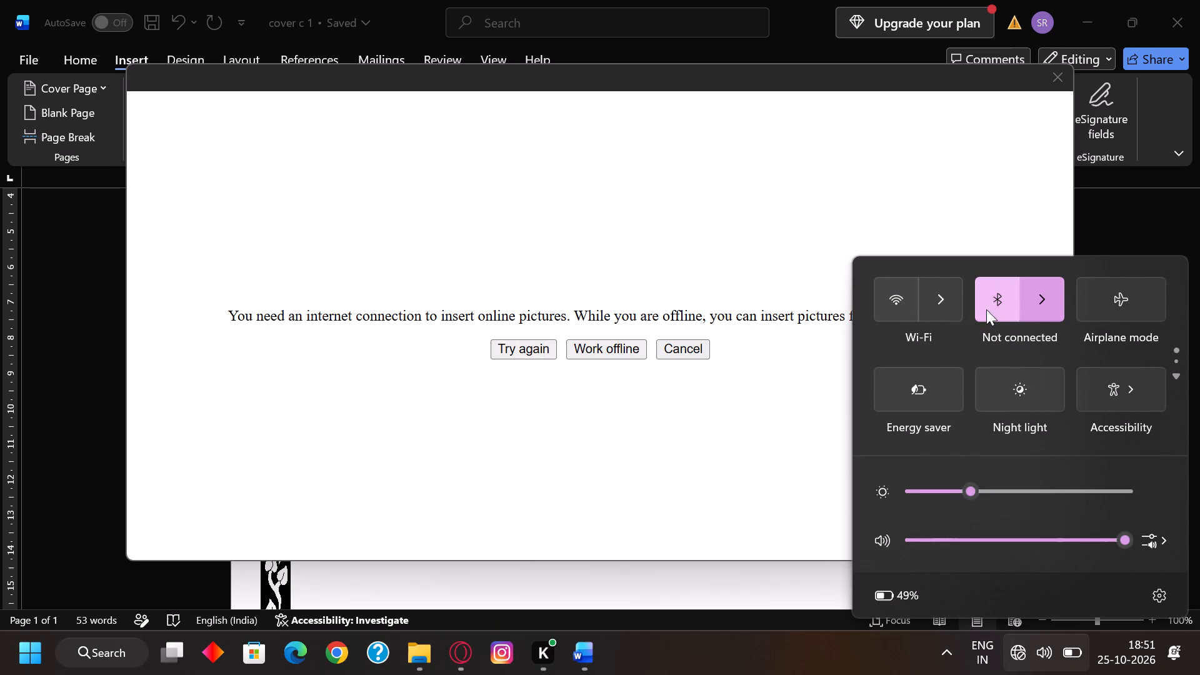
pyautogui.click(900, 302)
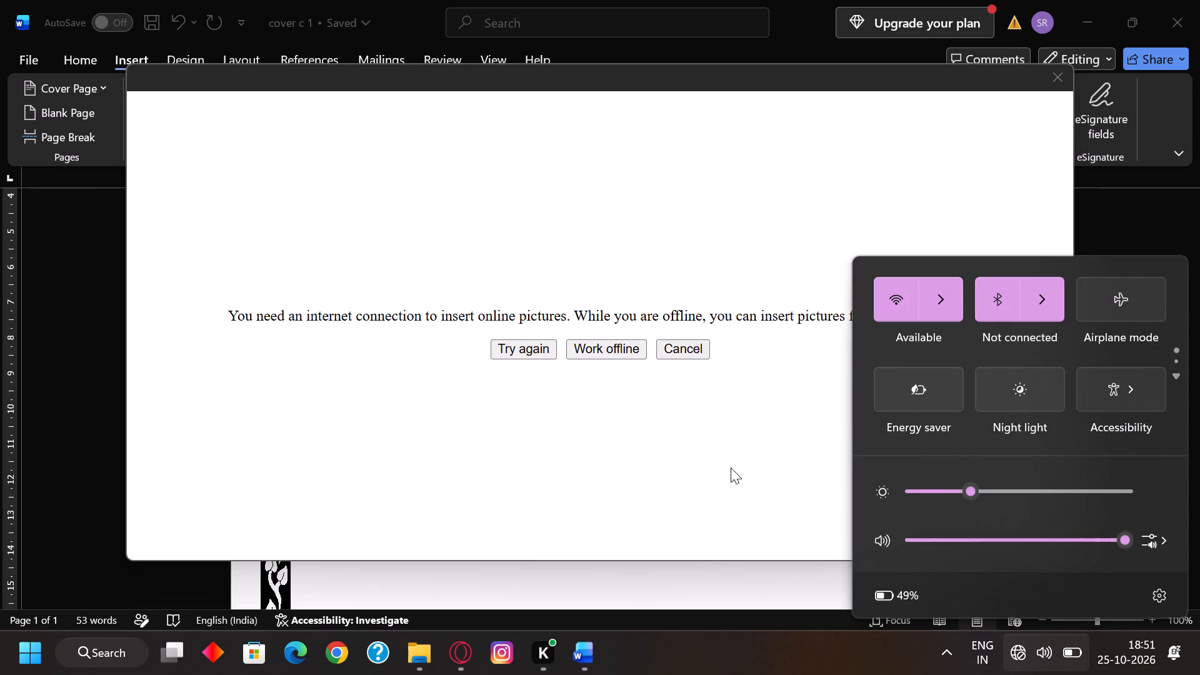
pyautogui.click(943, 302)
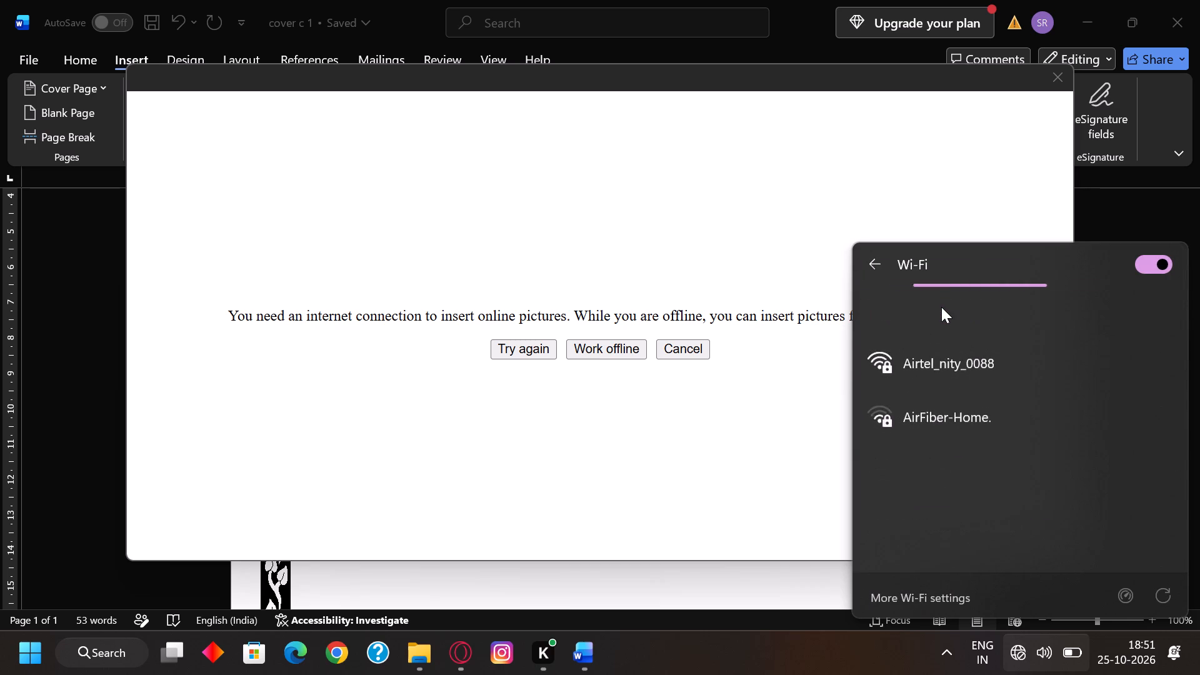
pyautogui.scroll(-1, 886, 366)
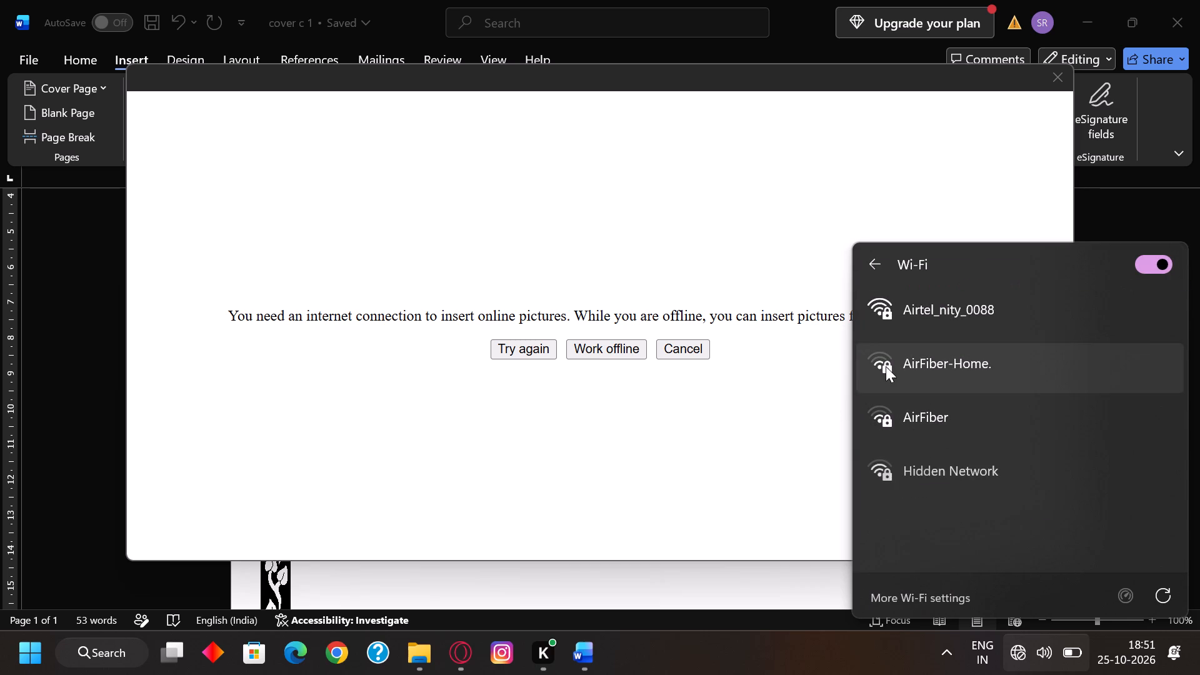
pyautogui.scroll(2, 898, 366)
pyautogui.scroll(-2, 898, 366)
pyautogui.scroll(1, 898, 366)
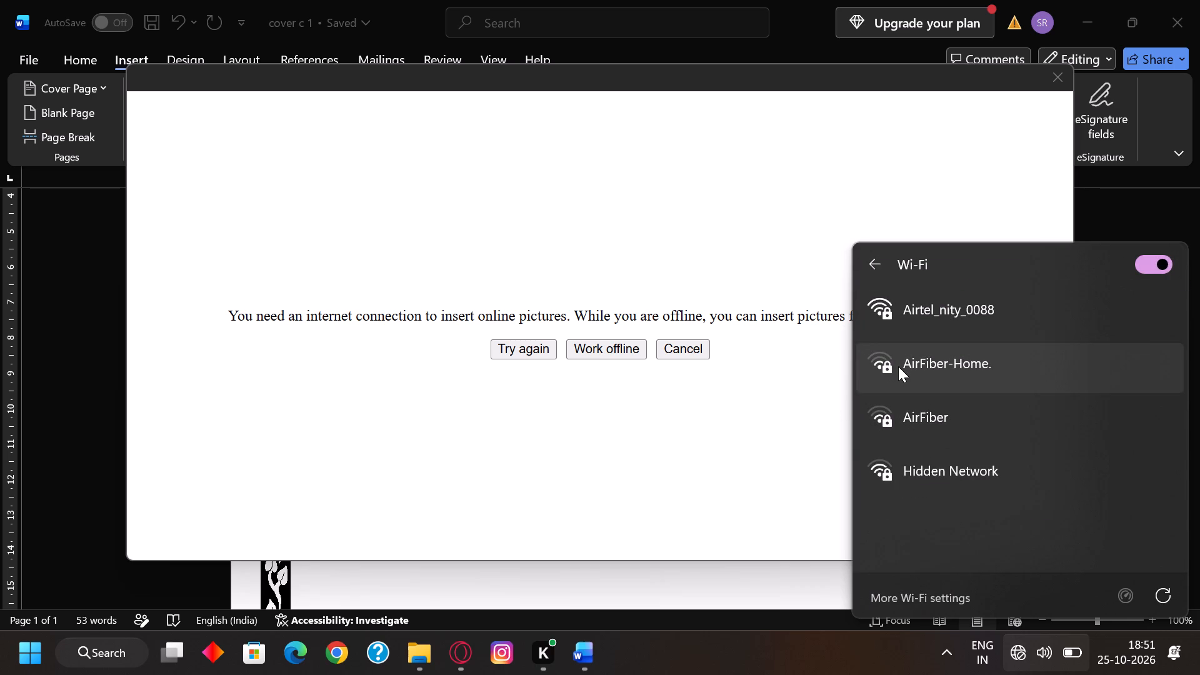
pyautogui.scroll(1, 898, 366)
pyautogui.click(697, 351)
# Examine the cover page of "cover c 1", checking the college logo, course title, topic and the Submitted To and Submitted By details.
pyautogui.scroll(2, 703, 467)
pyautogui.scroll(-3, 703, 467)
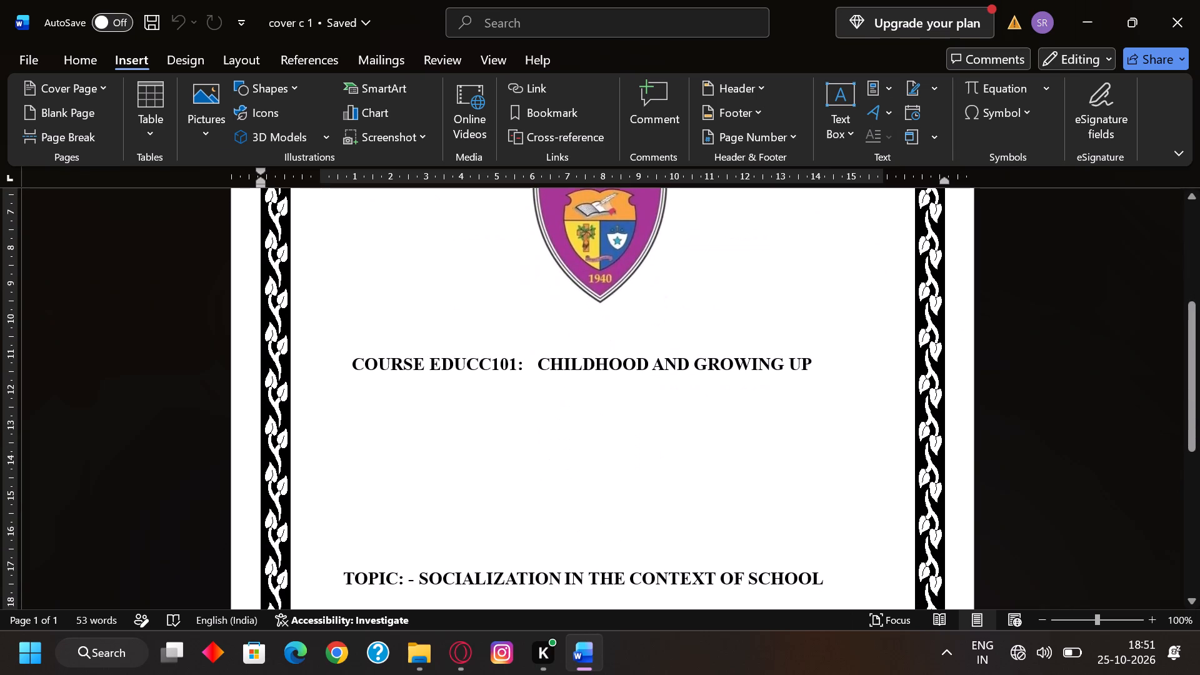
pyautogui.scroll(-3, 704, 467)
pyautogui.scroll(2, 704, 467)
pyautogui.scroll(-1, 704, 467)
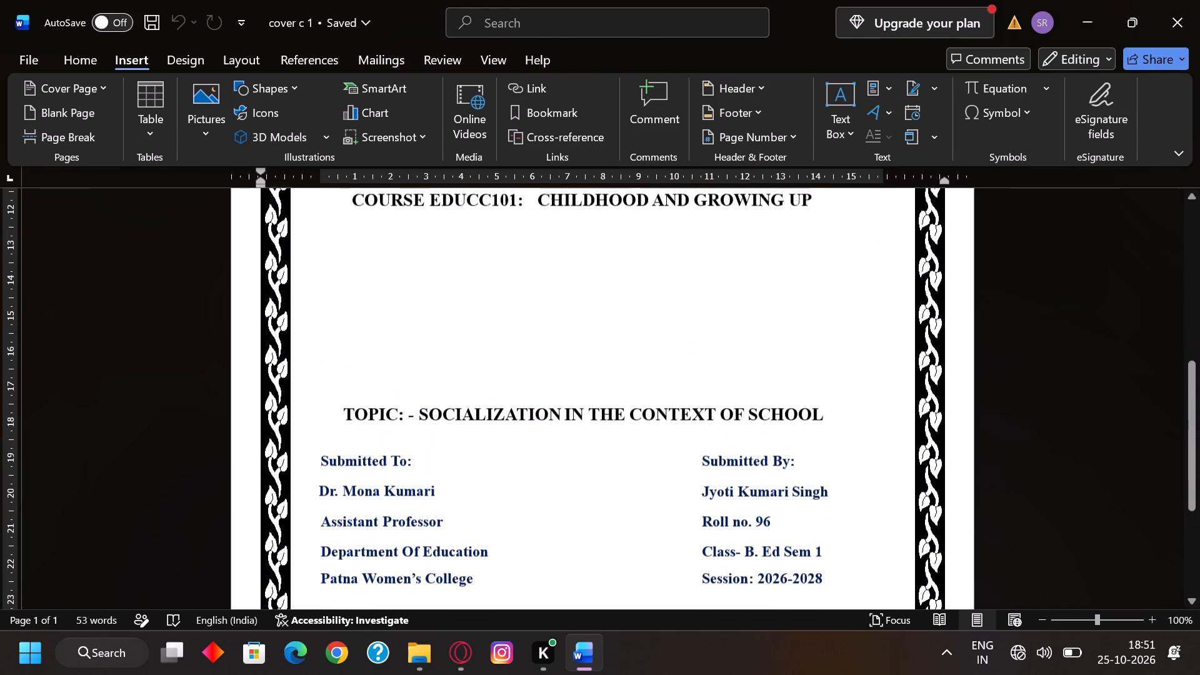
pyautogui.scroll(-1, 704, 467)
pyautogui.scroll(1, 704, 467)
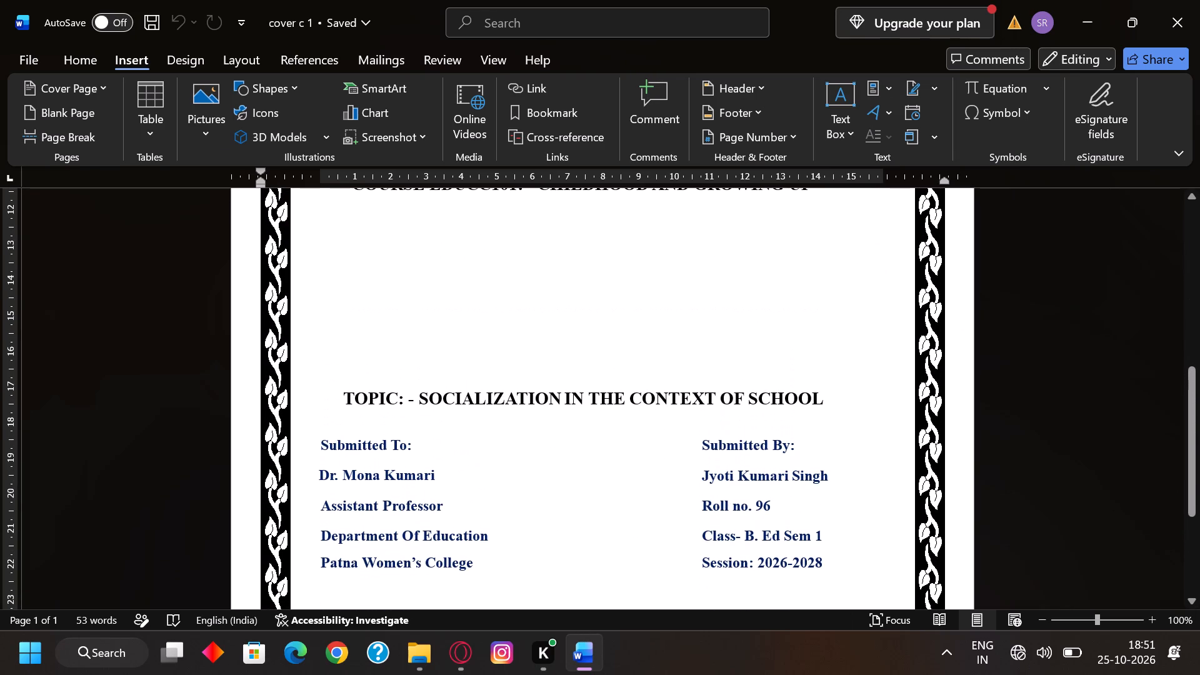
pyautogui.scroll(2, 704, 467)
pyautogui.scroll(-3, 704, 467)
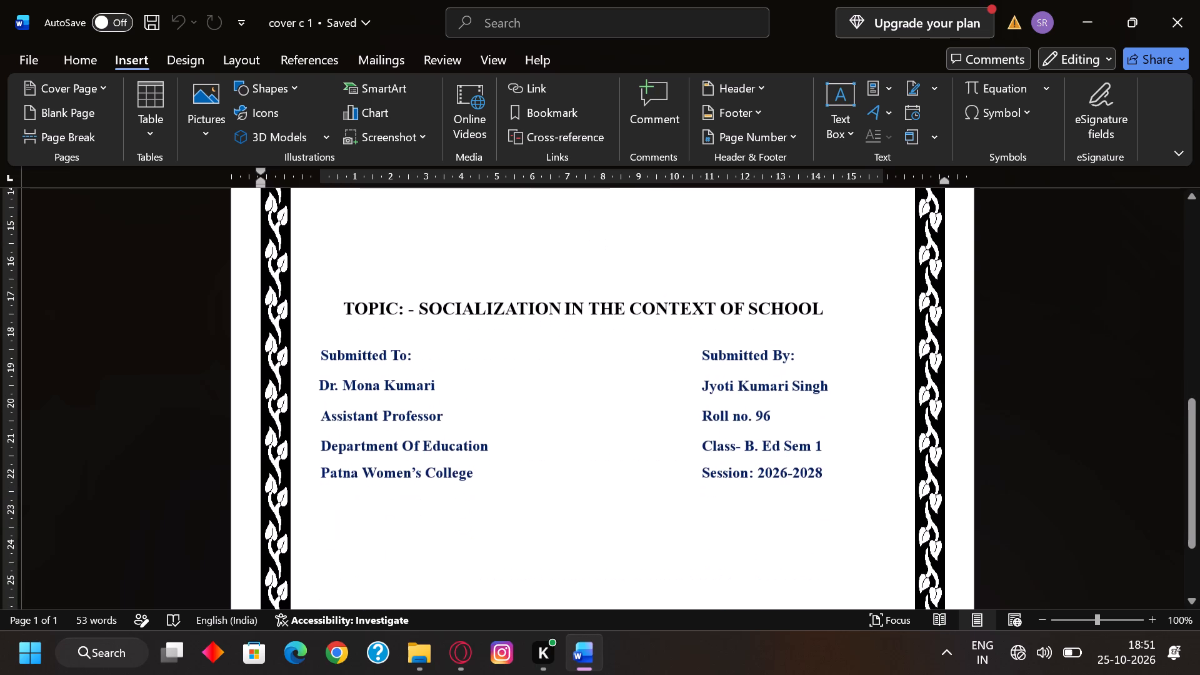
pyautogui.scroll(-3, 704, 467)
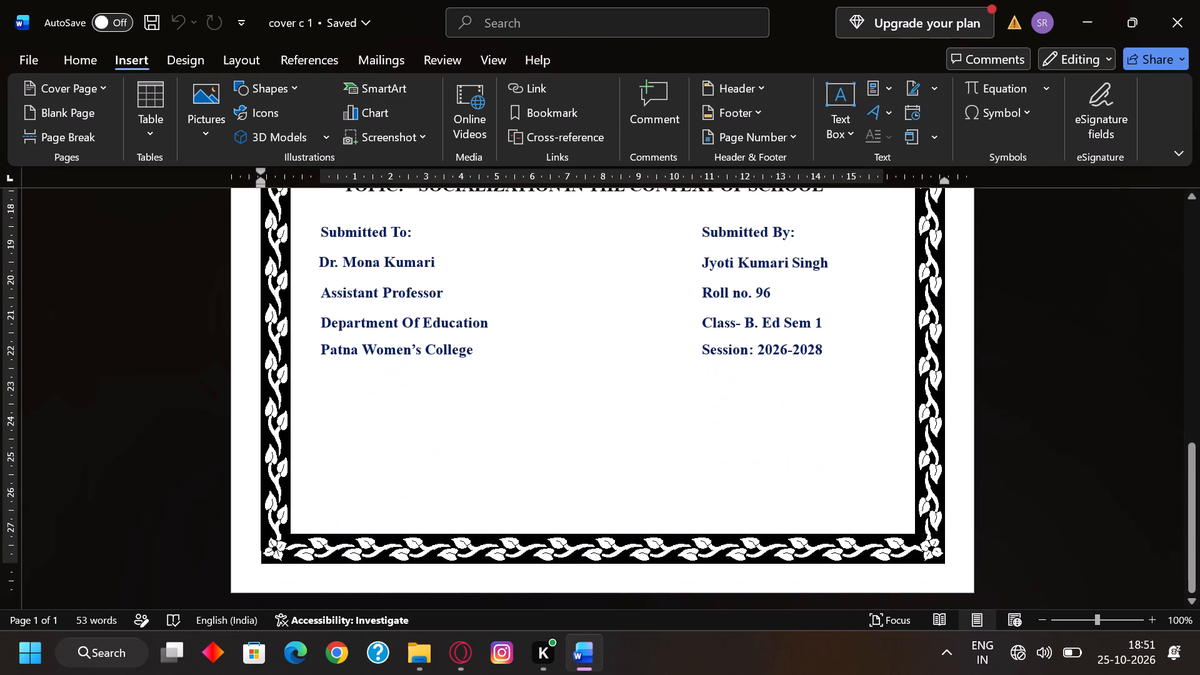
pyautogui.scroll(5, 704, 467)
pyautogui.scroll(-1, 704, 467)
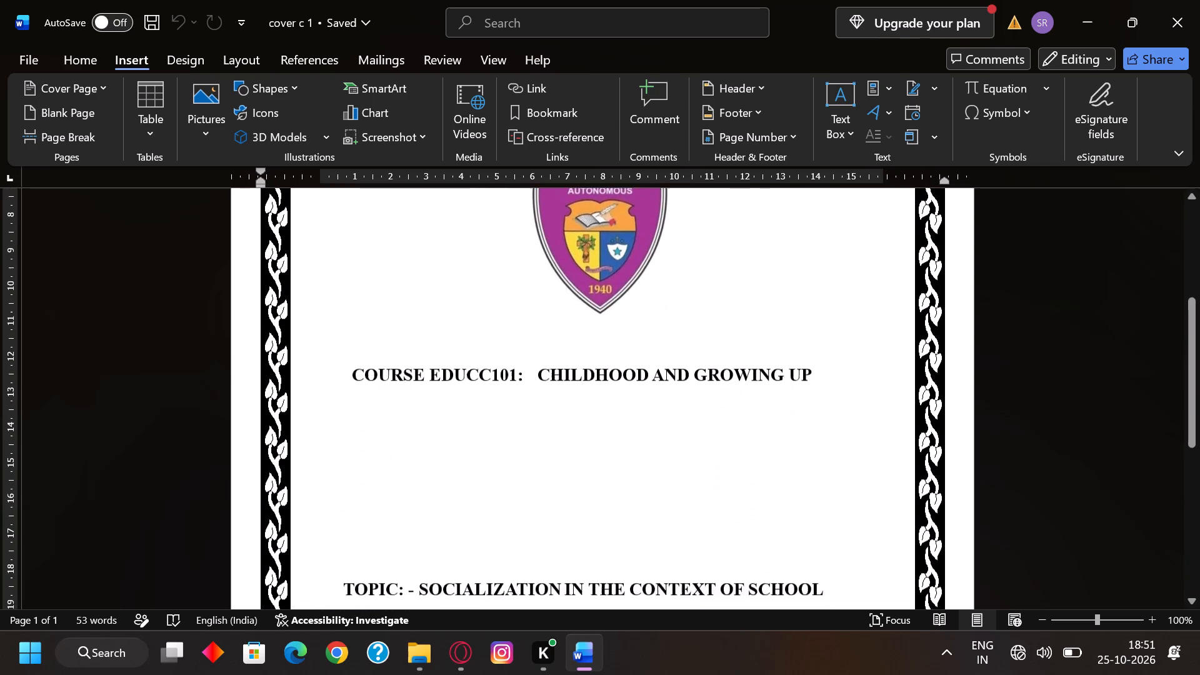
pyautogui.scroll(-2, 704, 467)
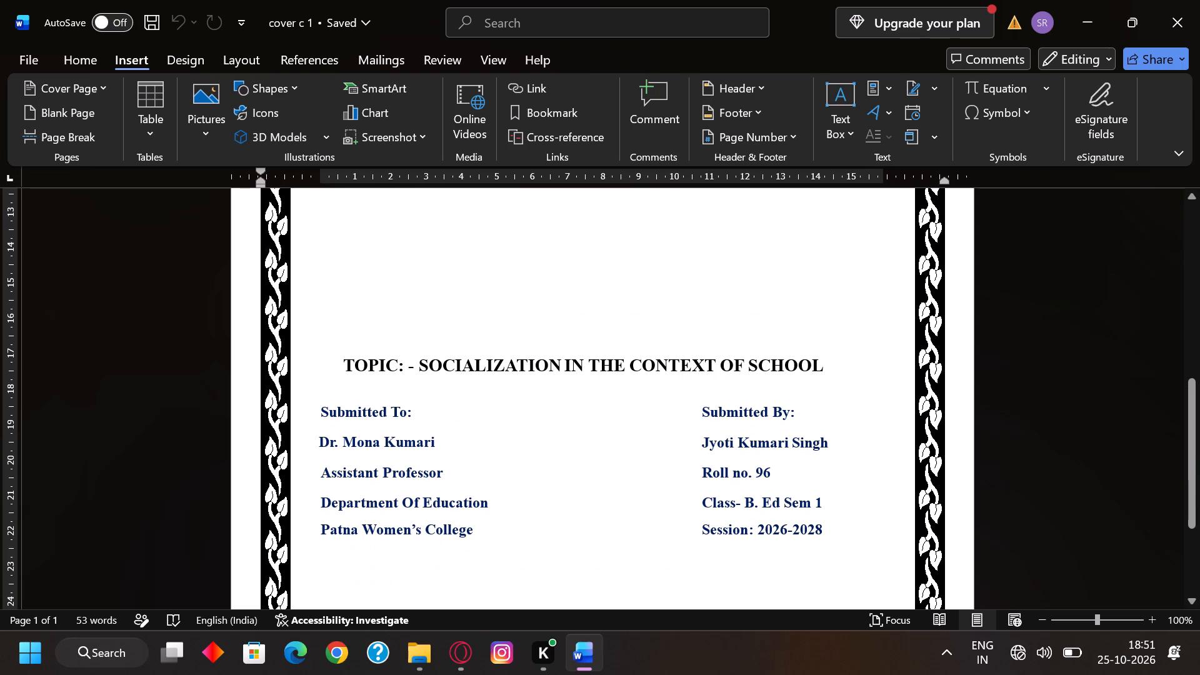
pyautogui.scroll(1, 713, 534)
pyautogui.scroll(-2, 713, 534)
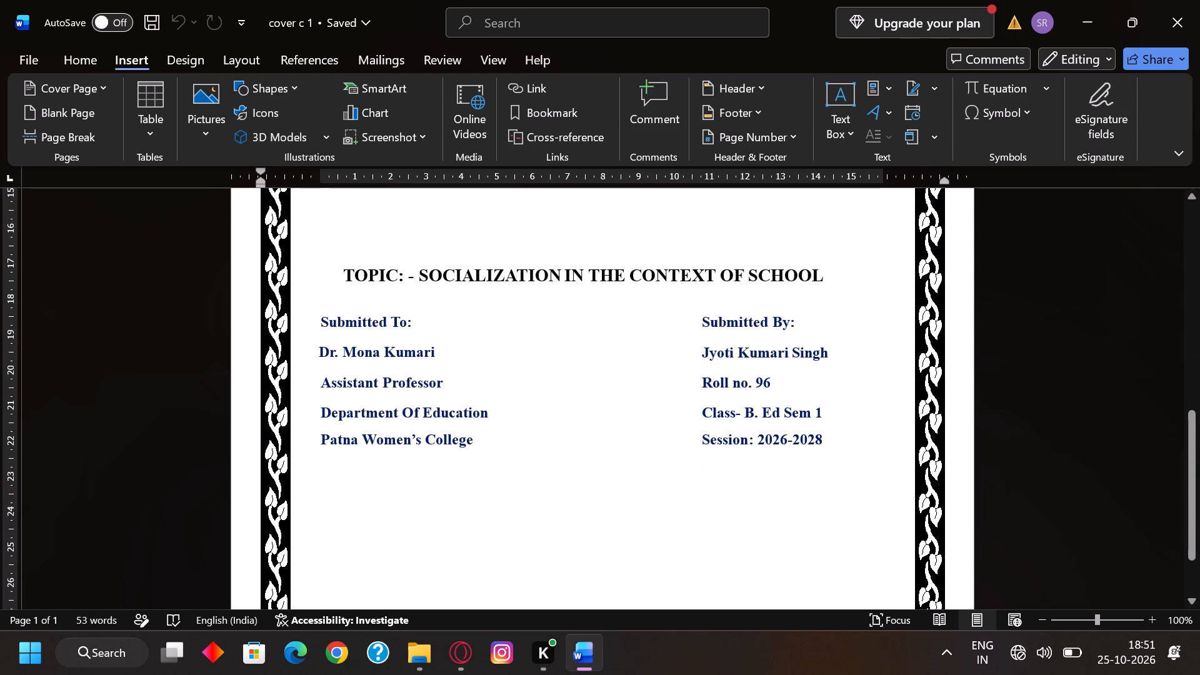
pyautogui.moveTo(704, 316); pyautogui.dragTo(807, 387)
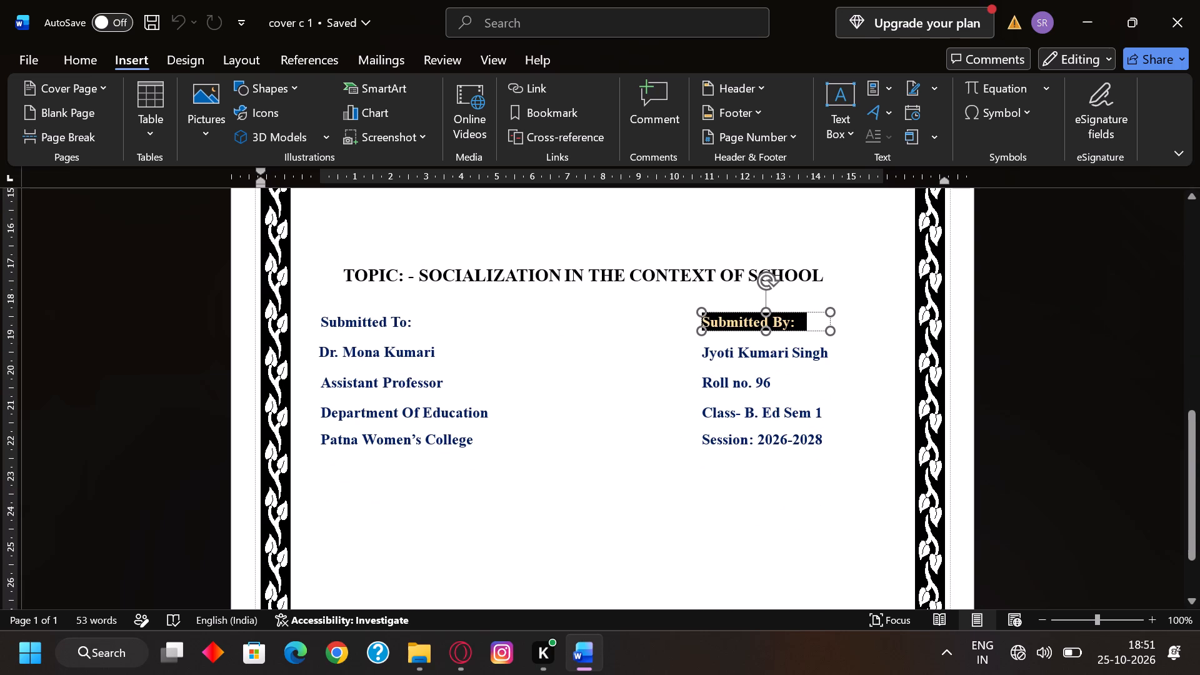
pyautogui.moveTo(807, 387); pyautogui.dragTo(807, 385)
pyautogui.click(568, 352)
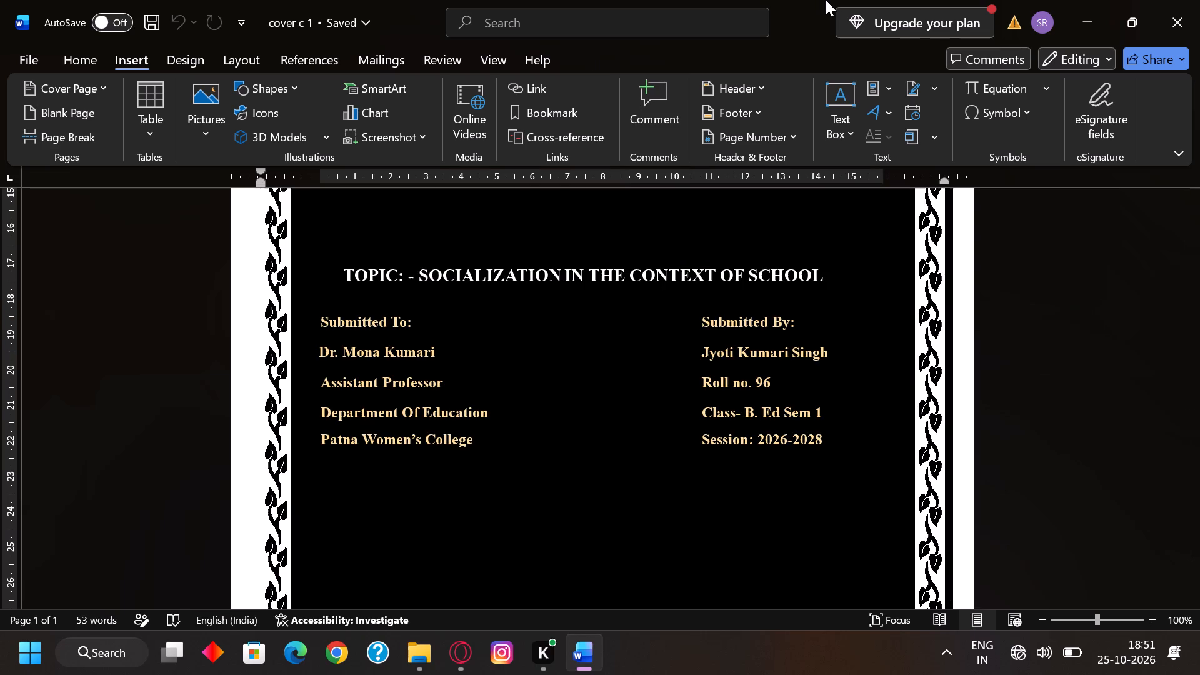
# Select the entire content of the cover page document and increase the font size to 14.
pyautogui.hotkey('ctrl', 'a')
pyautogui.scroll(4, 595, 525)
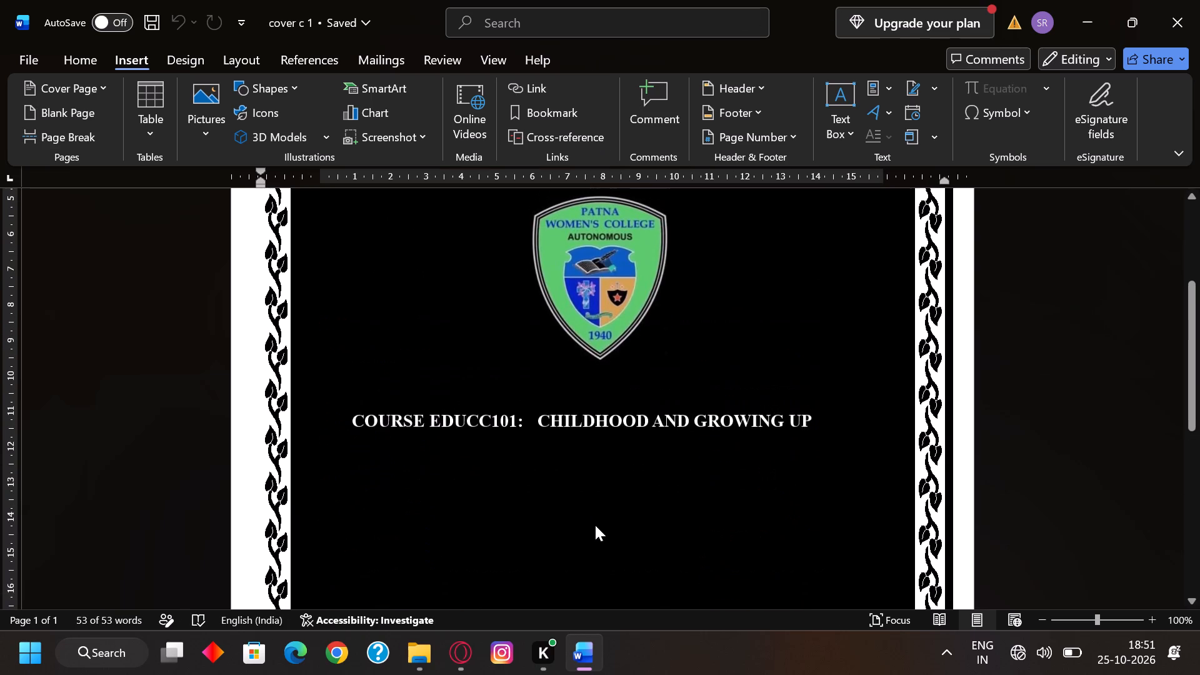
pyautogui.scroll(3, 595, 525)
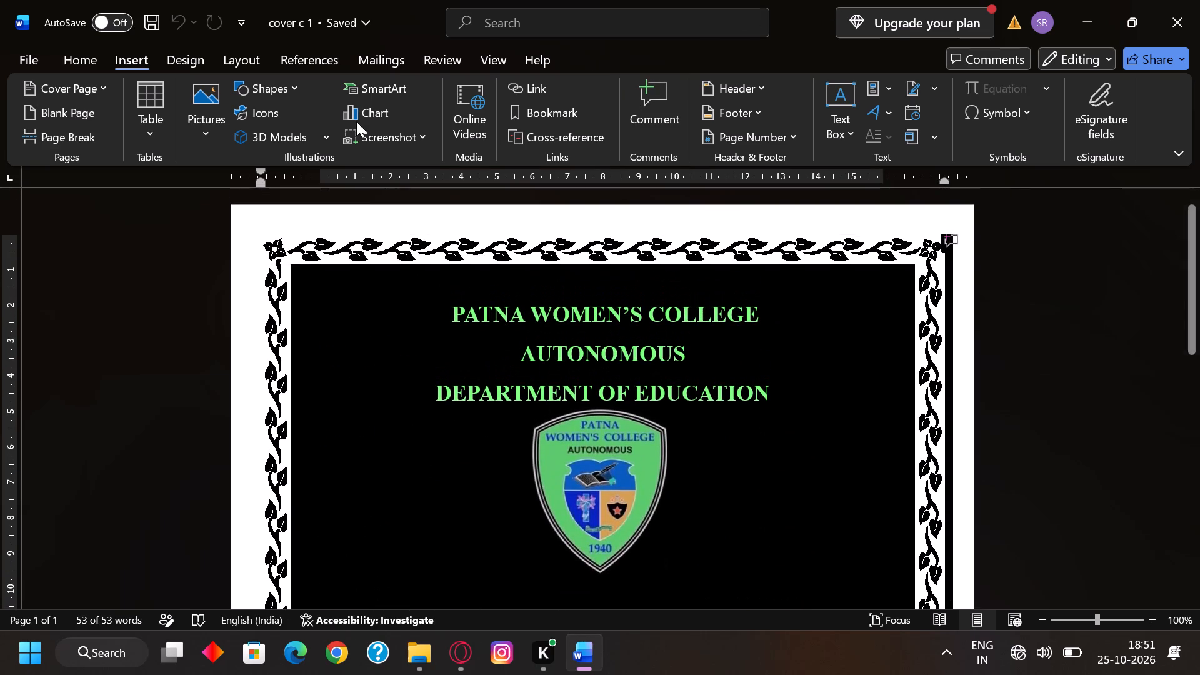
pyautogui.click(74, 52)
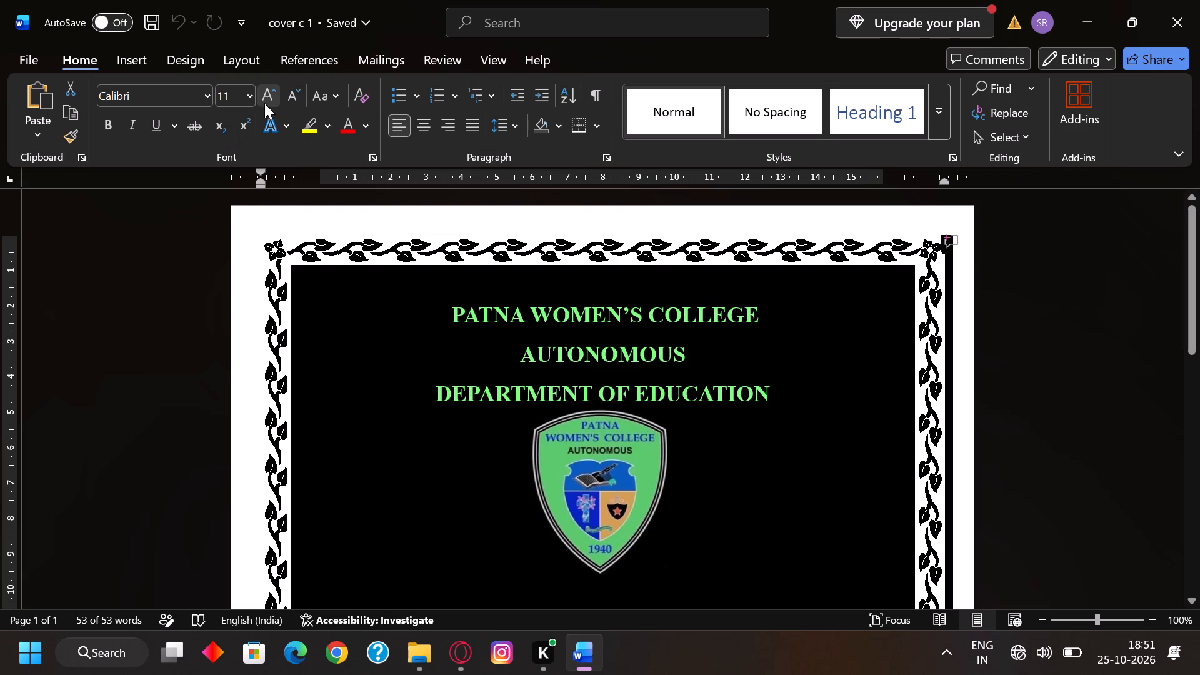
pyautogui.click(269, 95)
pyautogui.click(269, 95)
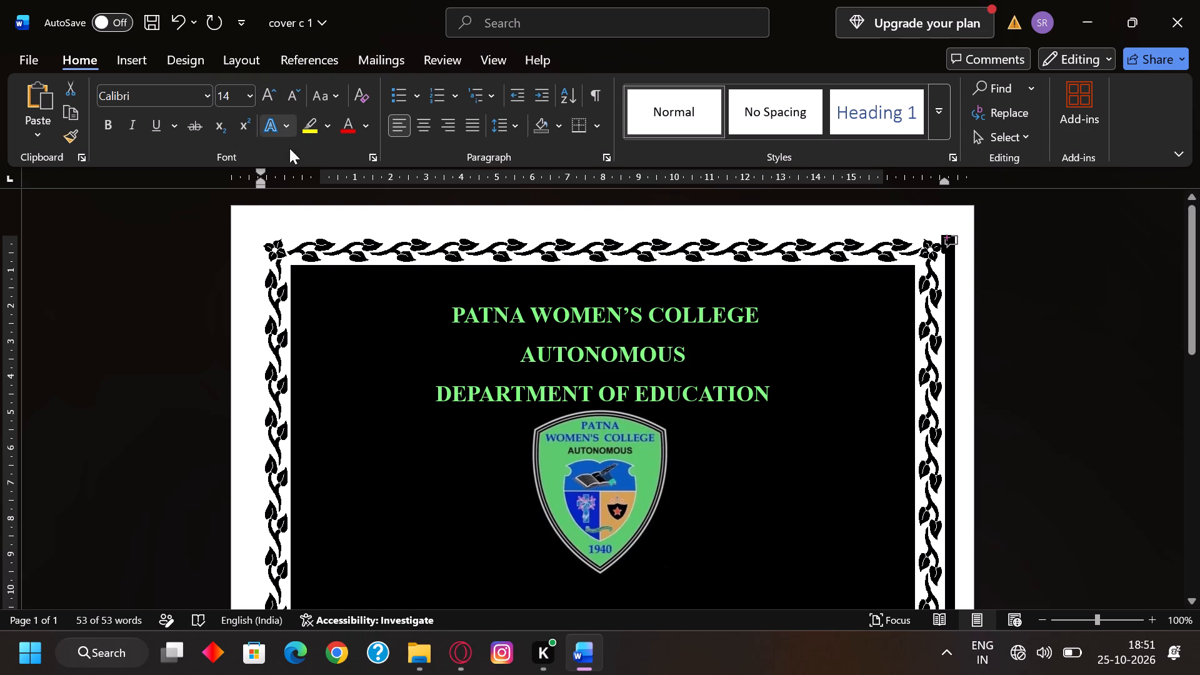
# Examine the whole cover page, checking the college heading, logo, course title, topic line, submission details and decorative border.
pyautogui.scroll(-6, 394, 379)
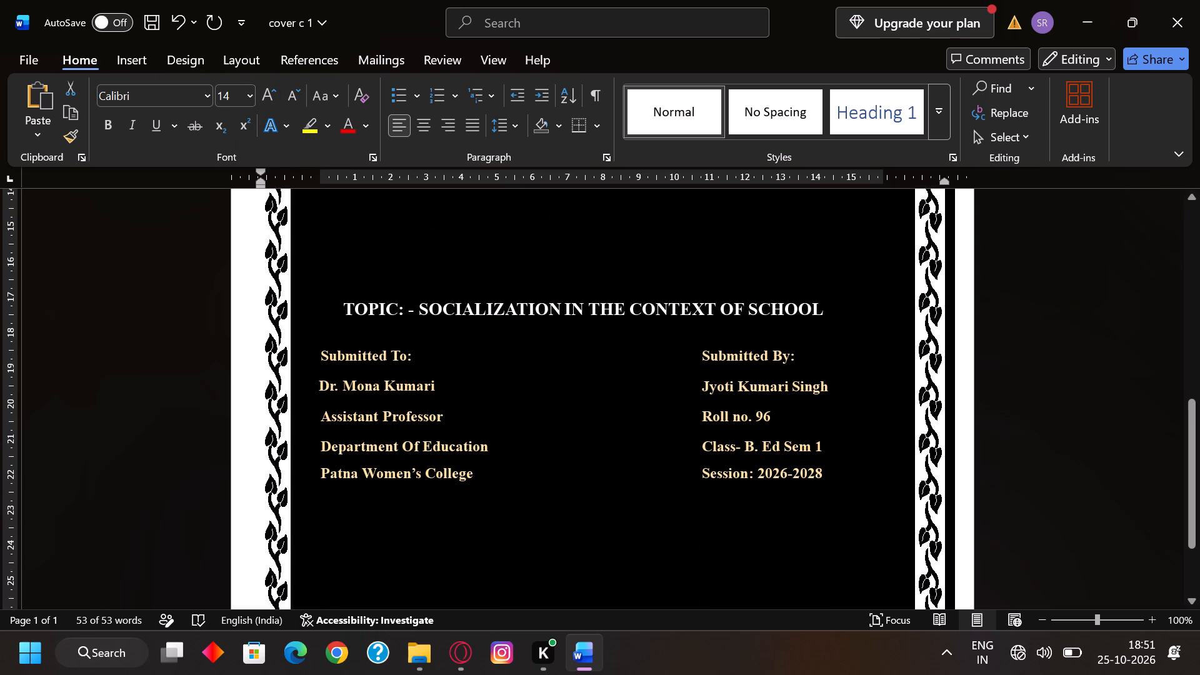
pyautogui.click(257, 342)
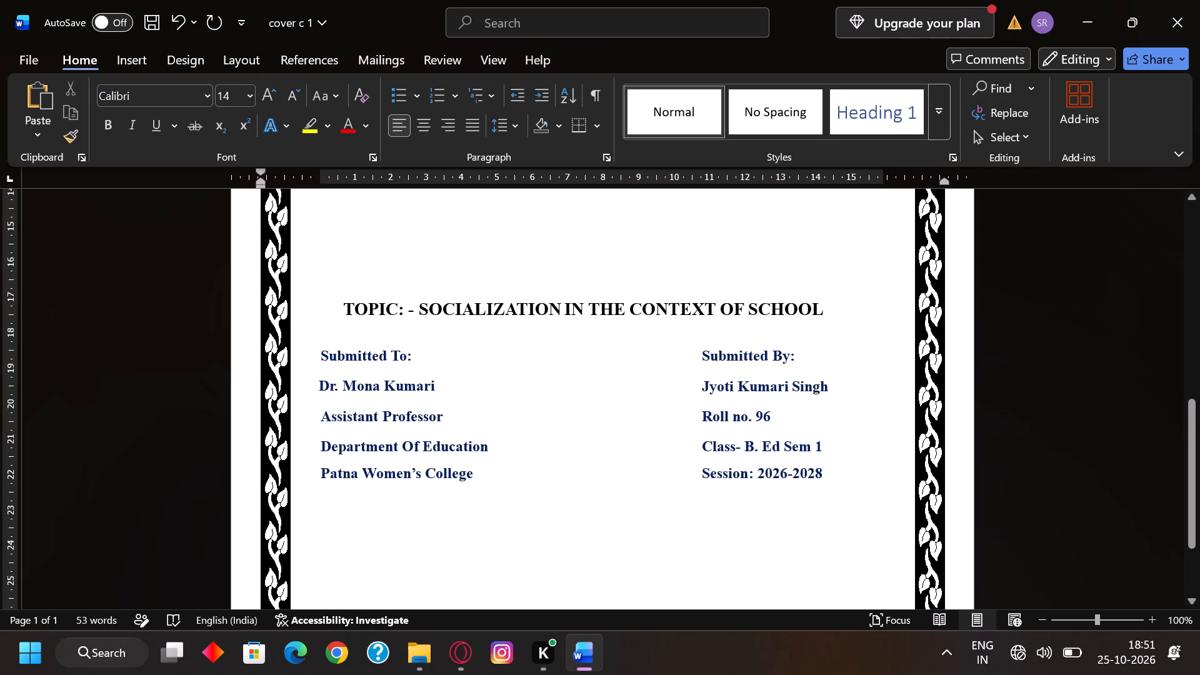
pyautogui.scroll(6, 576, 474)
pyautogui.scroll(-1, 576, 474)
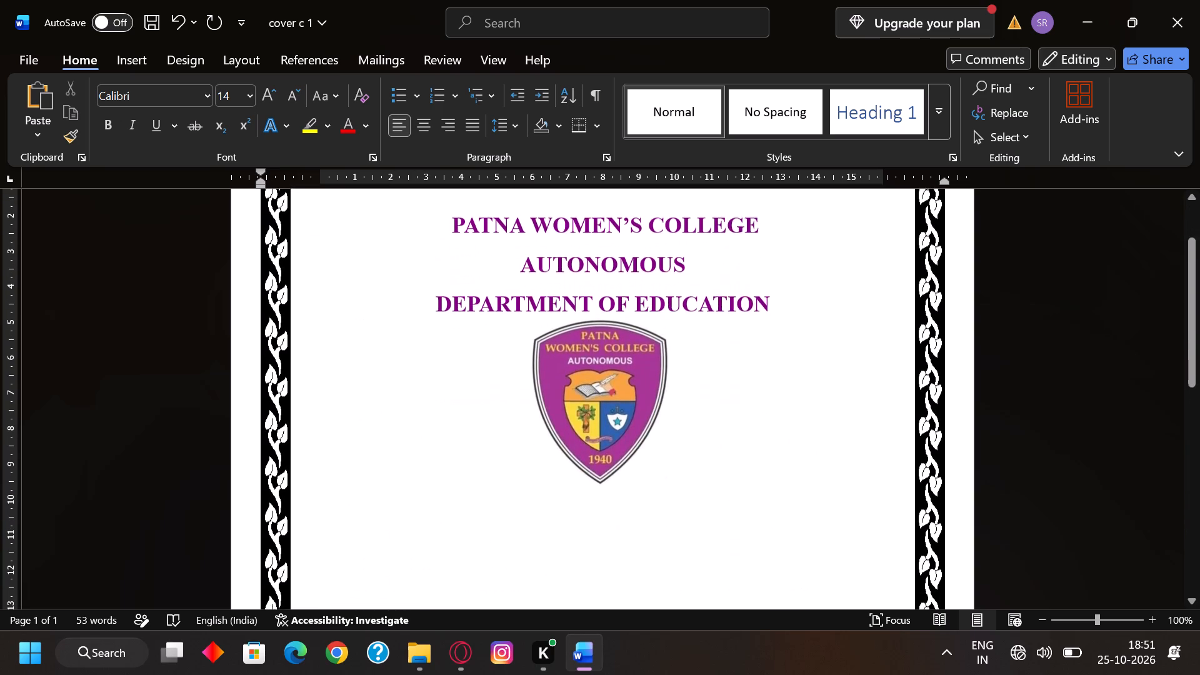
pyautogui.scroll(1, 576, 474)
pyautogui.scroll(-5, 576, 474)
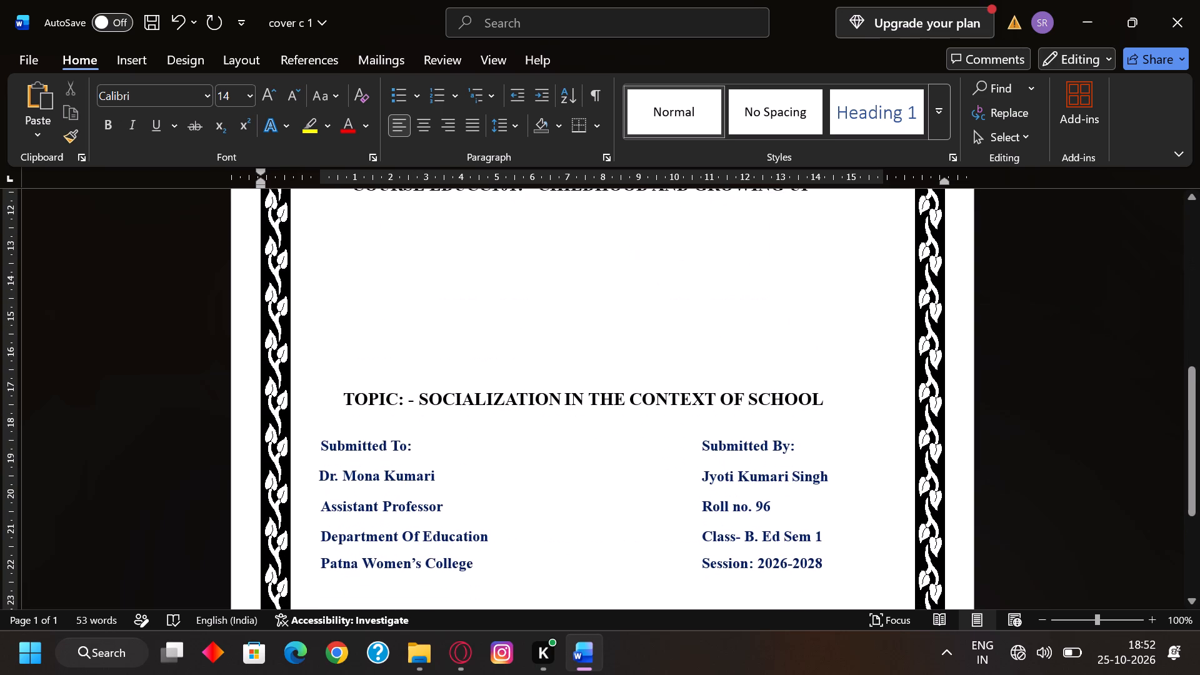
pyautogui.click(362, 386)
pyautogui.click(368, 401)
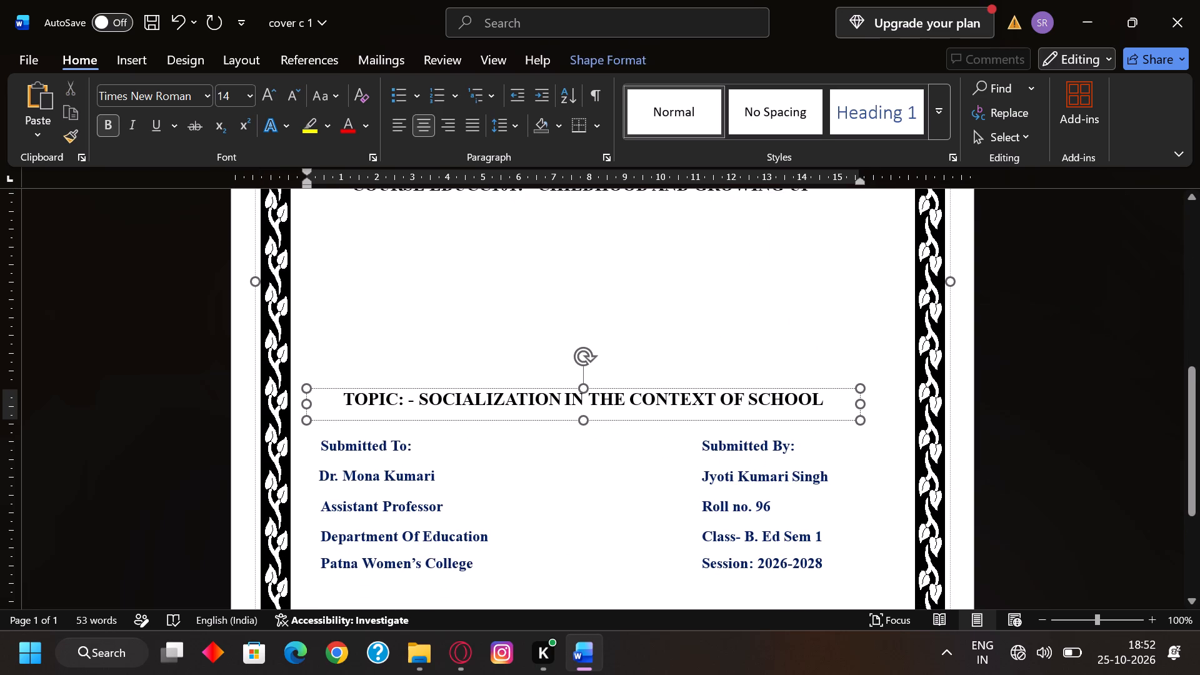
pyautogui.click(460, 398)
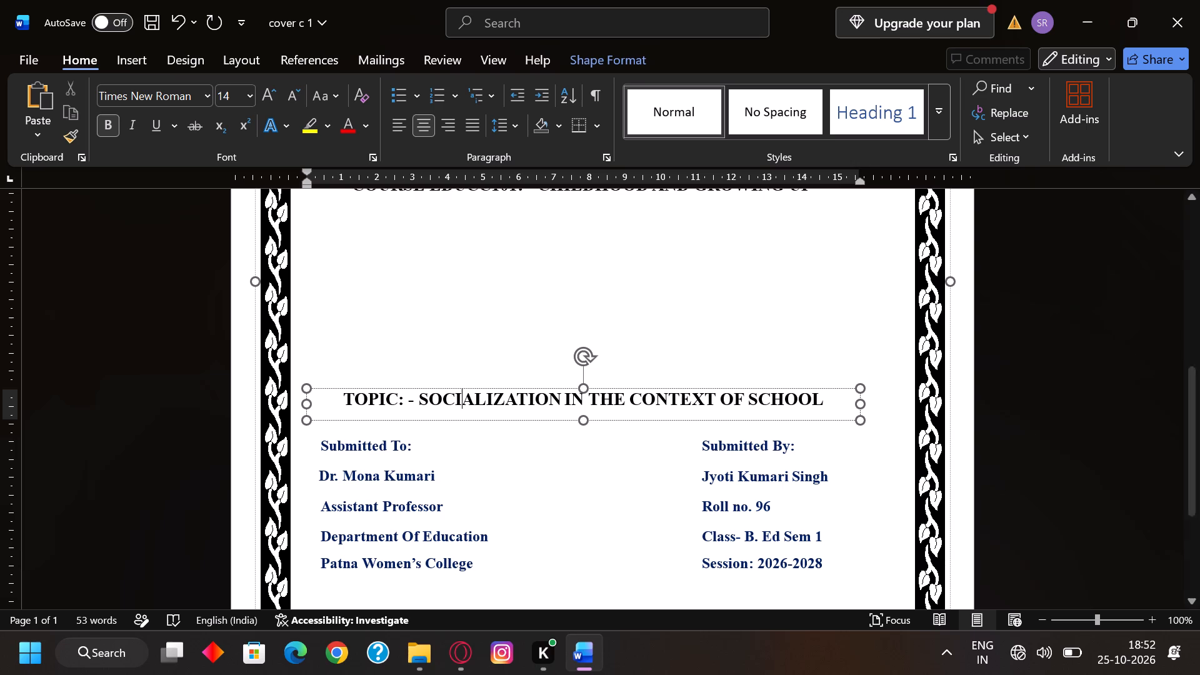
pyautogui.scroll(3, 371, 382)
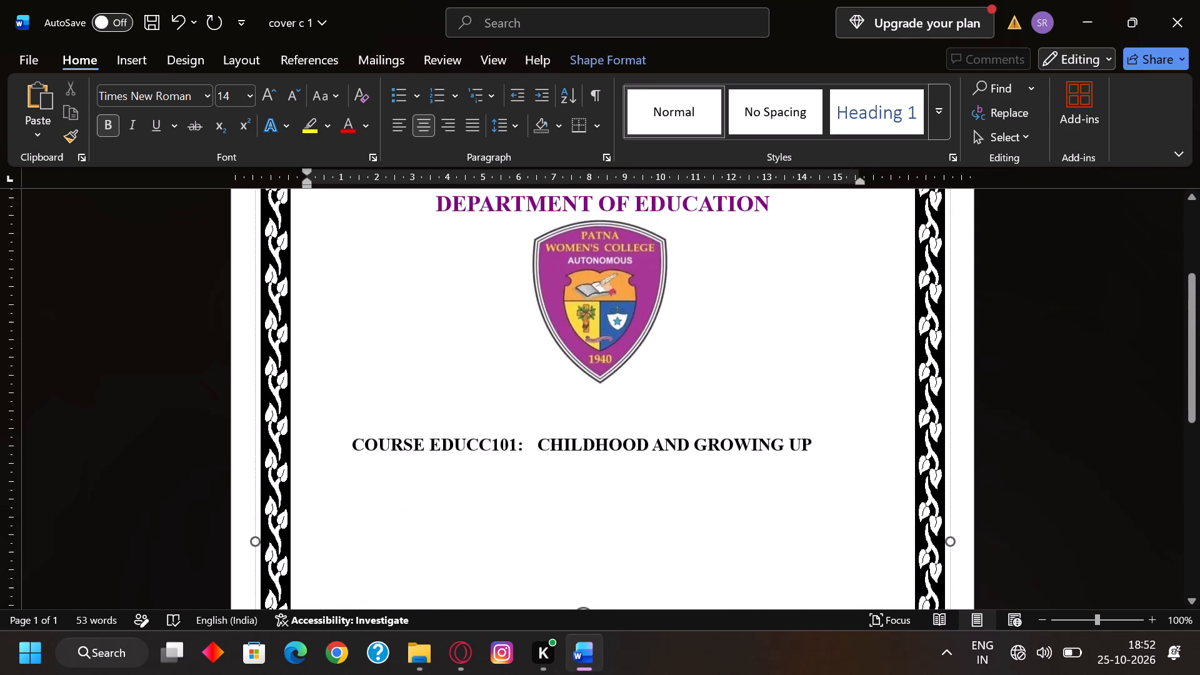
pyautogui.scroll(5, 369, 384)
pyautogui.scroll(-10, 371, 381)
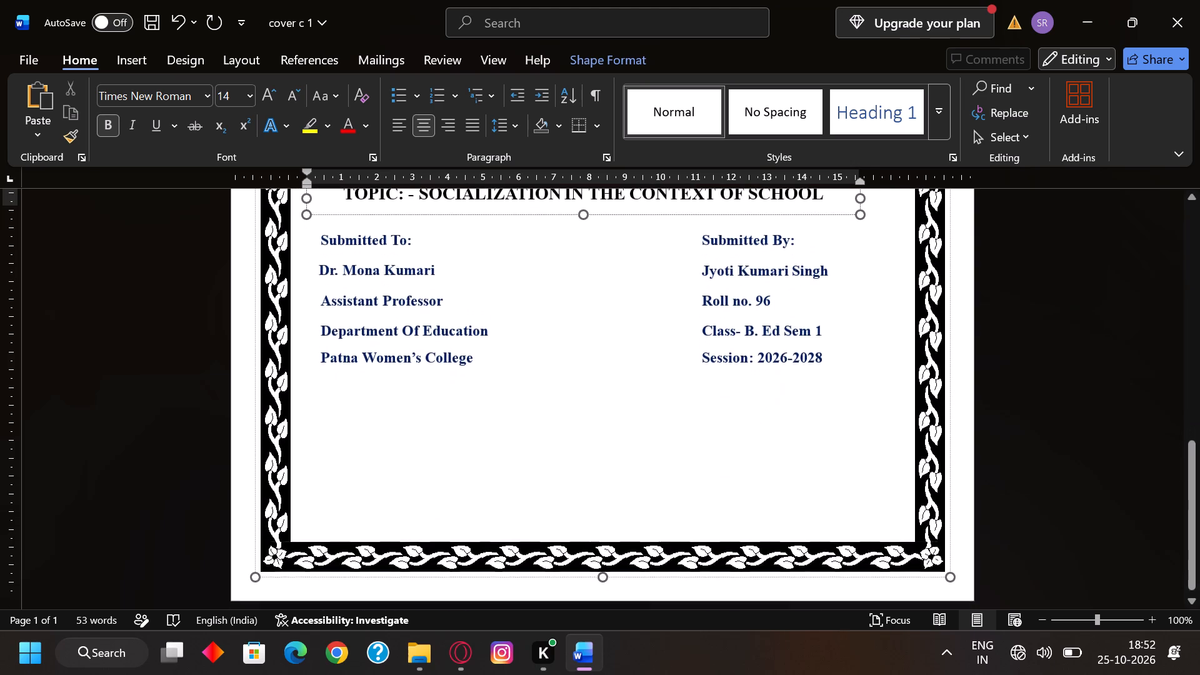
pyautogui.scroll(-1, 371, 381)
pyautogui.scroll(3, 371, 381)
pyautogui.scroll(-5, 371, 381)
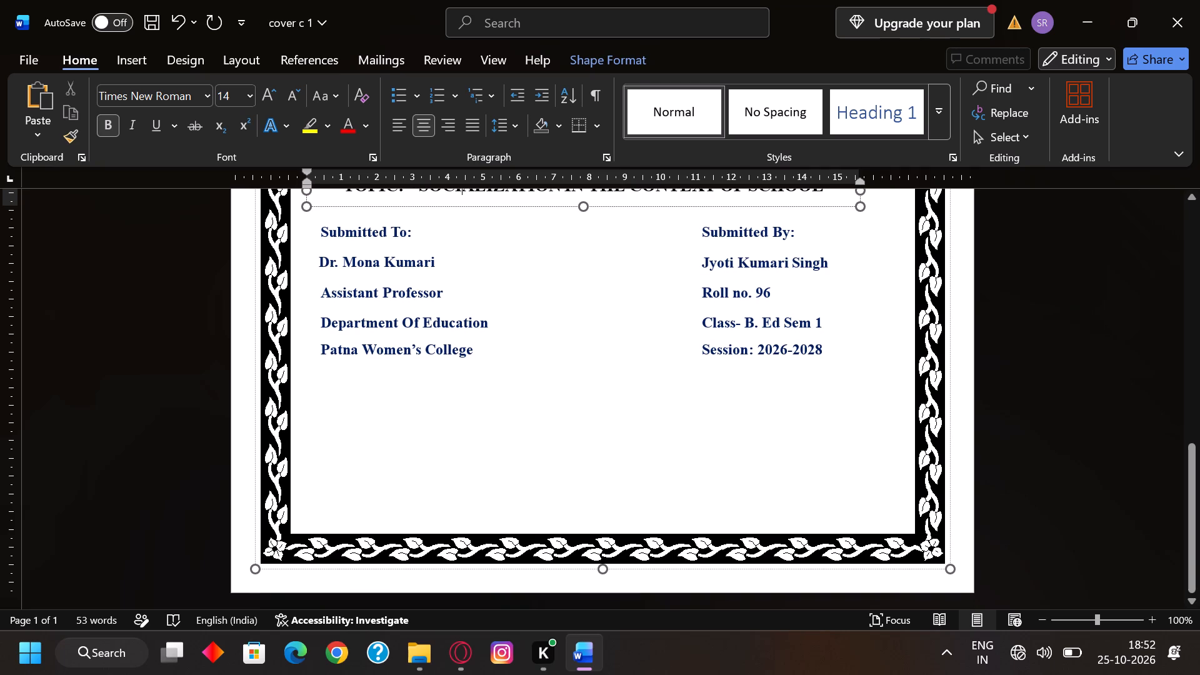
pyautogui.scroll(1, 424, 429)
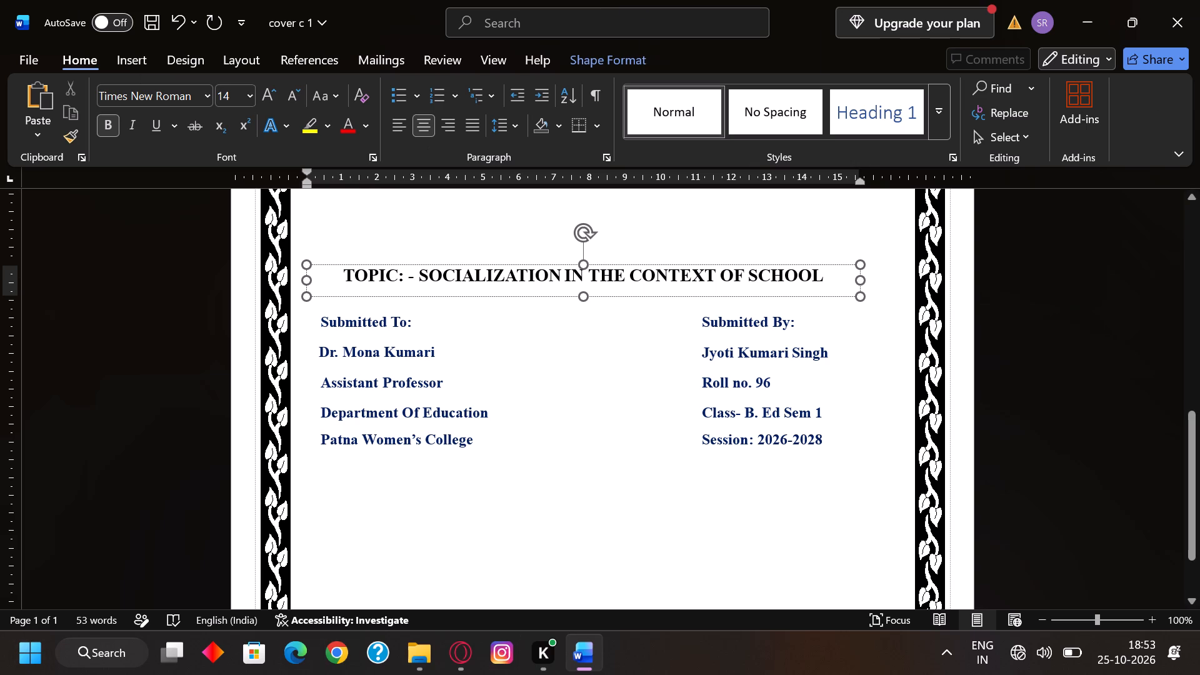
pyautogui.scroll(5, 461, 308)
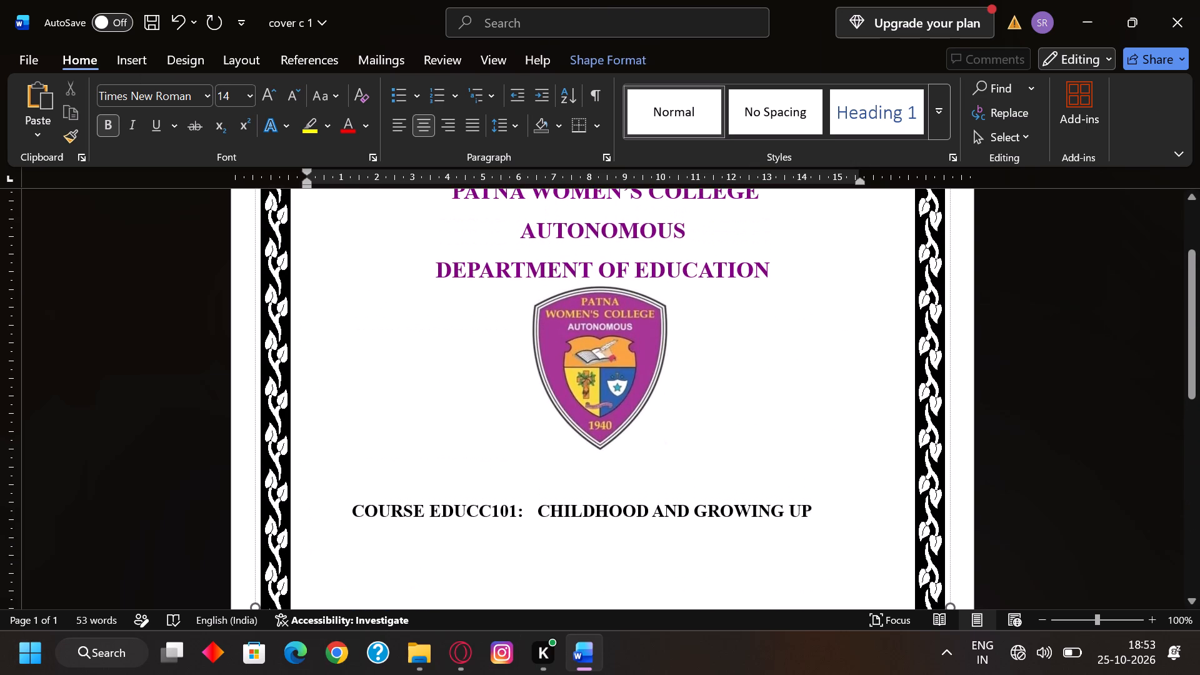
pyautogui.scroll(-3, 462, 292)
pyautogui.scroll(5, 462, 292)
pyautogui.scroll(-4, 459, 287)
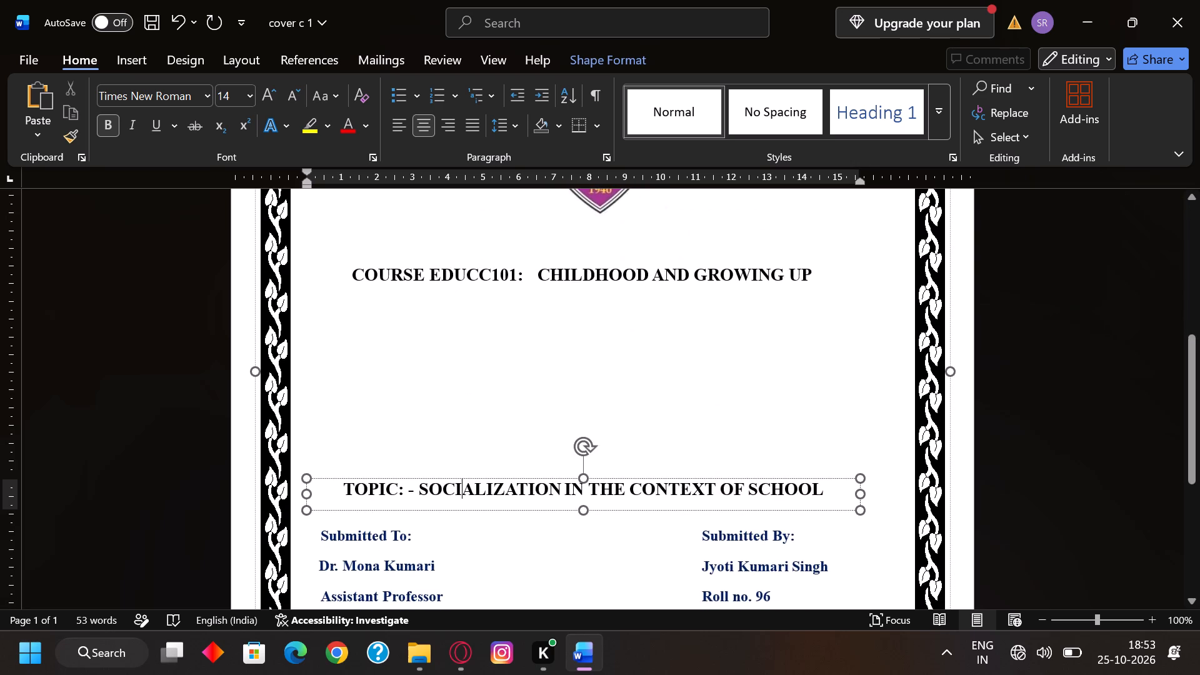
pyautogui.scroll(-2, 459, 287)
pyautogui.scroll(1, 459, 287)
pyautogui.scroll(2, 440, 237)
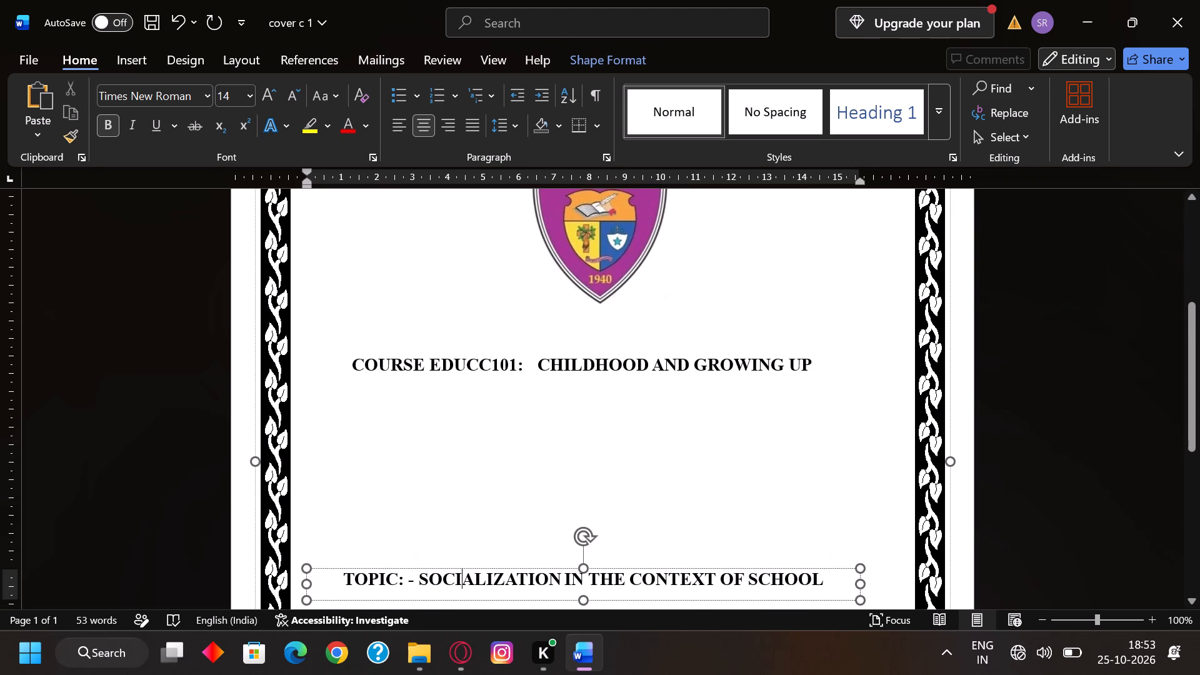
pyautogui.click(353, 364)
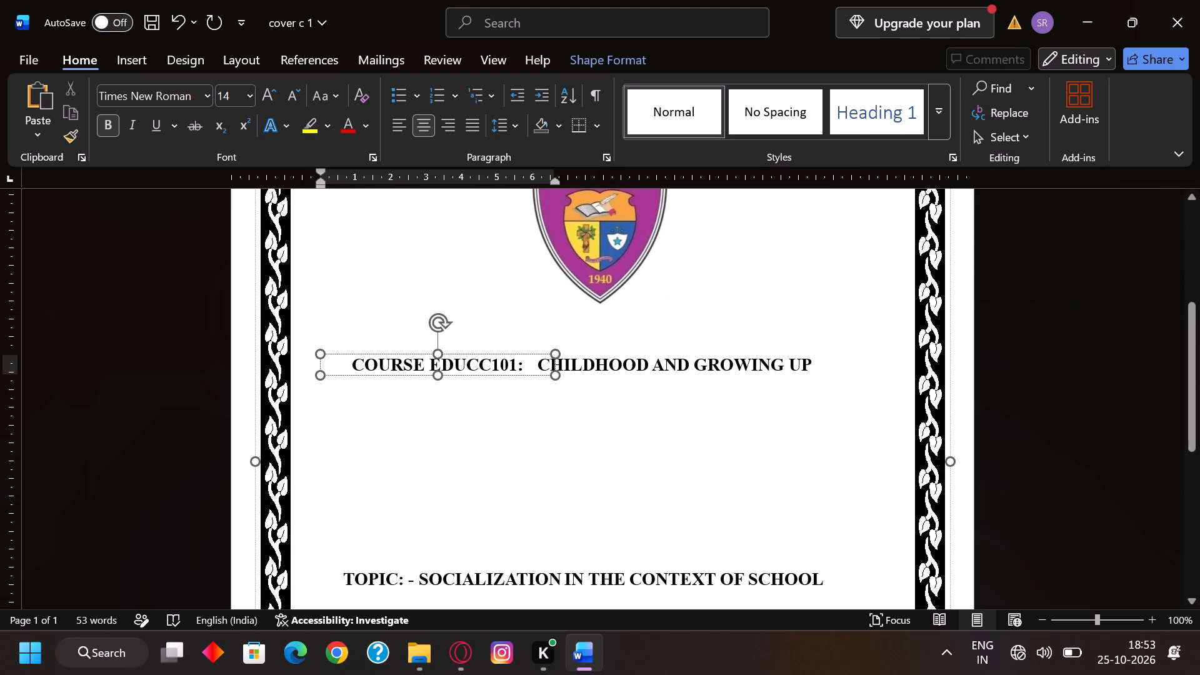
pyautogui.click(815, 362)
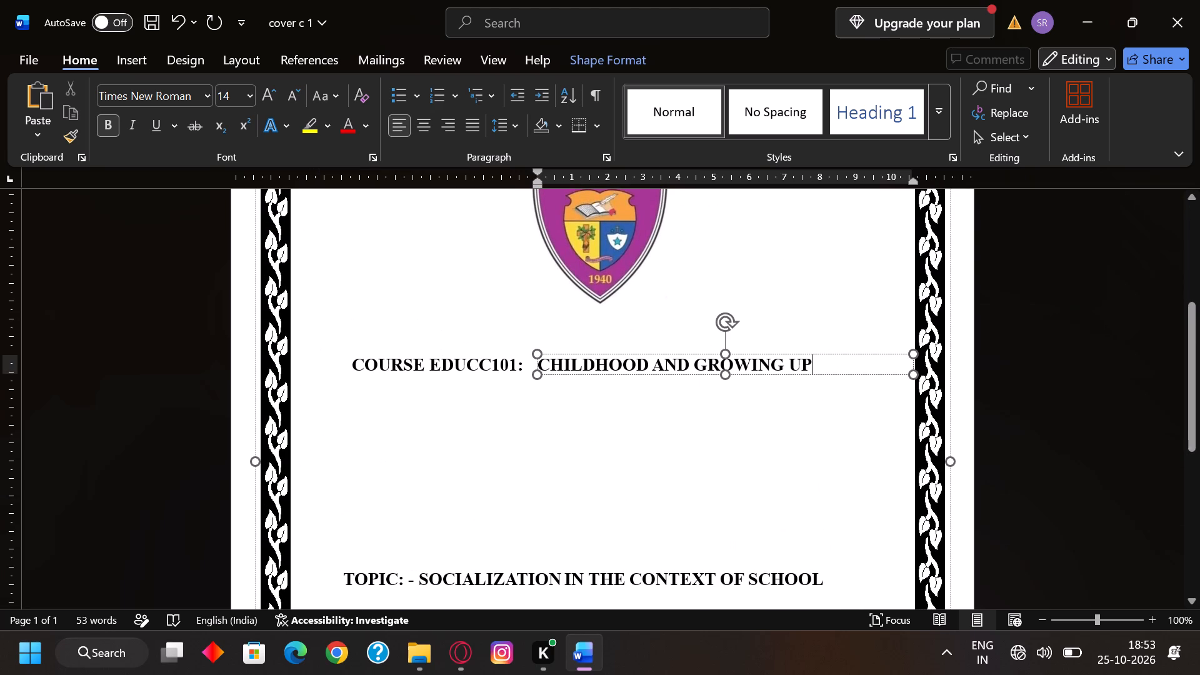
pyautogui.scroll(5, 739, 325)
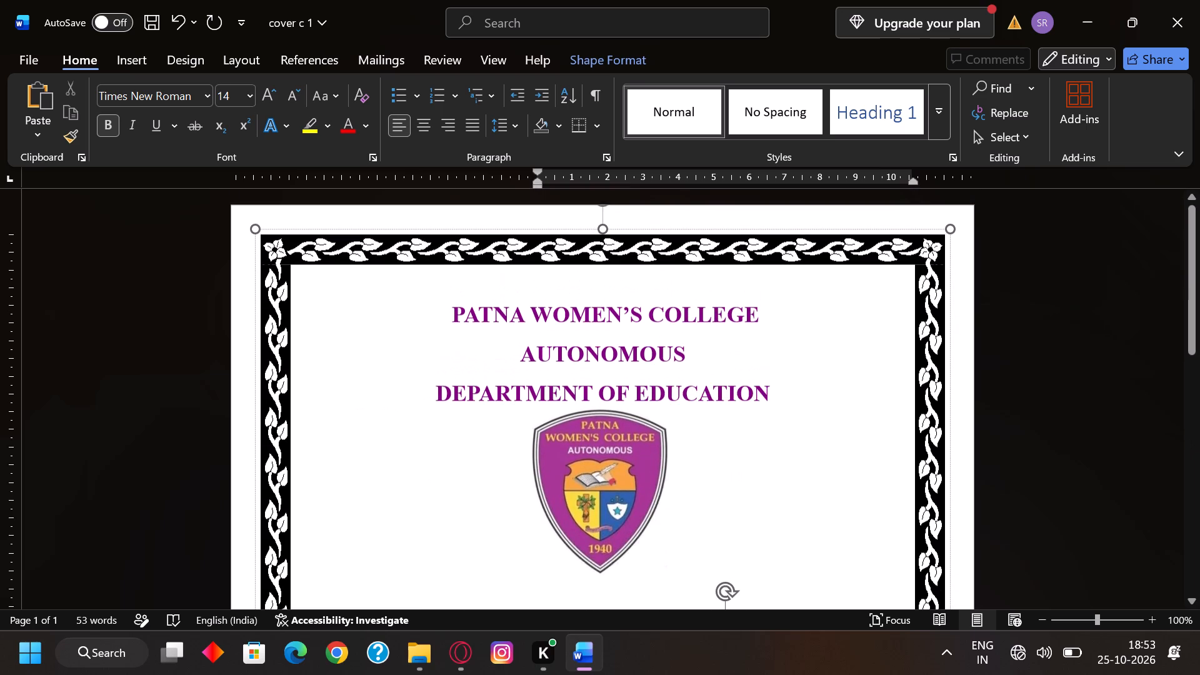
pyautogui.scroll(-11, 738, 325)
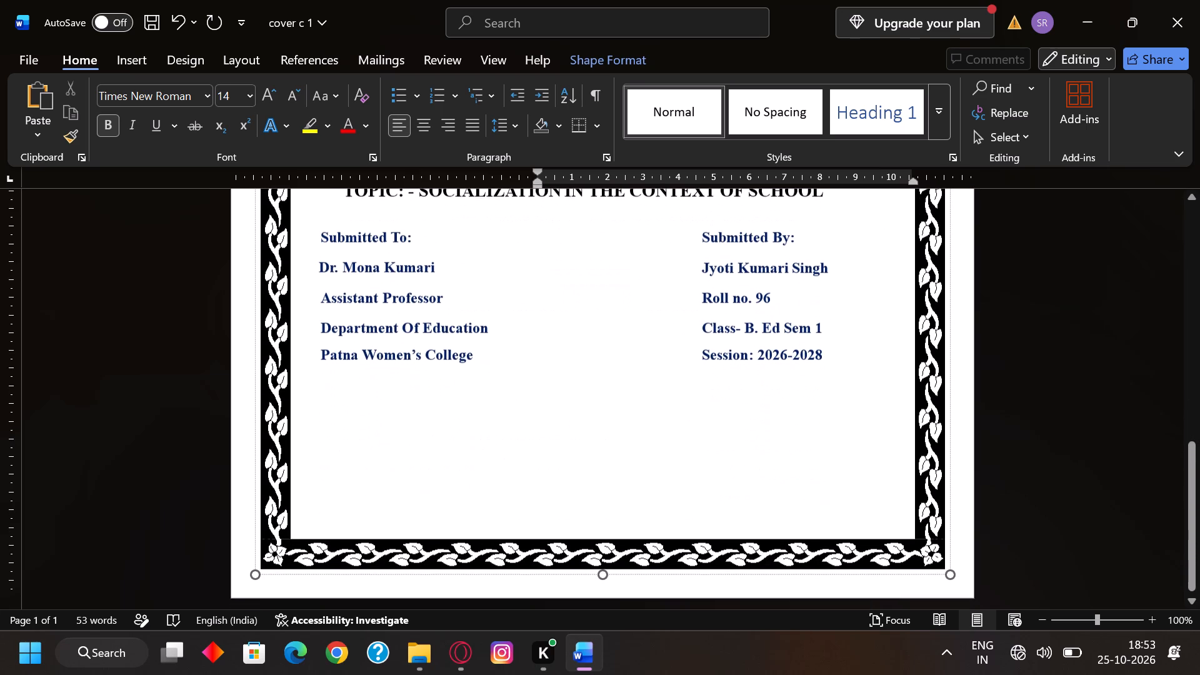
pyautogui.scroll(-3, 738, 323)
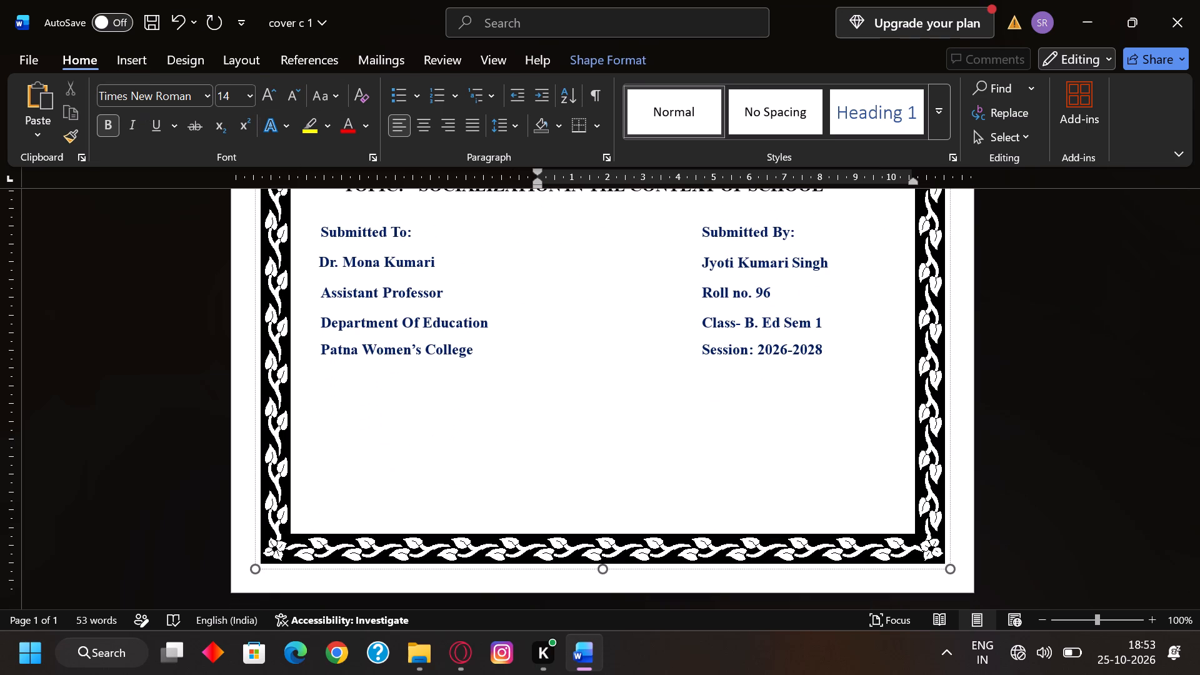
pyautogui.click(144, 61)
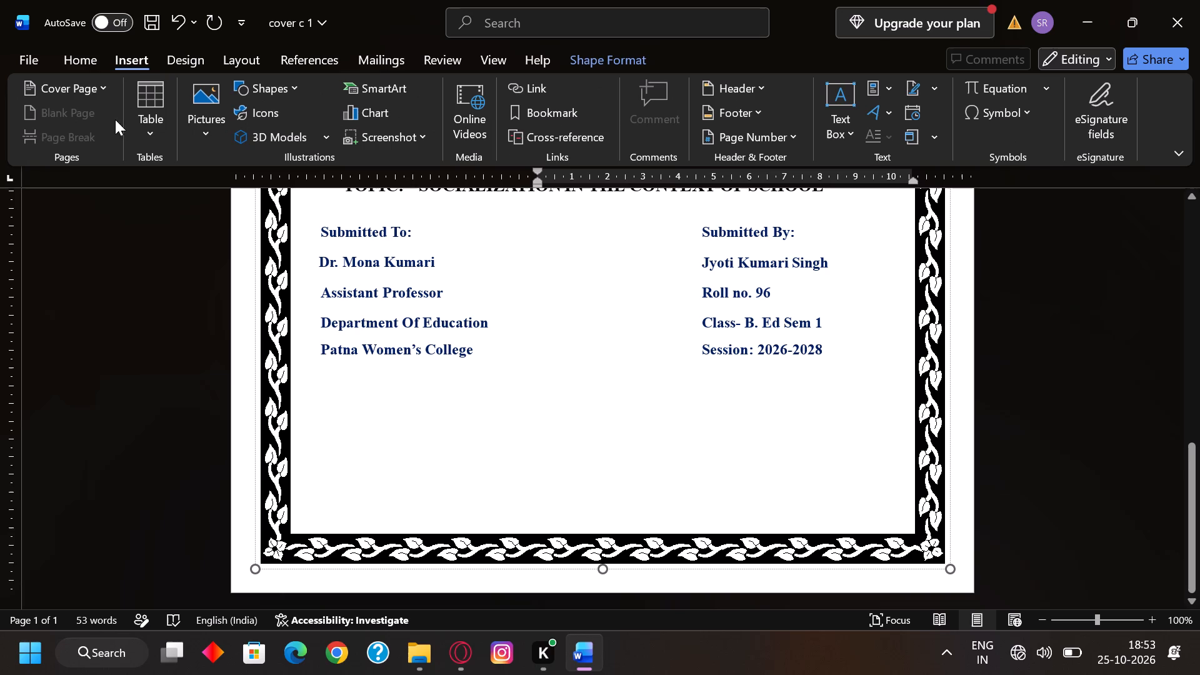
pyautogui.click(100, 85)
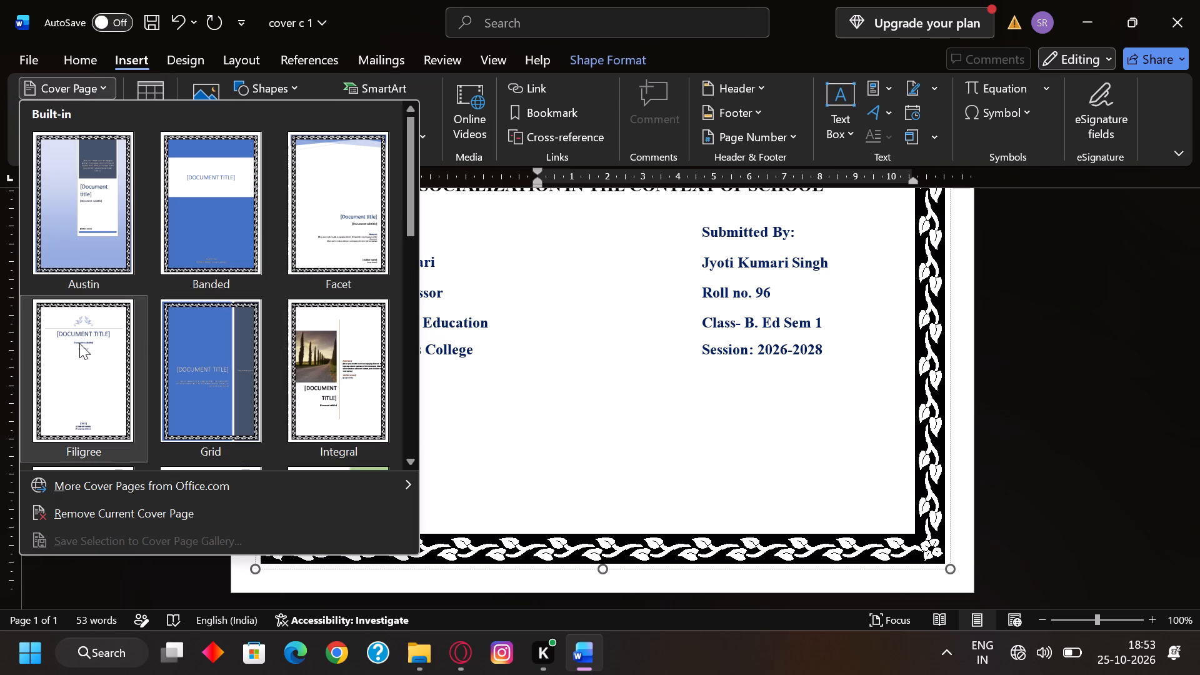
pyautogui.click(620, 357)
# Browse the pictures in this device's Downloads folder for one to insert on the cover page, and close without inserting any.
pyautogui.scroll(5, 620, 357)
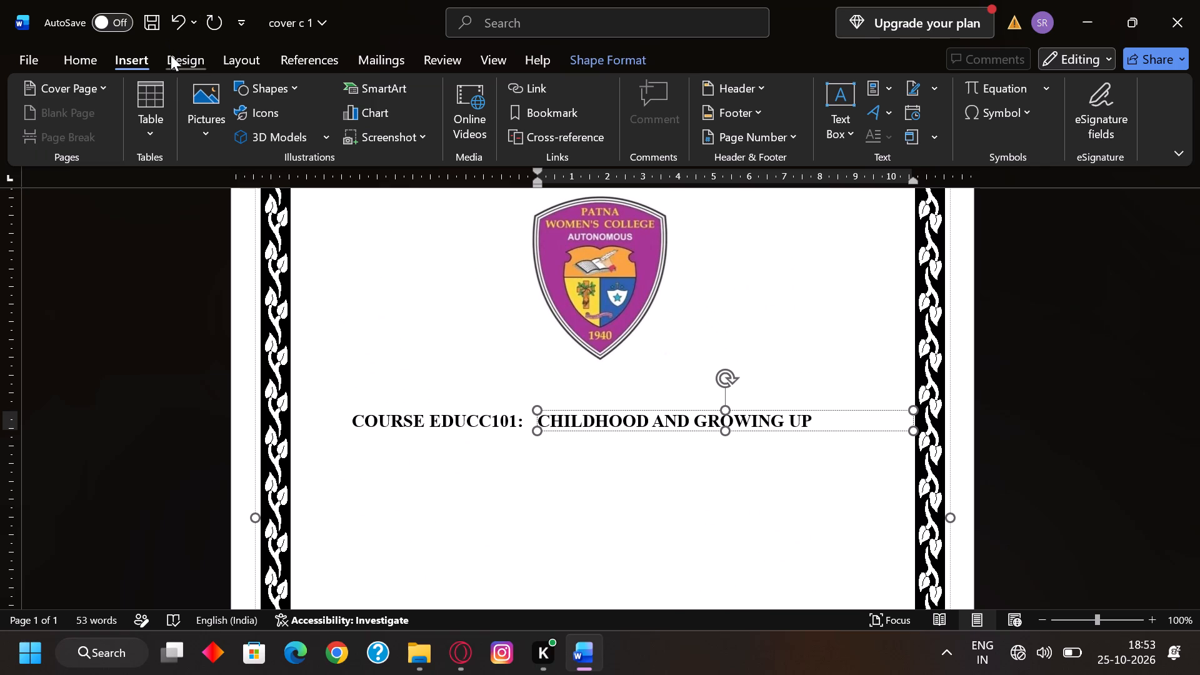
pyautogui.click(198, 139)
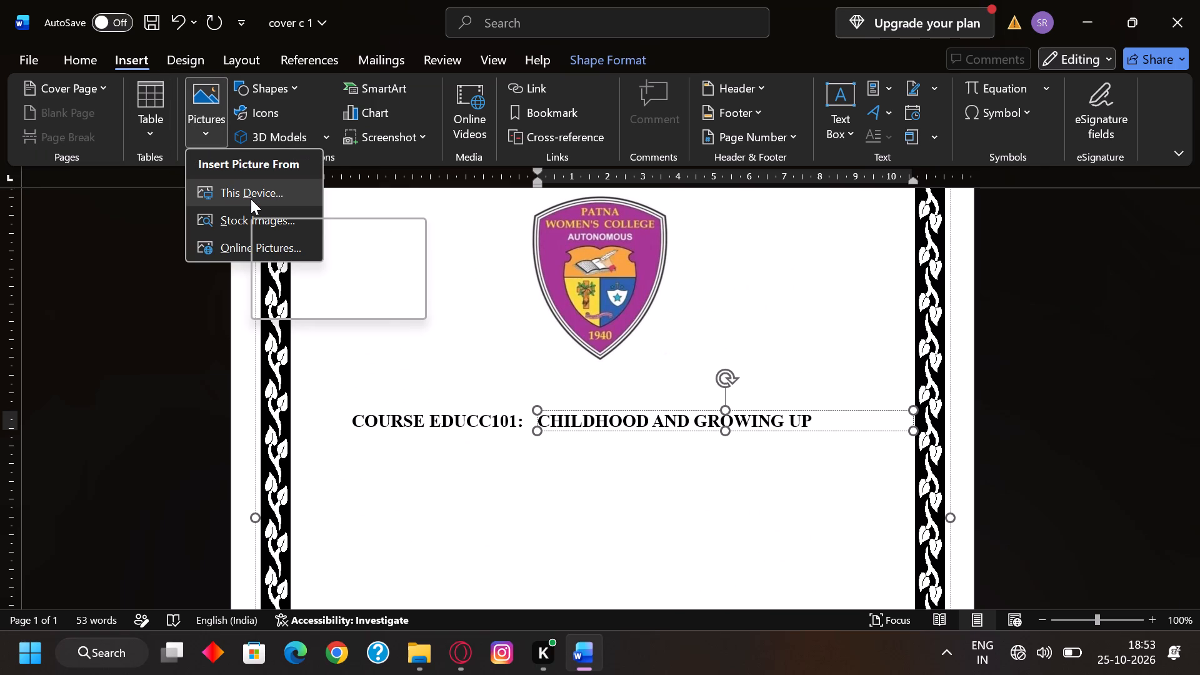
pyautogui.click(251, 199)
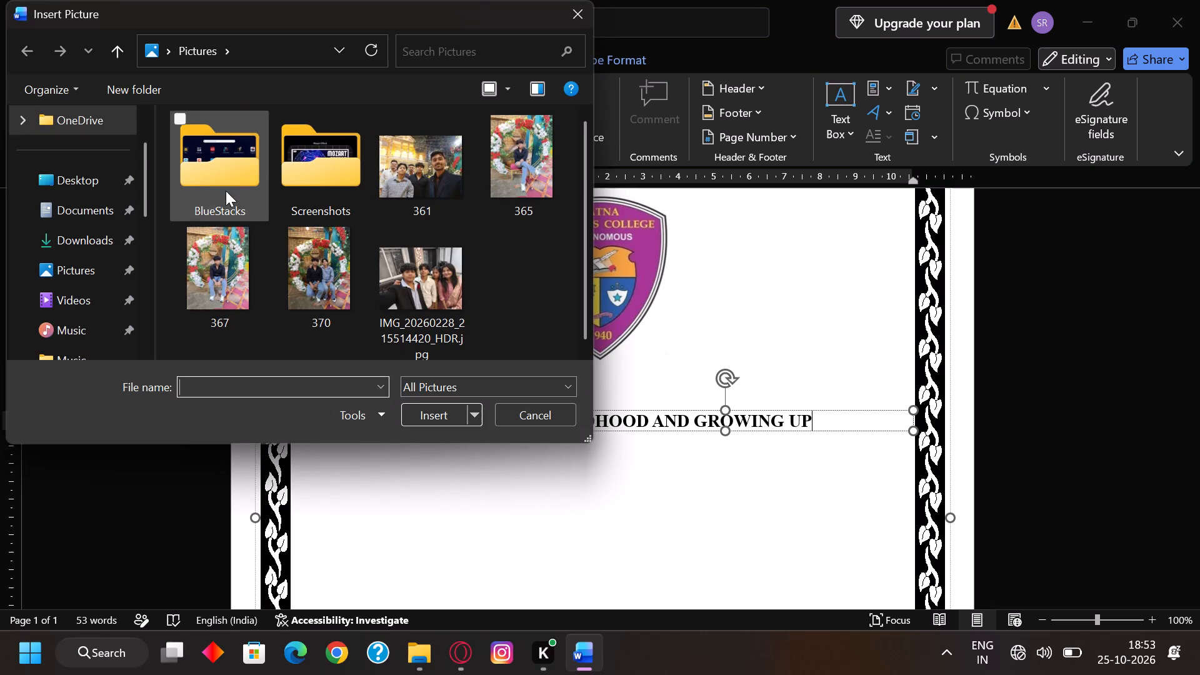
pyautogui.click(102, 241)
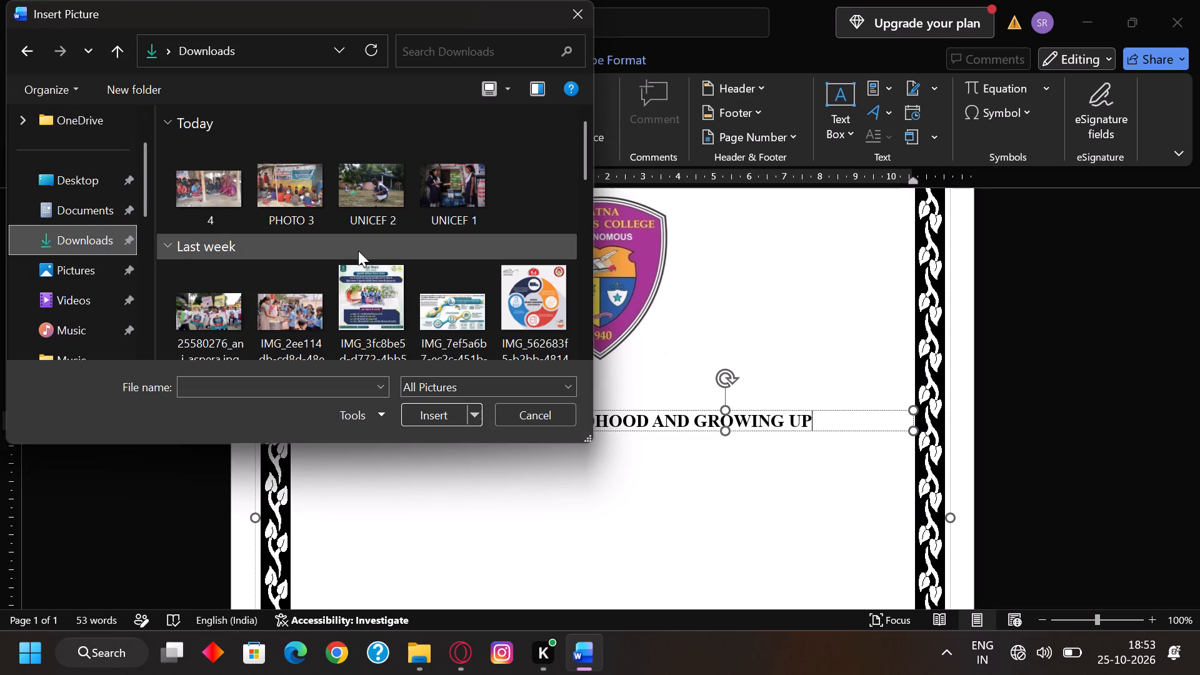
pyautogui.scroll(-2, 358, 246)
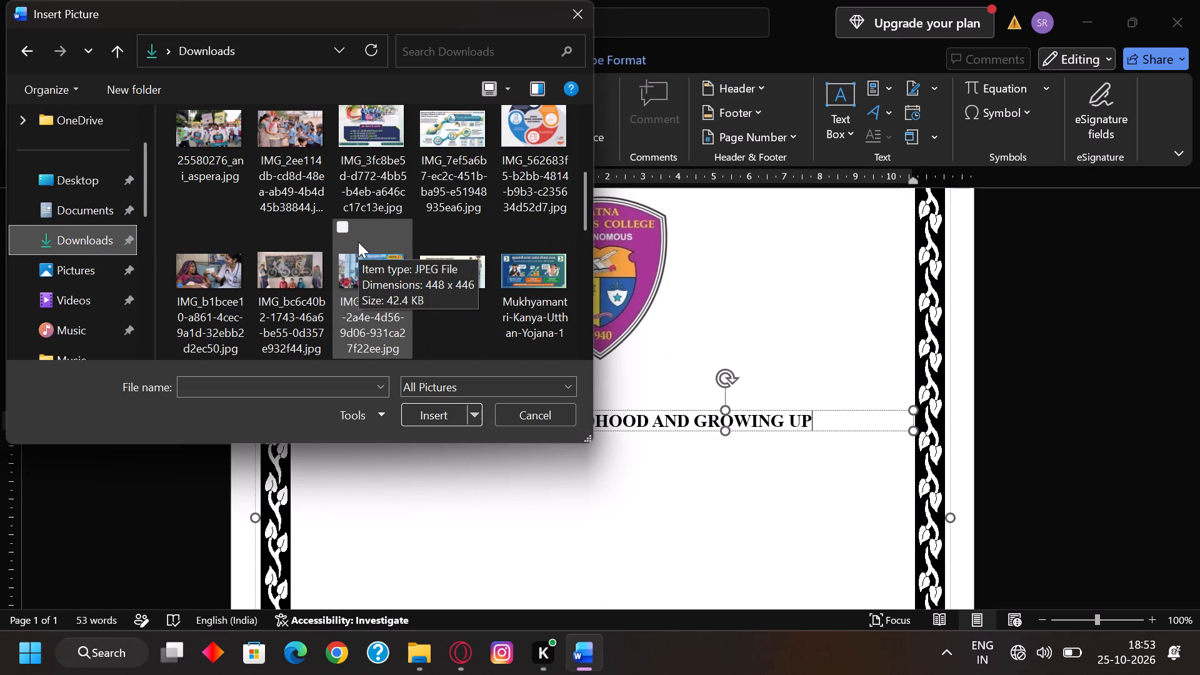
pyautogui.scroll(-2, 358, 242)
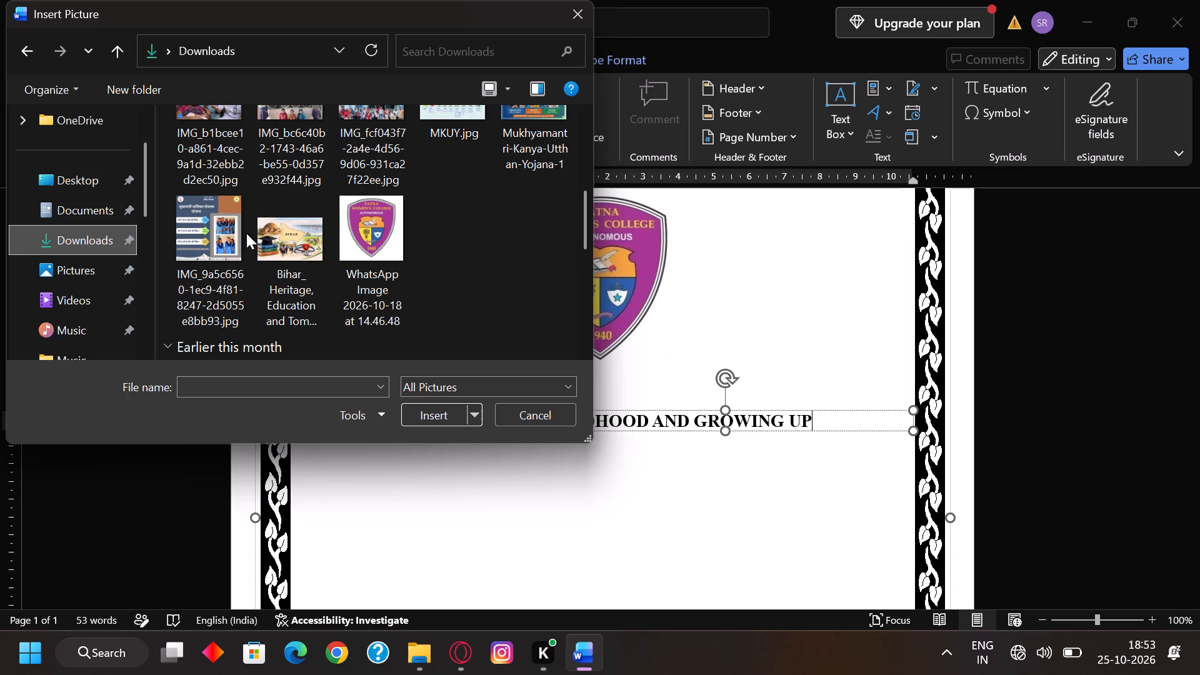
pyautogui.scroll(3, 222, 224)
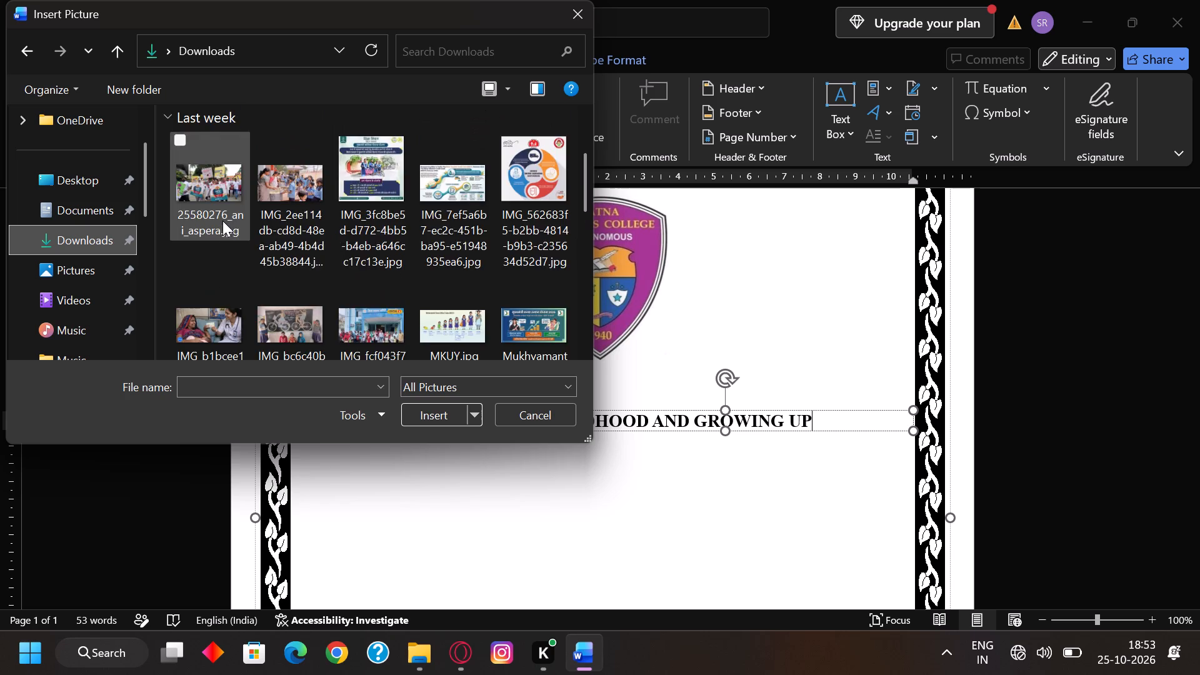
pyautogui.scroll(3, 222, 220)
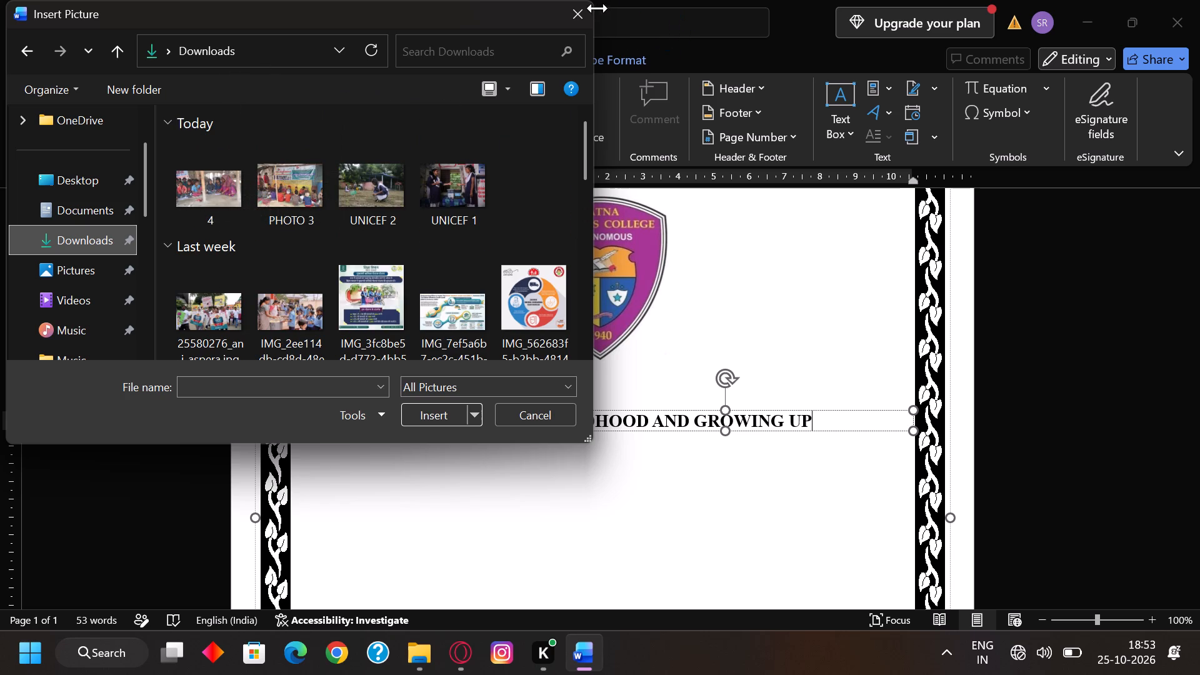
pyautogui.click(584, 16)
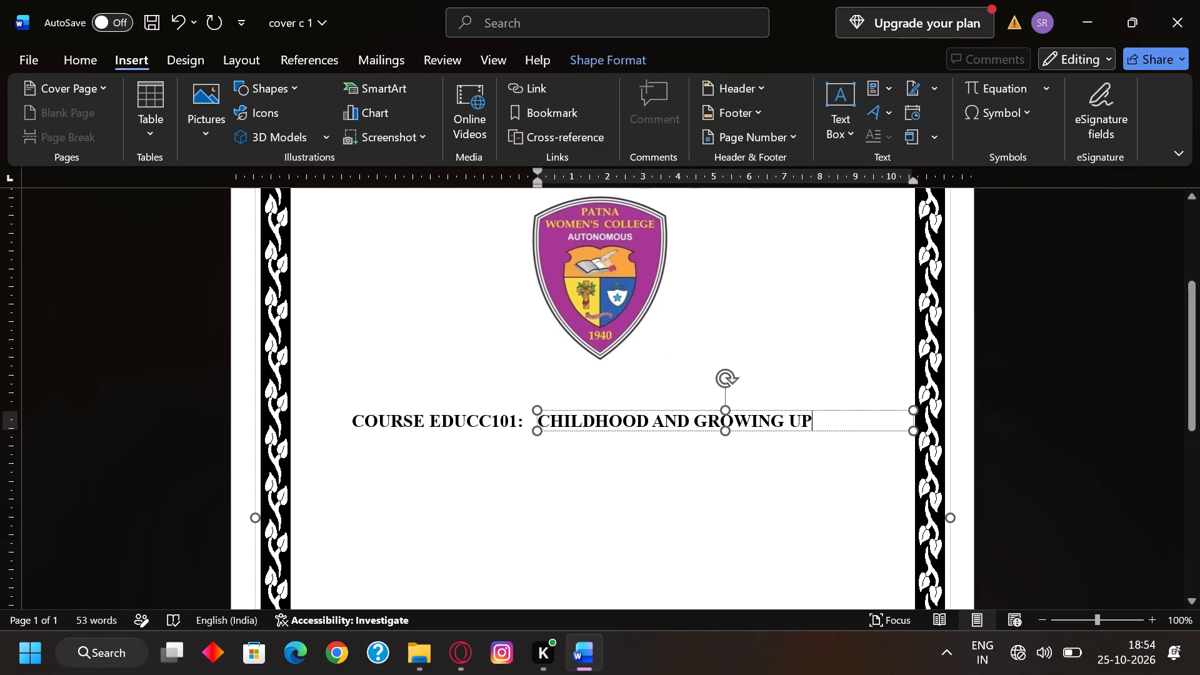
# Examine the cover page from the college heading and logo down to the topic line and submission details.
pyautogui.scroll(5, 656, 424)
pyautogui.scroll(-8, 656, 406)
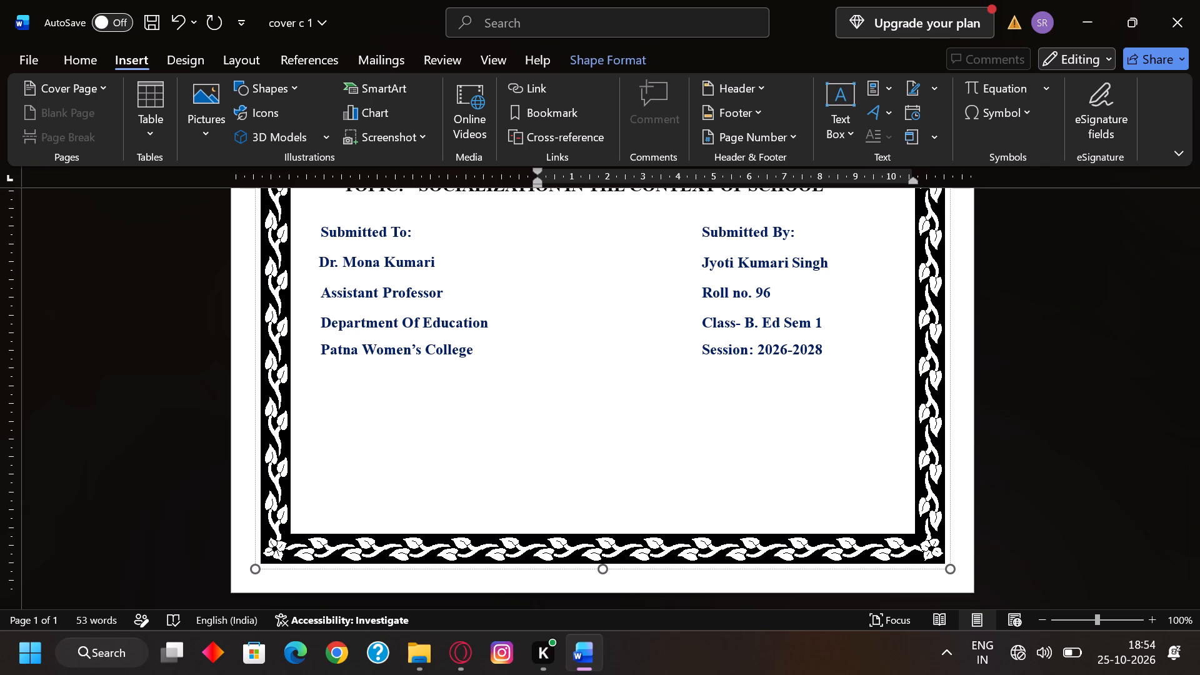
pyautogui.scroll(7, 696, 357)
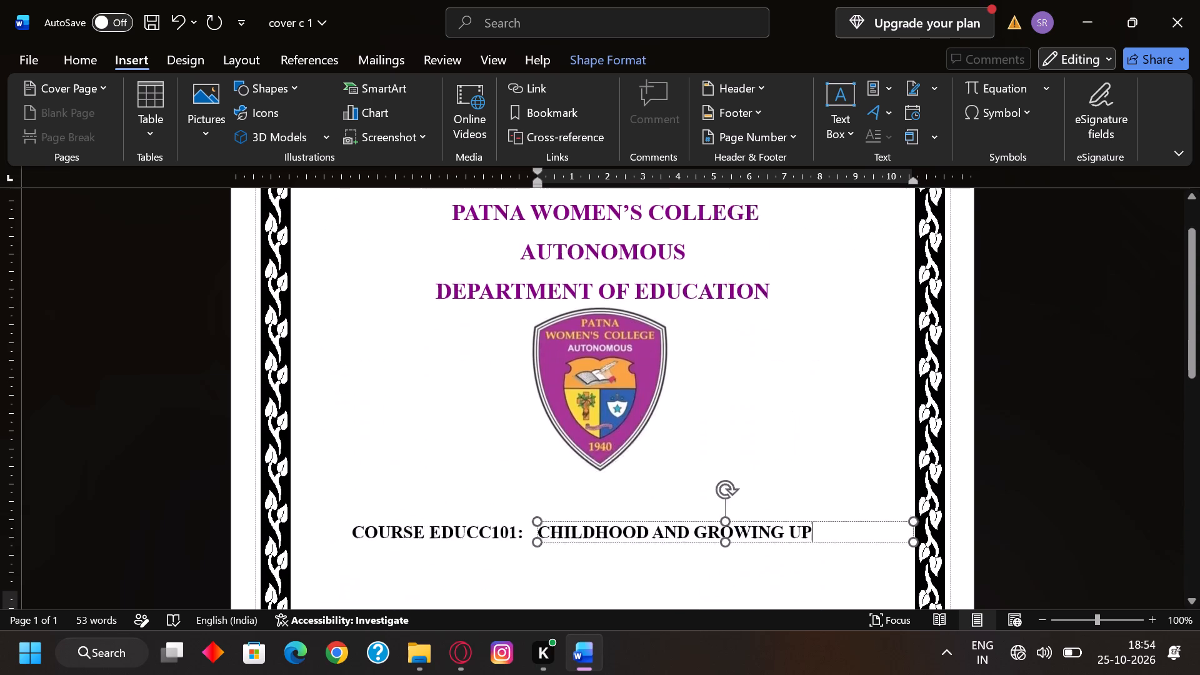
pyautogui.scroll(2, 696, 356)
pyautogui.scroll(-11, 696, 355)
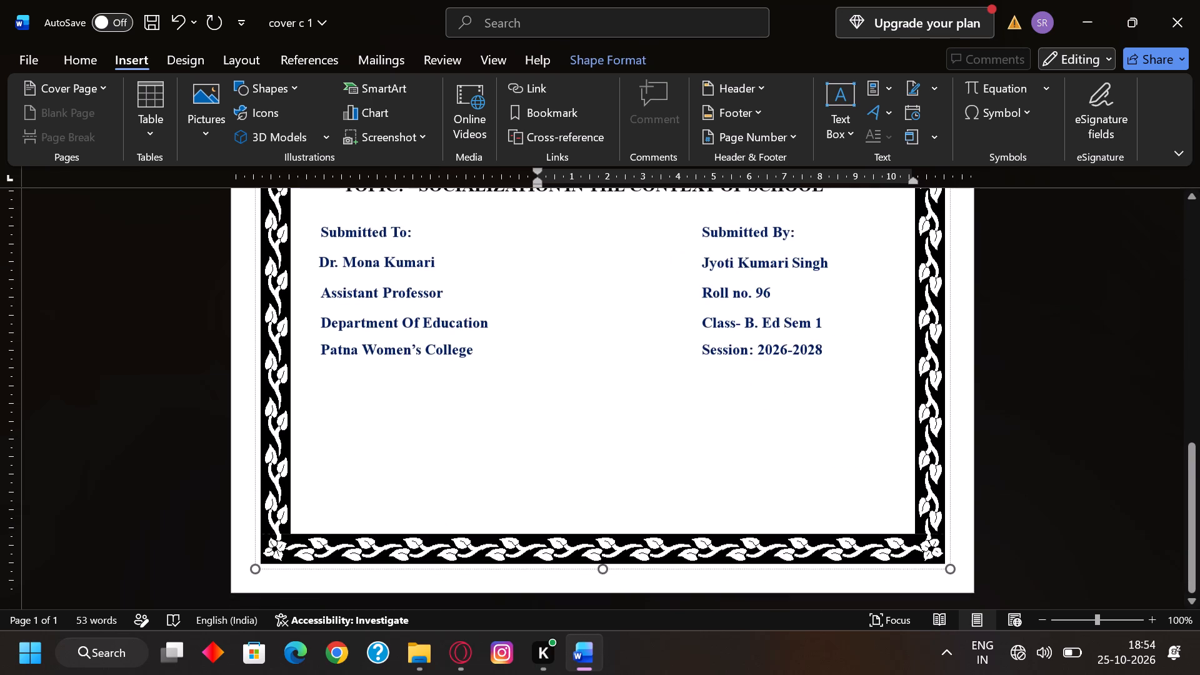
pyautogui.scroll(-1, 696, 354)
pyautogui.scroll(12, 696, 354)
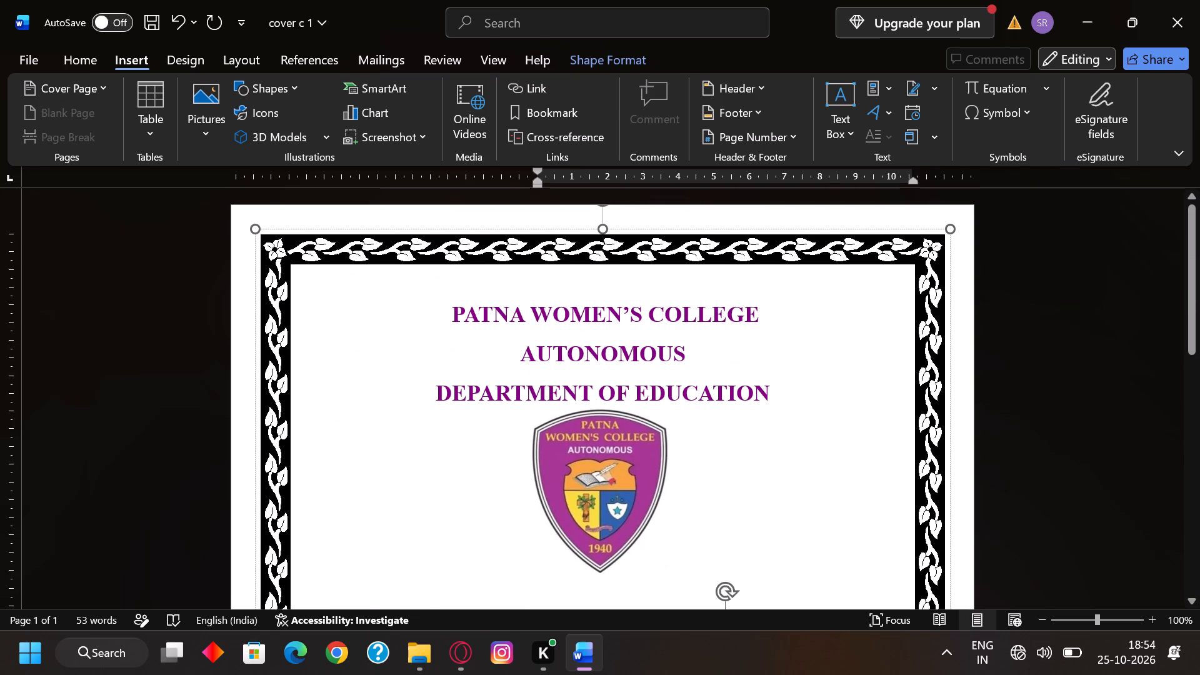
# Look through the list of available Wi-Fi networks, and close it without choosing one.
pyautogui.click(1029, 662)
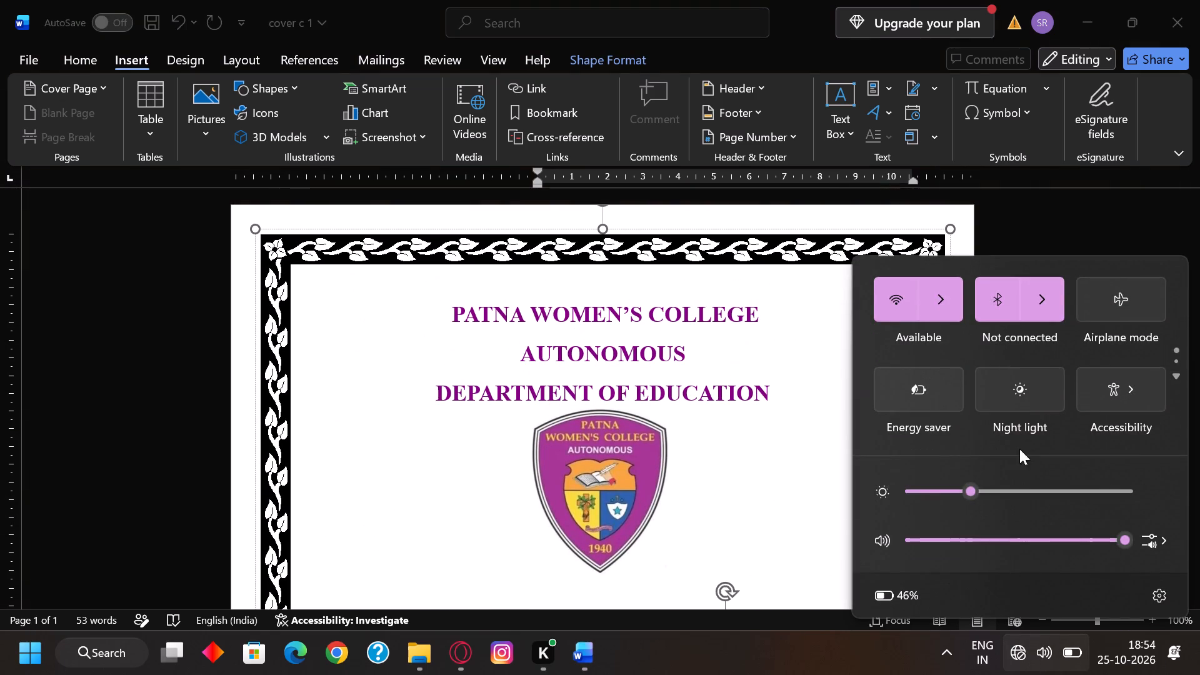
pyautogui.click(940, 294)
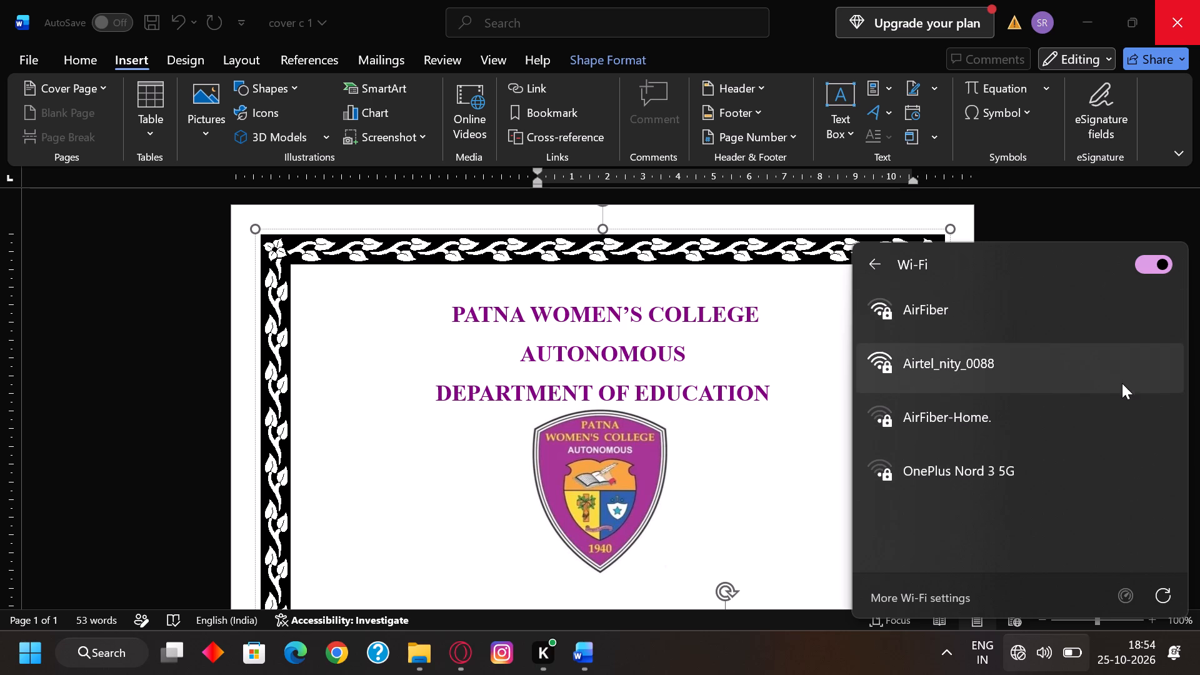
pyautogui.scroll(-3, 1121, 381)
pyautogui.scroll(4, 1121, 381)
pyautogui.click(757, 413)
# Examine the cover page from the college heading down to the submission details and the bottom border.
pyautogui.click(786, 382)
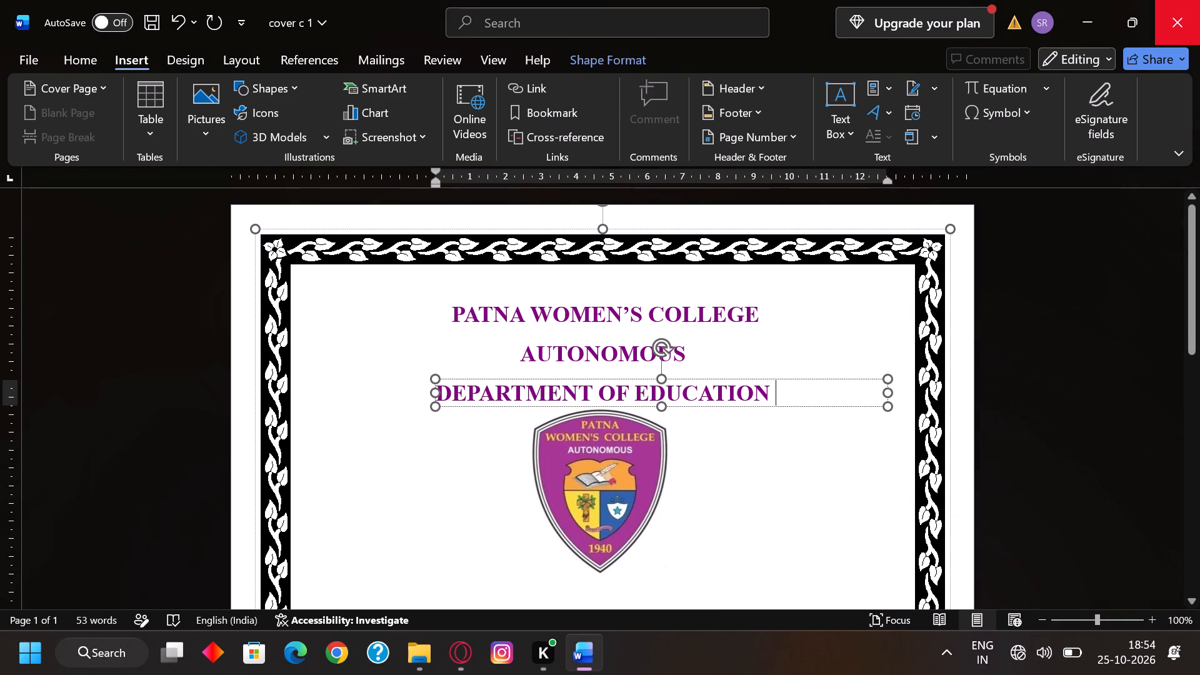
pyautogui.click(527, 292)
pyautogui.click(391, 303)
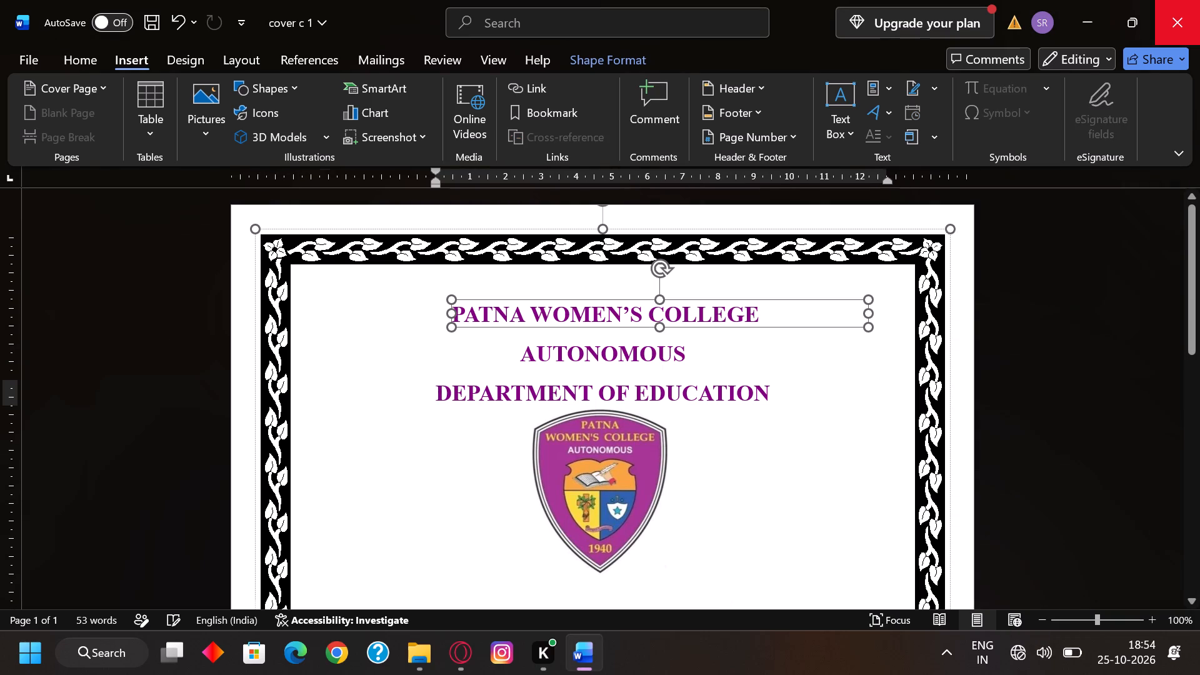
pyautogui.scroll(2, 691, 351)
pyautogui.scroll(-10, 691, 347)
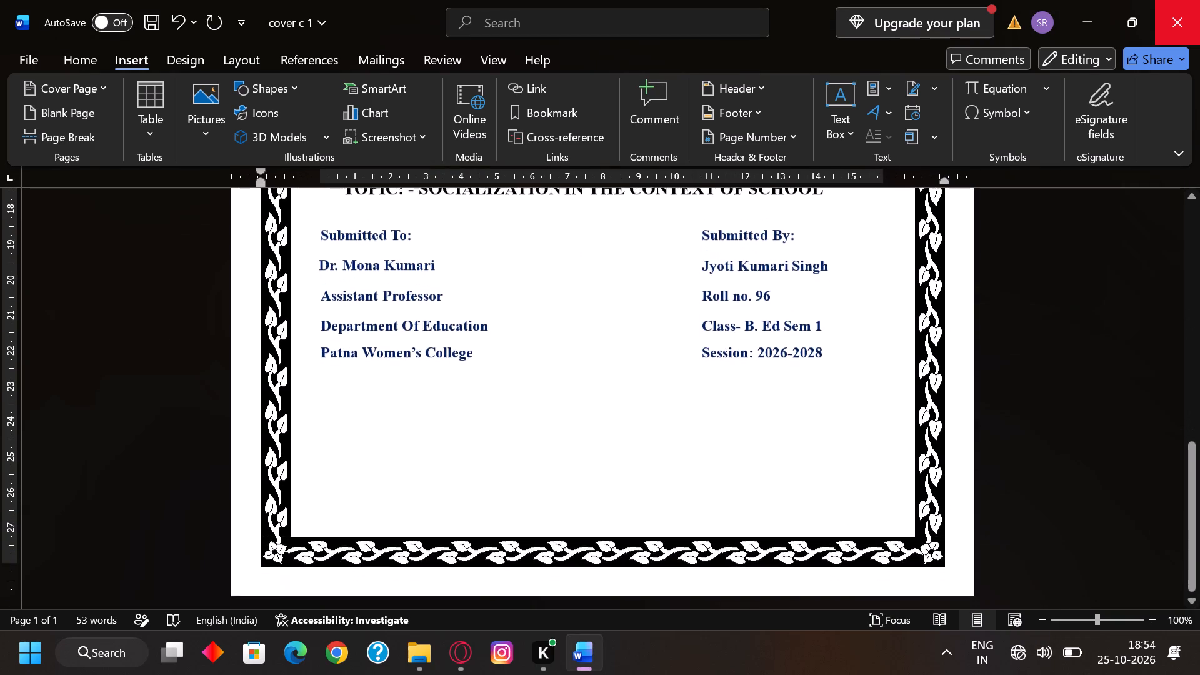
pyautogui.scroll(3, 693, 322)
pyautogui.scroll(-4, 695, 312)
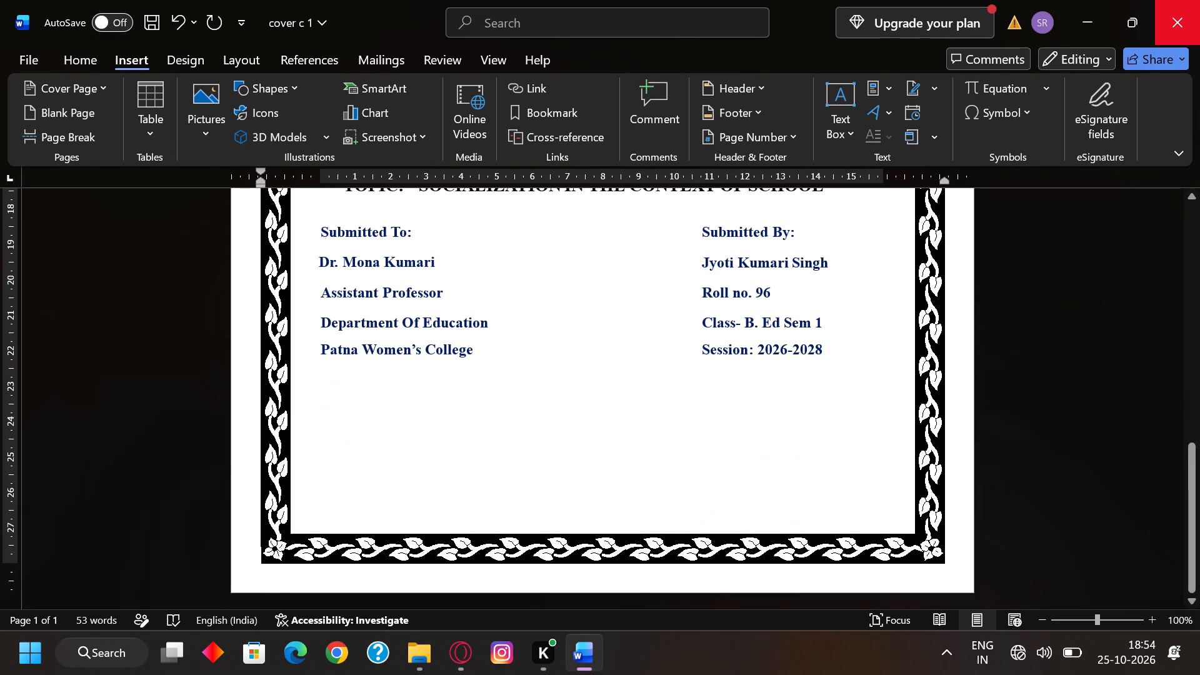
pyautogui.scroll(-4, 695, 312)
pyautogui.scroll(8, 695, 312)
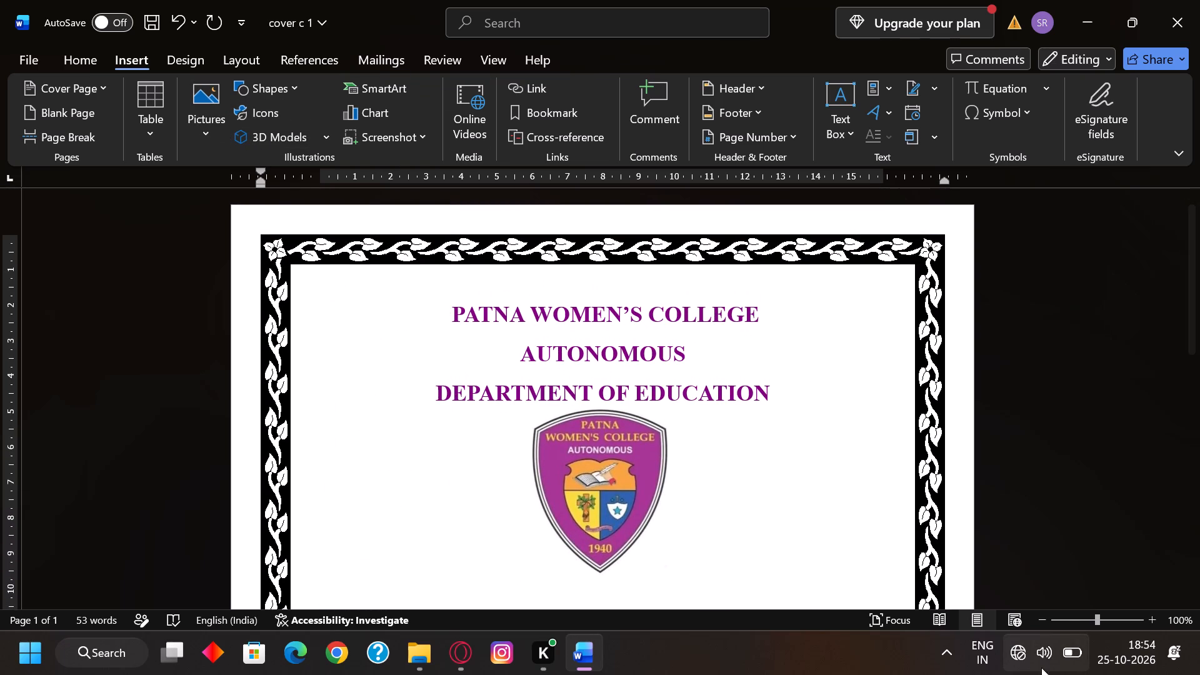
# Check the available Wi-Fi networks again for an internet connection.
pyautogui.click(1019, 657)
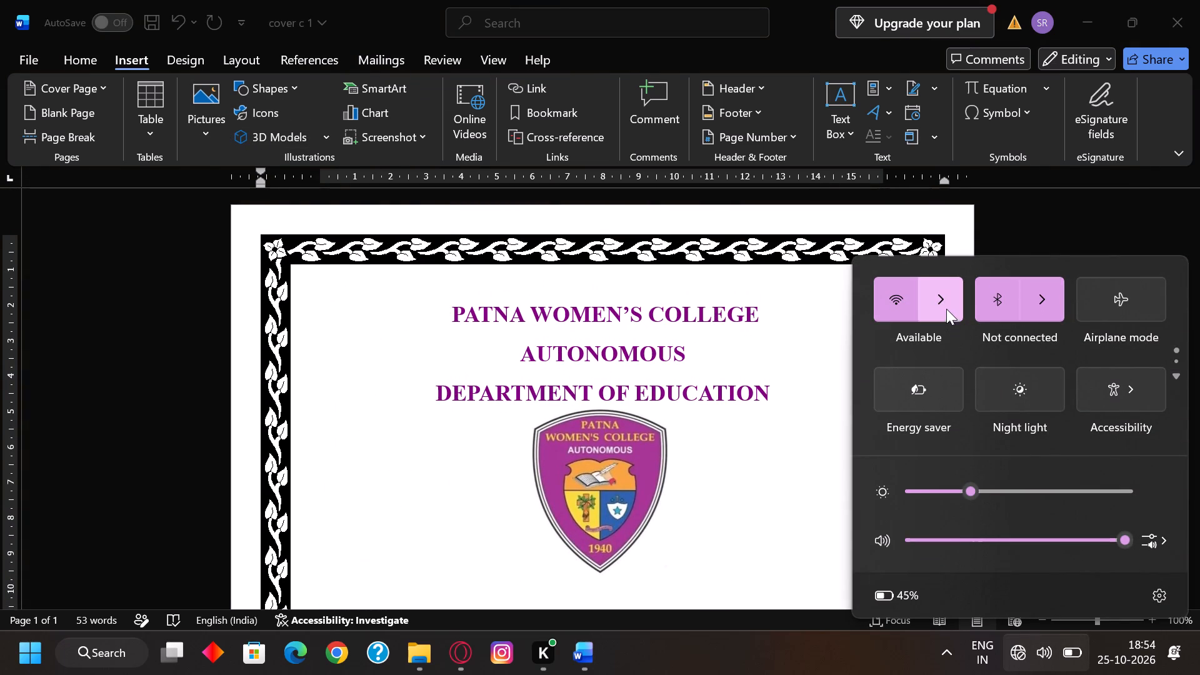
pyautogui.click(946, 309)
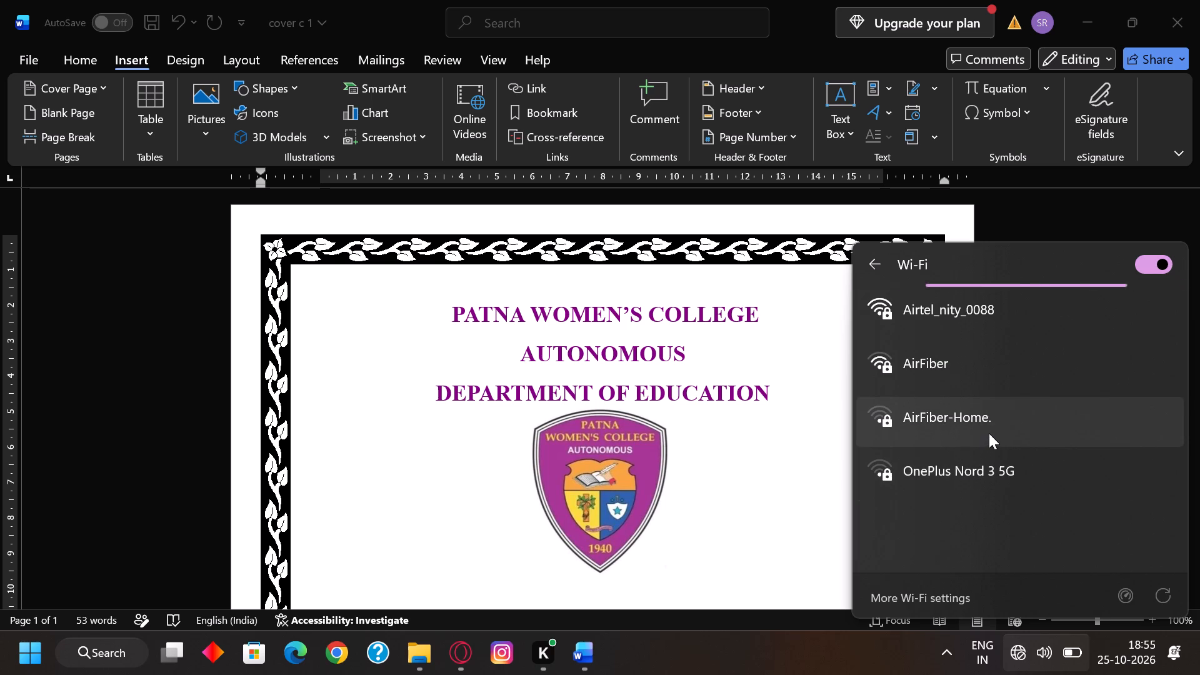
pyautogui.scroll(1, 903, 346)
pyautogui.scroll(-3, 902, 345)
pyautogui.scroll(3, 902, 345)
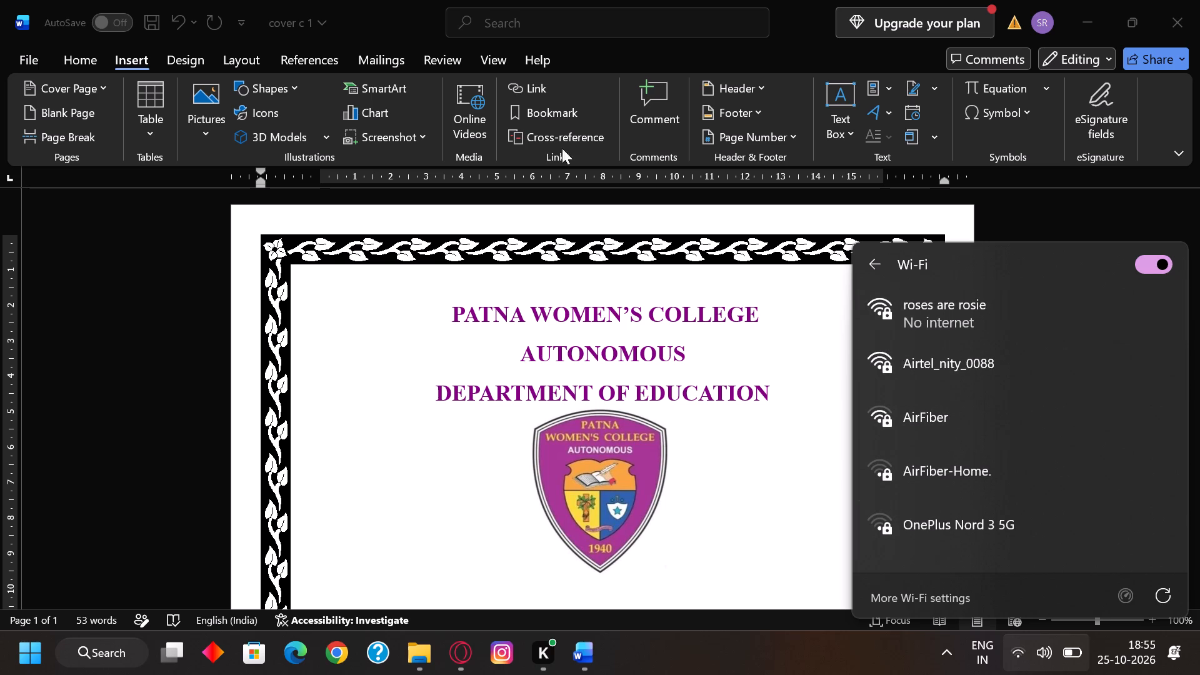
# Search online pictures on Bing for an image matching the cover page's socialization topic, starting the query with "sociali".
pyautogui.click(207, 131)
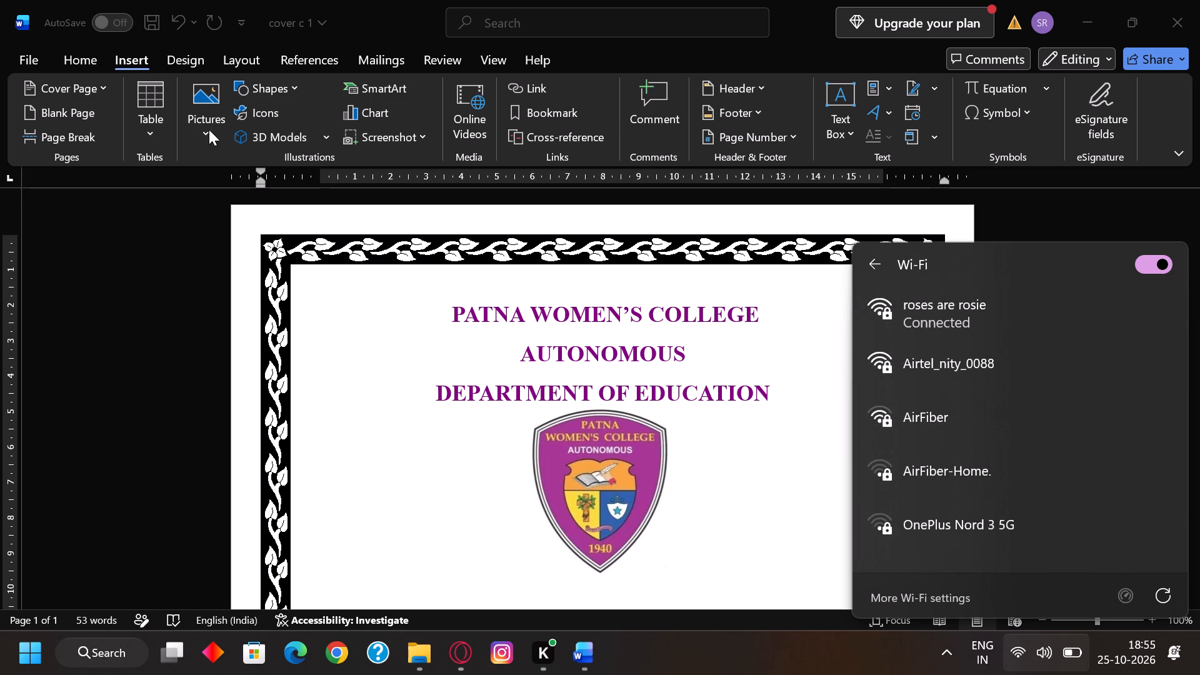
pyautogui.click(217, 132)
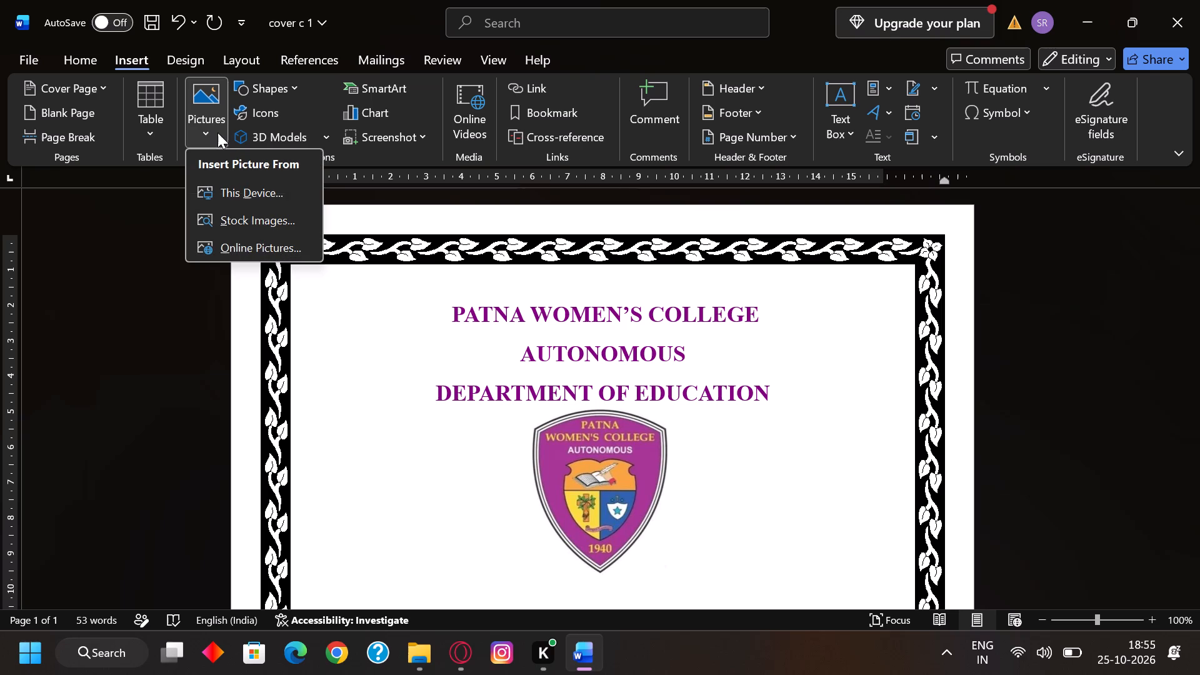
pyautogui.click(266, 250)
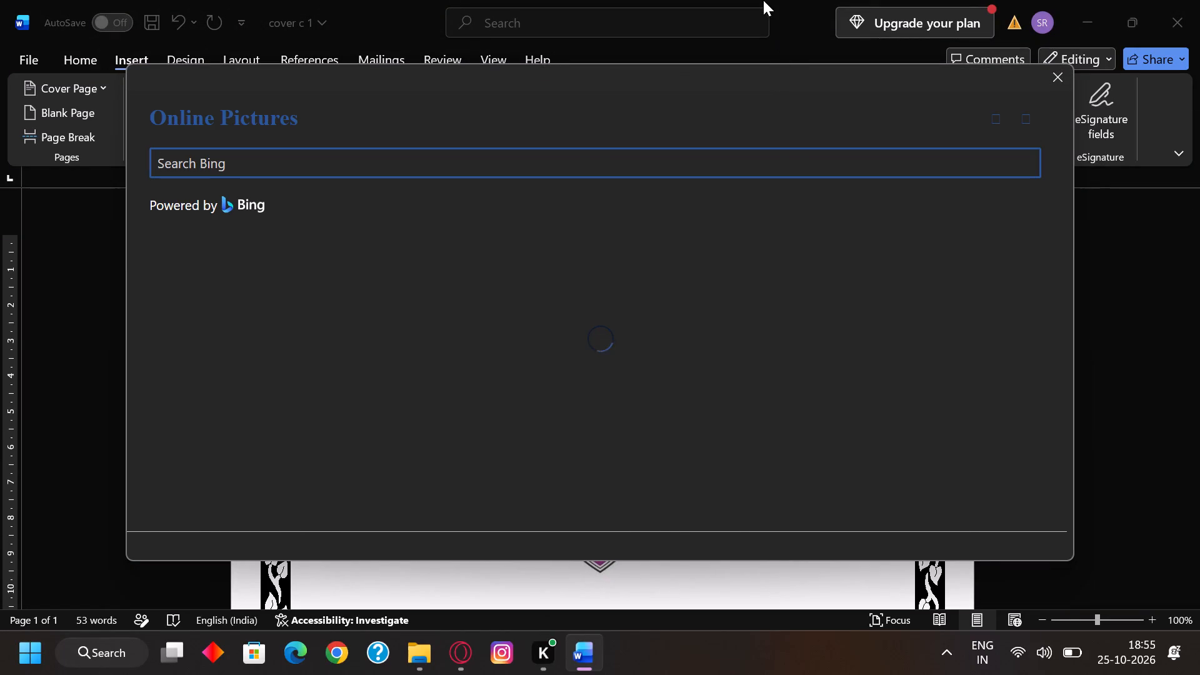
pyautogui.moveTo(667, 145); pyautogui.dragTo(666, 157)
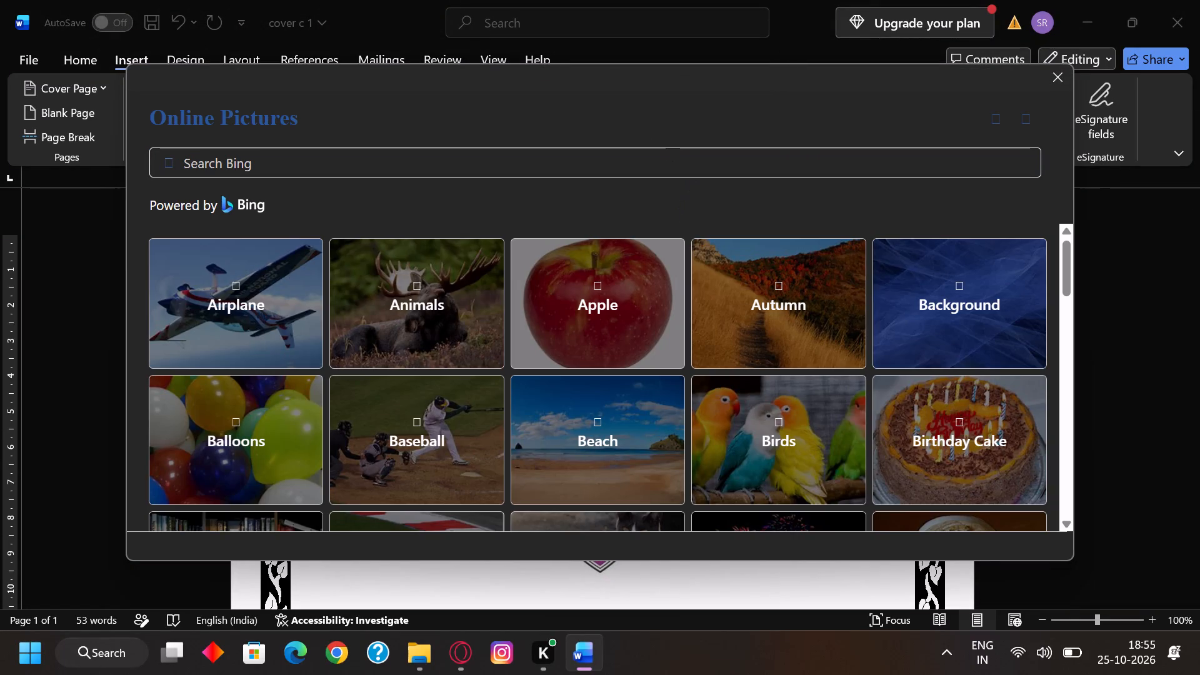
pyautogui.click(692, 157)
pyautogui.click(318, 158)
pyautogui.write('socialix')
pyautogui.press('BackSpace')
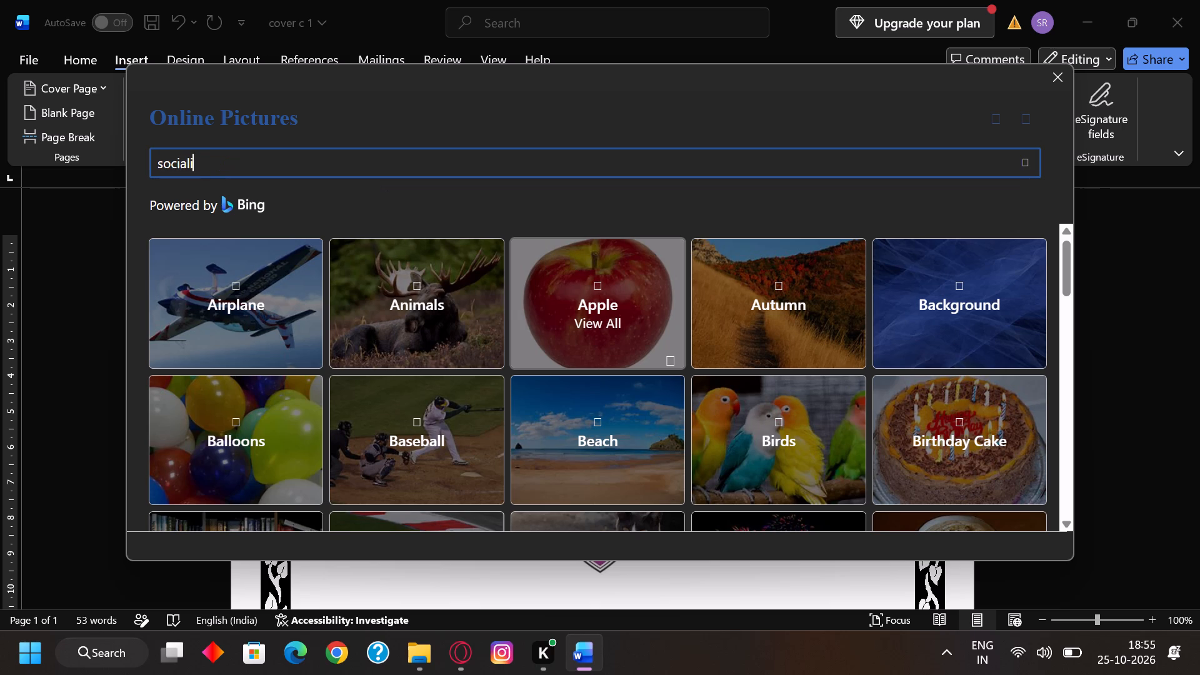
# Search the online pictures for "socialization in context of school".
pyautogui.write('zation in context of school')
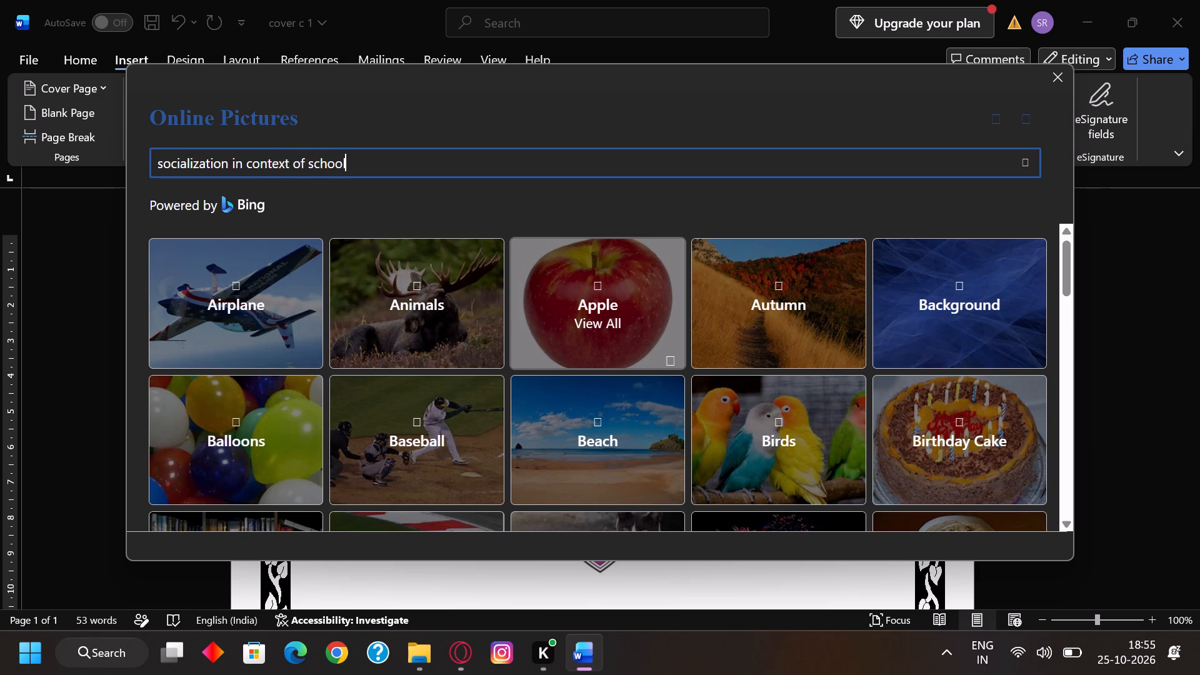
pyautogui.press('Return')
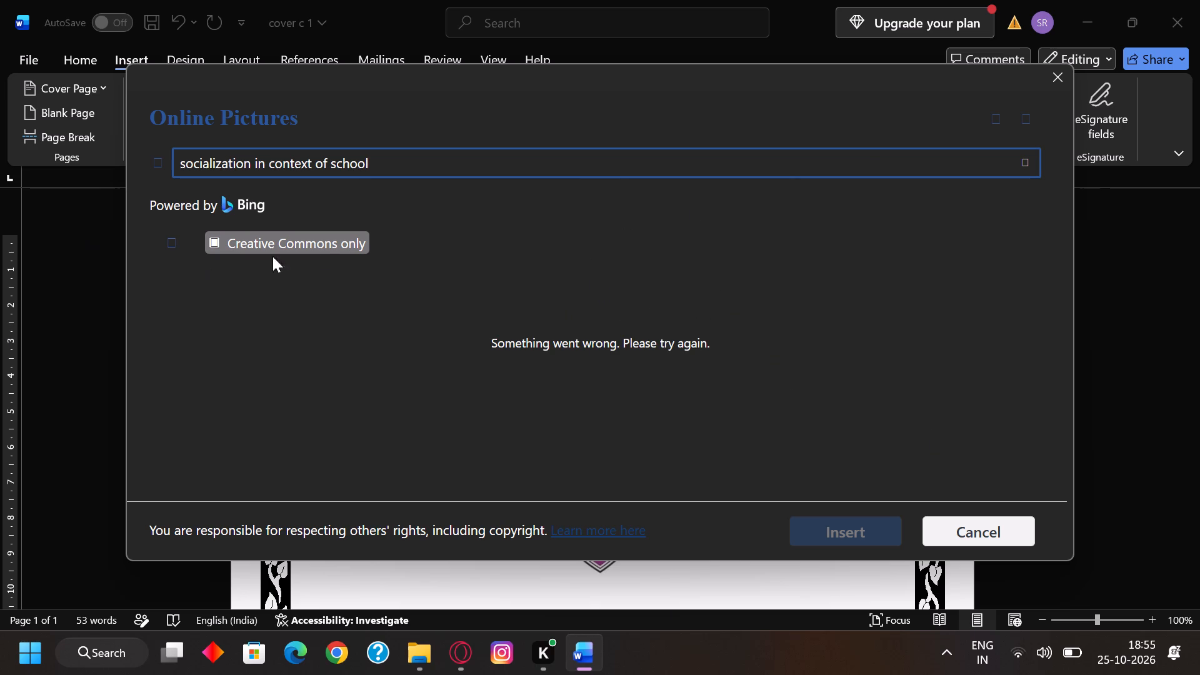
pyautogui.click(421, 166)
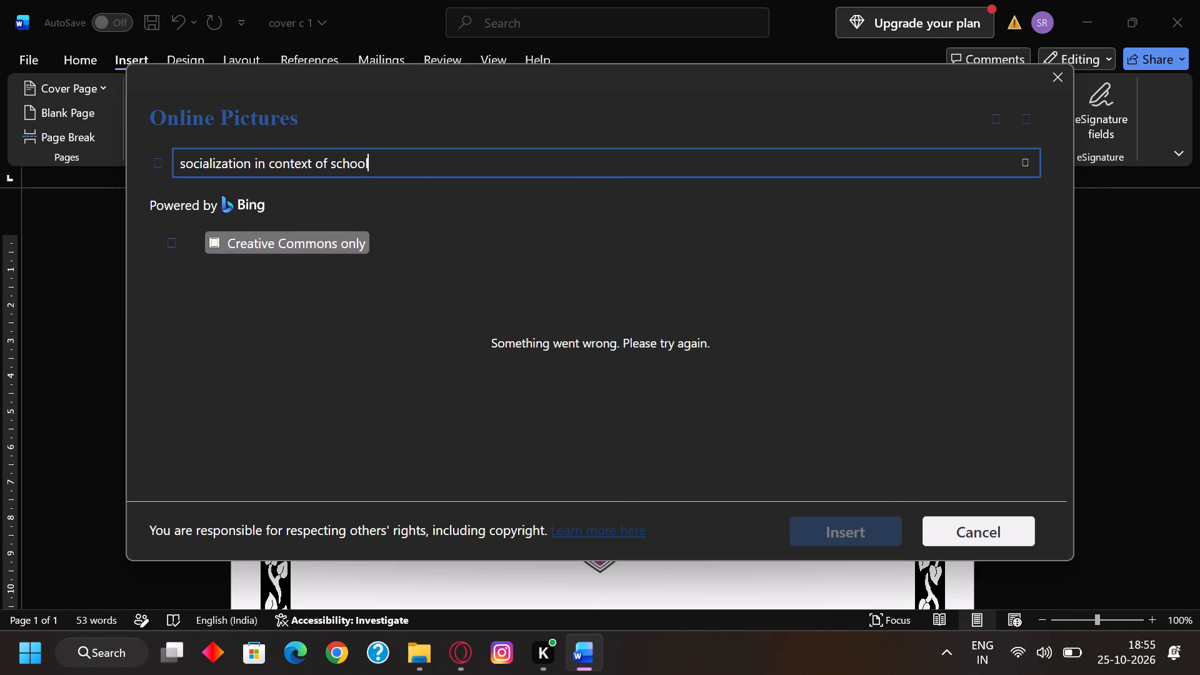
pyautogui.click(421, 166)
pyautogui.click(230, 235)
pyautogui.click(213, 237)
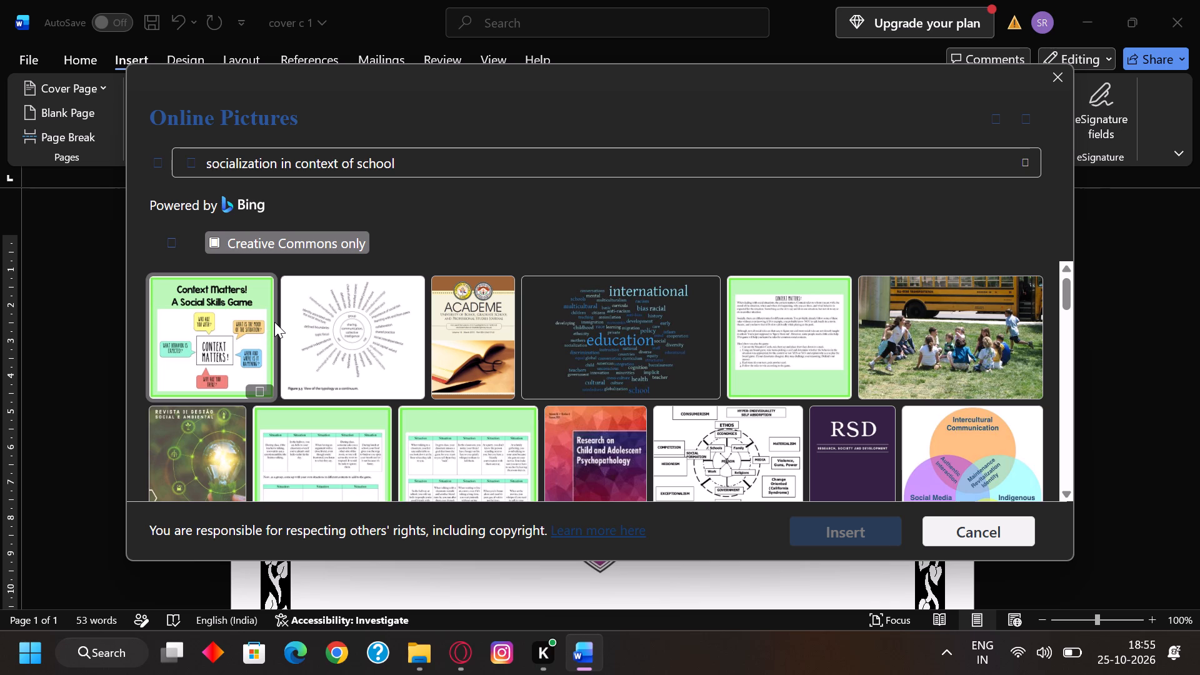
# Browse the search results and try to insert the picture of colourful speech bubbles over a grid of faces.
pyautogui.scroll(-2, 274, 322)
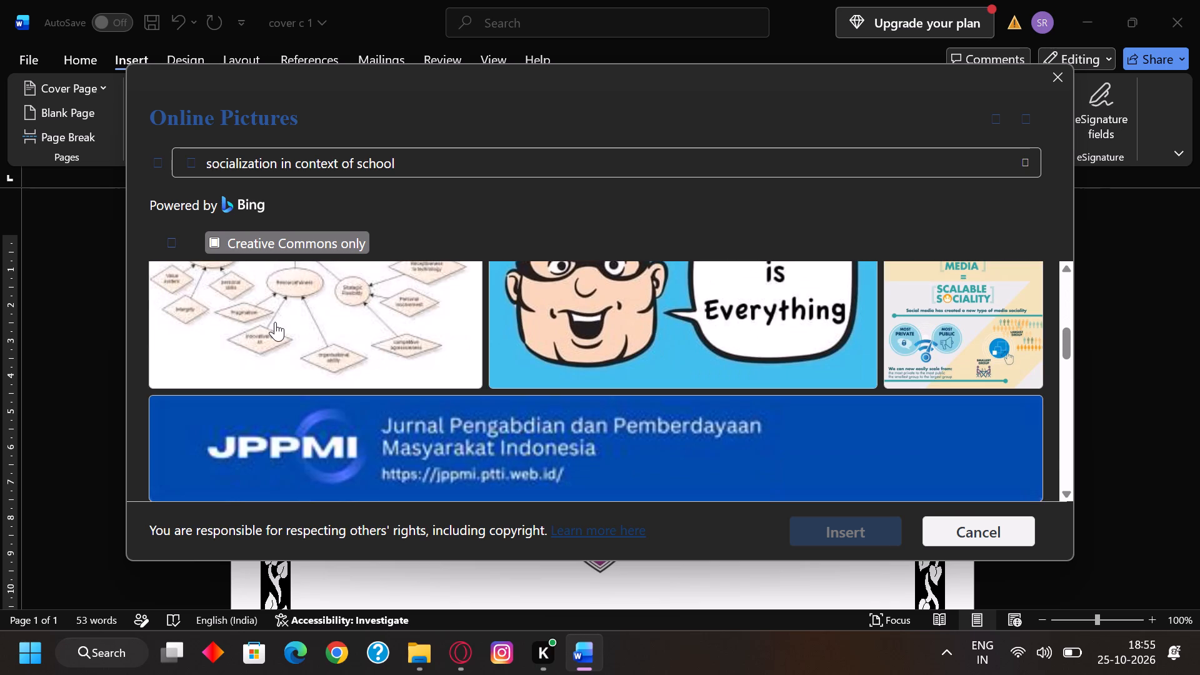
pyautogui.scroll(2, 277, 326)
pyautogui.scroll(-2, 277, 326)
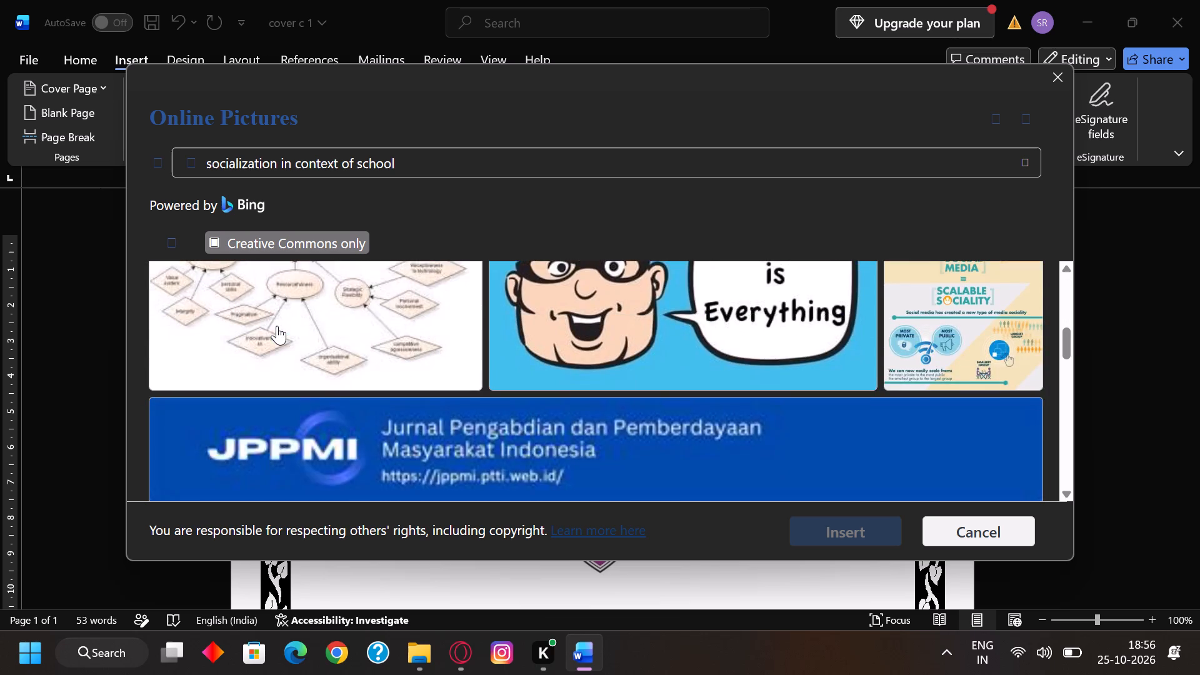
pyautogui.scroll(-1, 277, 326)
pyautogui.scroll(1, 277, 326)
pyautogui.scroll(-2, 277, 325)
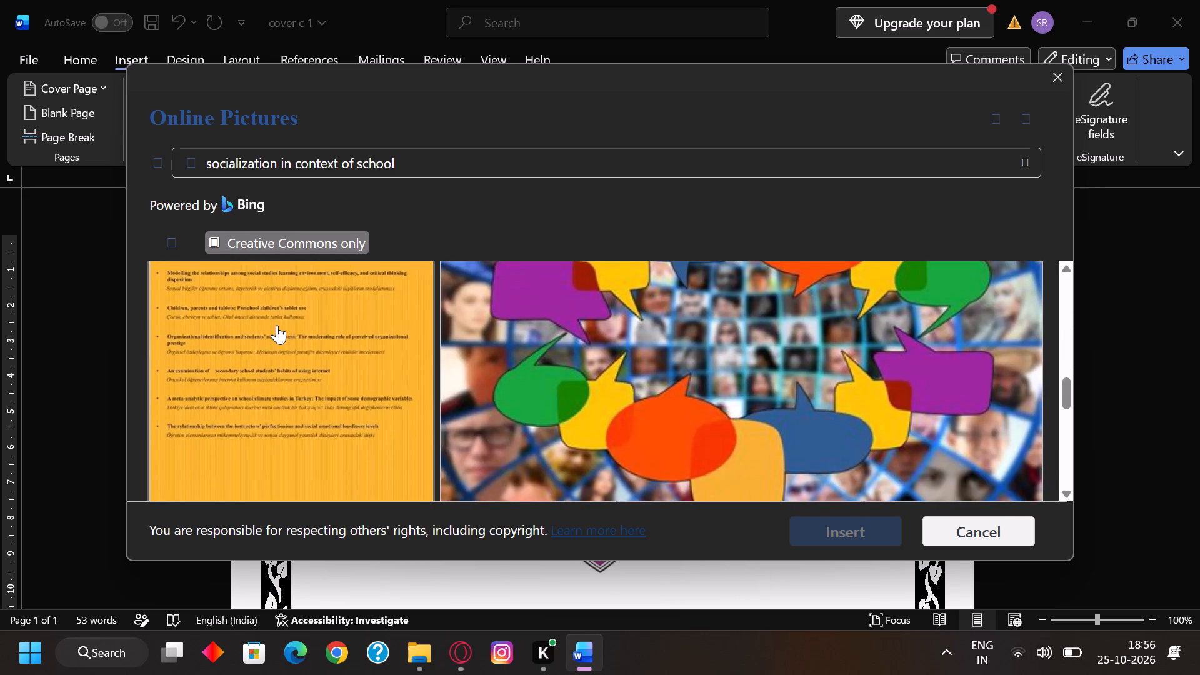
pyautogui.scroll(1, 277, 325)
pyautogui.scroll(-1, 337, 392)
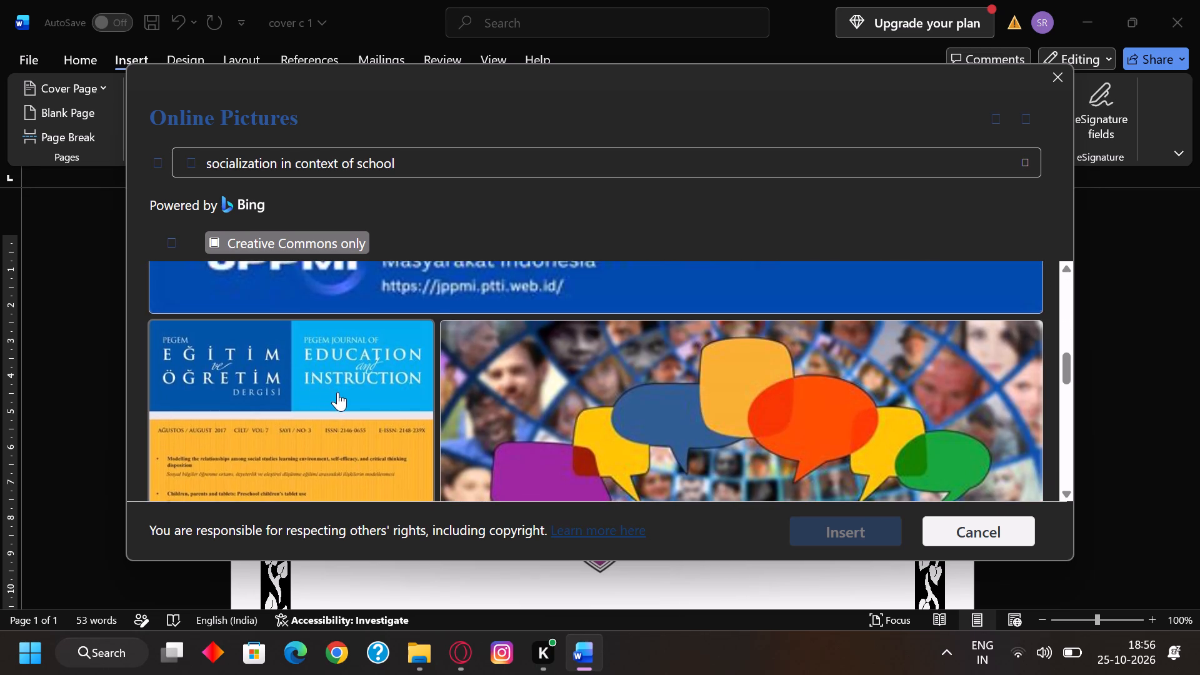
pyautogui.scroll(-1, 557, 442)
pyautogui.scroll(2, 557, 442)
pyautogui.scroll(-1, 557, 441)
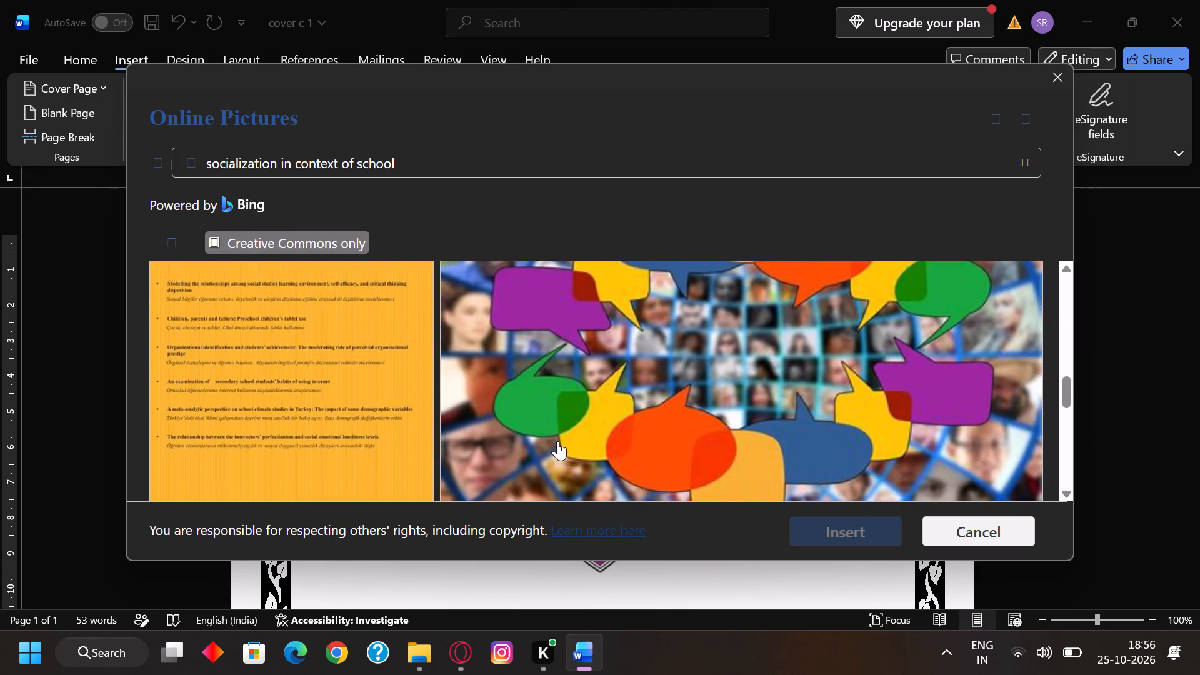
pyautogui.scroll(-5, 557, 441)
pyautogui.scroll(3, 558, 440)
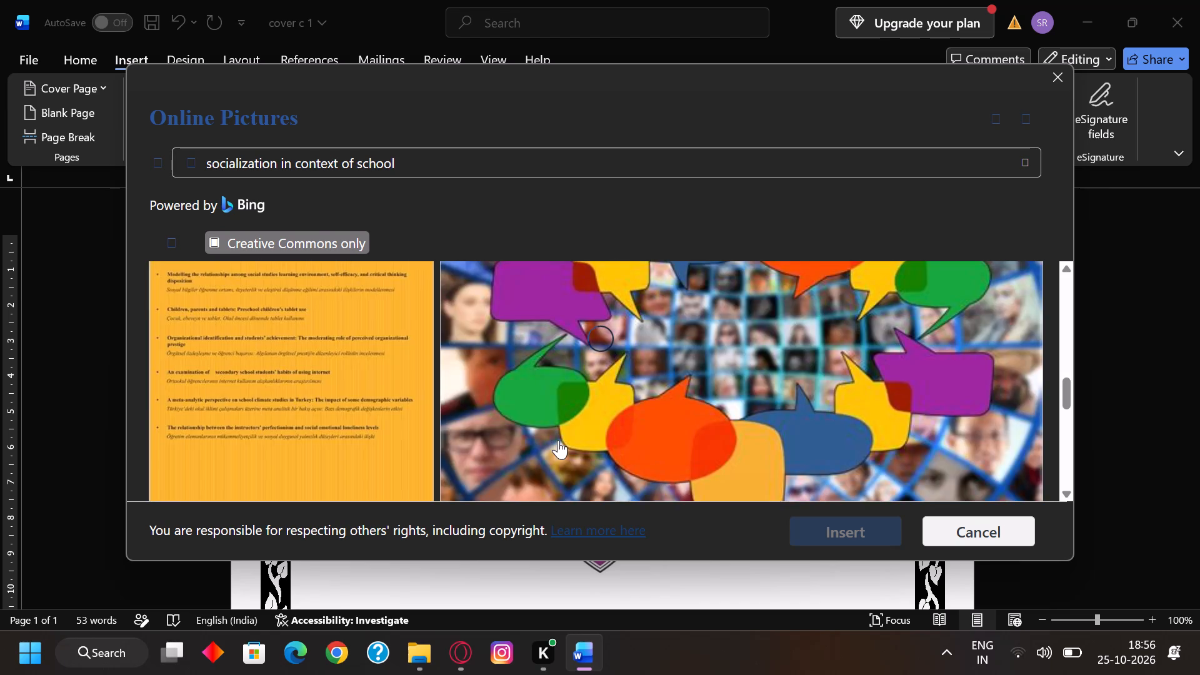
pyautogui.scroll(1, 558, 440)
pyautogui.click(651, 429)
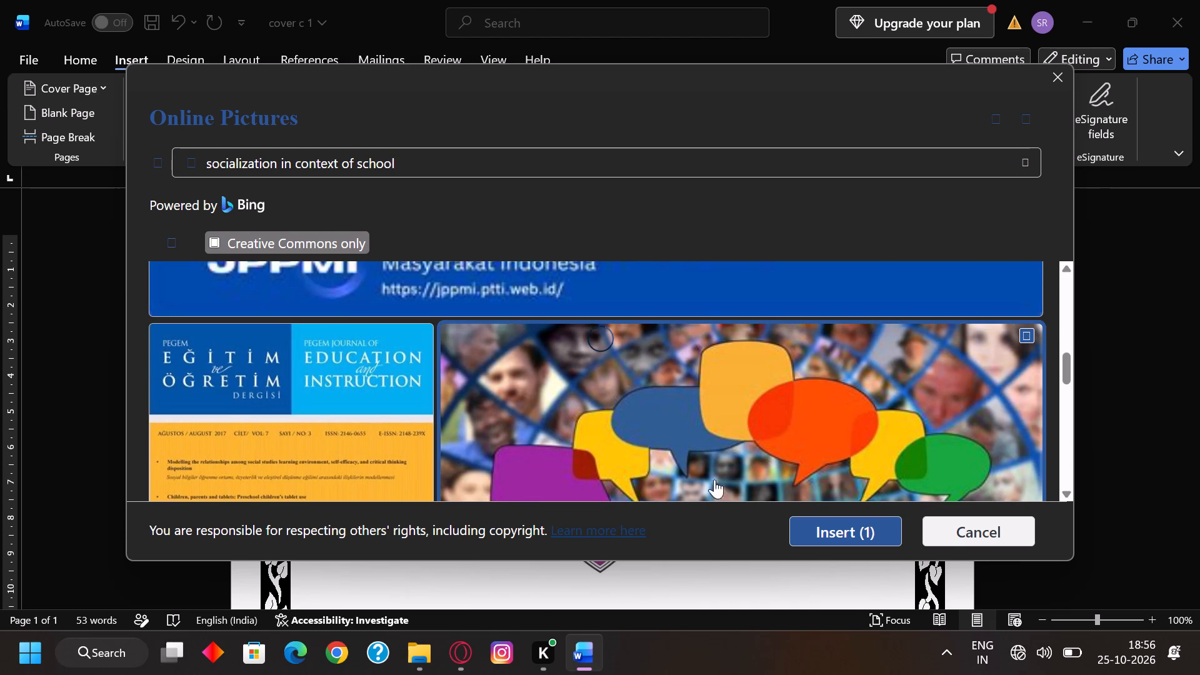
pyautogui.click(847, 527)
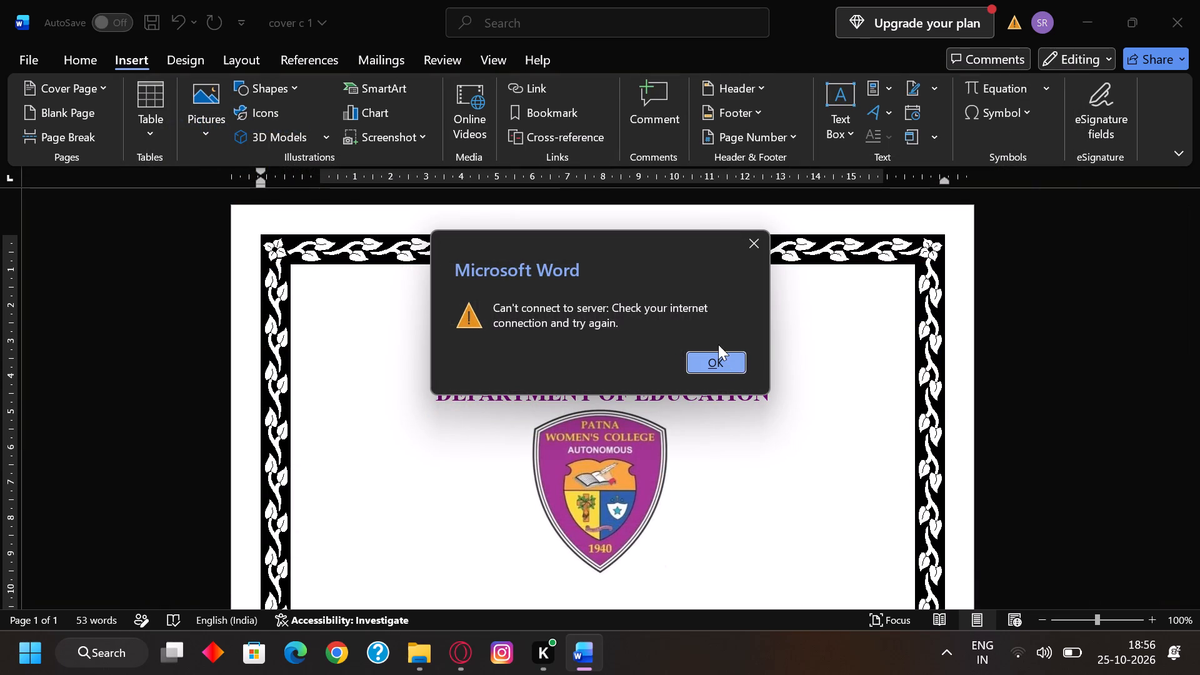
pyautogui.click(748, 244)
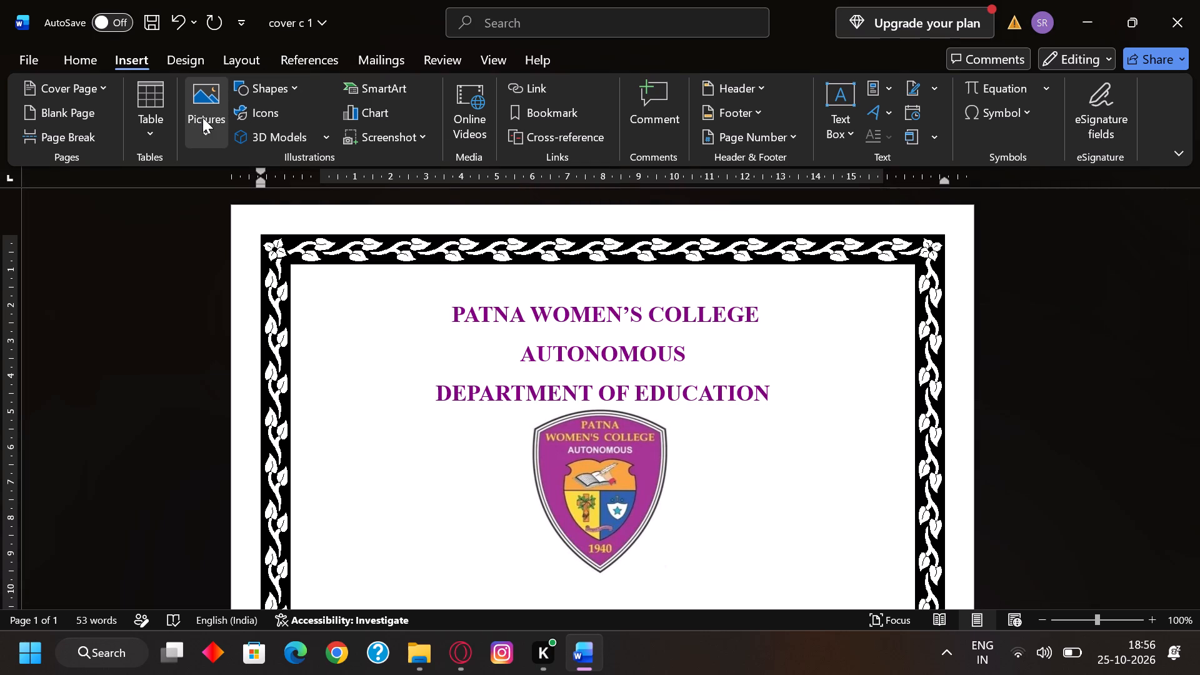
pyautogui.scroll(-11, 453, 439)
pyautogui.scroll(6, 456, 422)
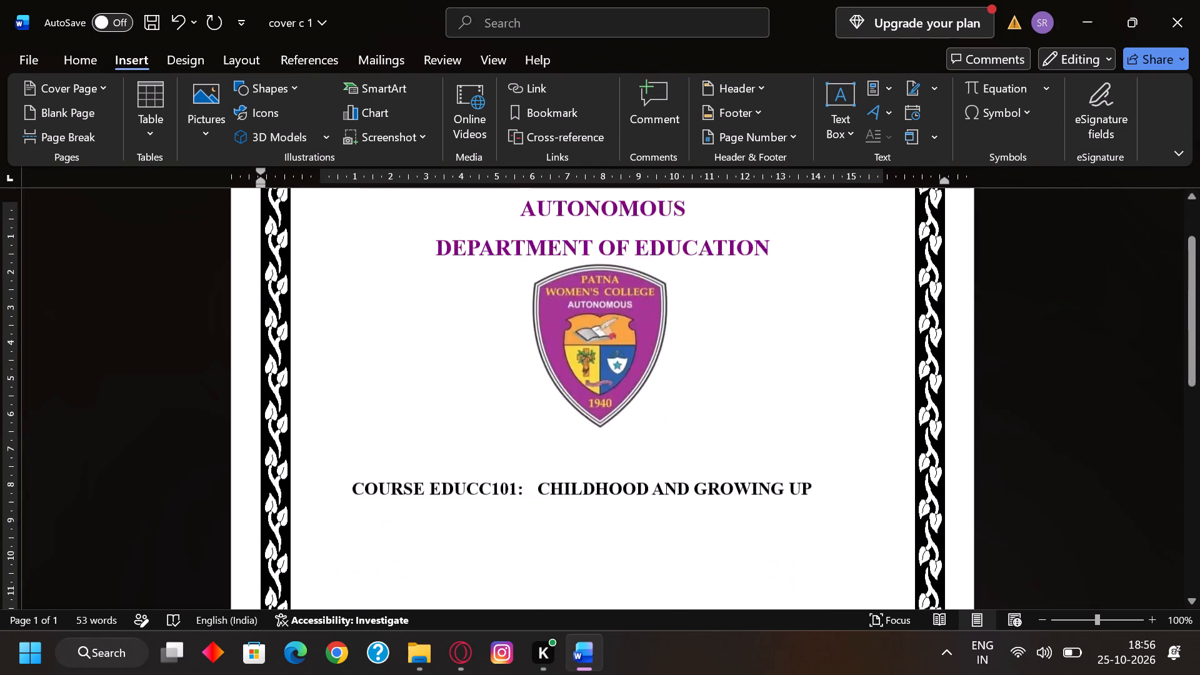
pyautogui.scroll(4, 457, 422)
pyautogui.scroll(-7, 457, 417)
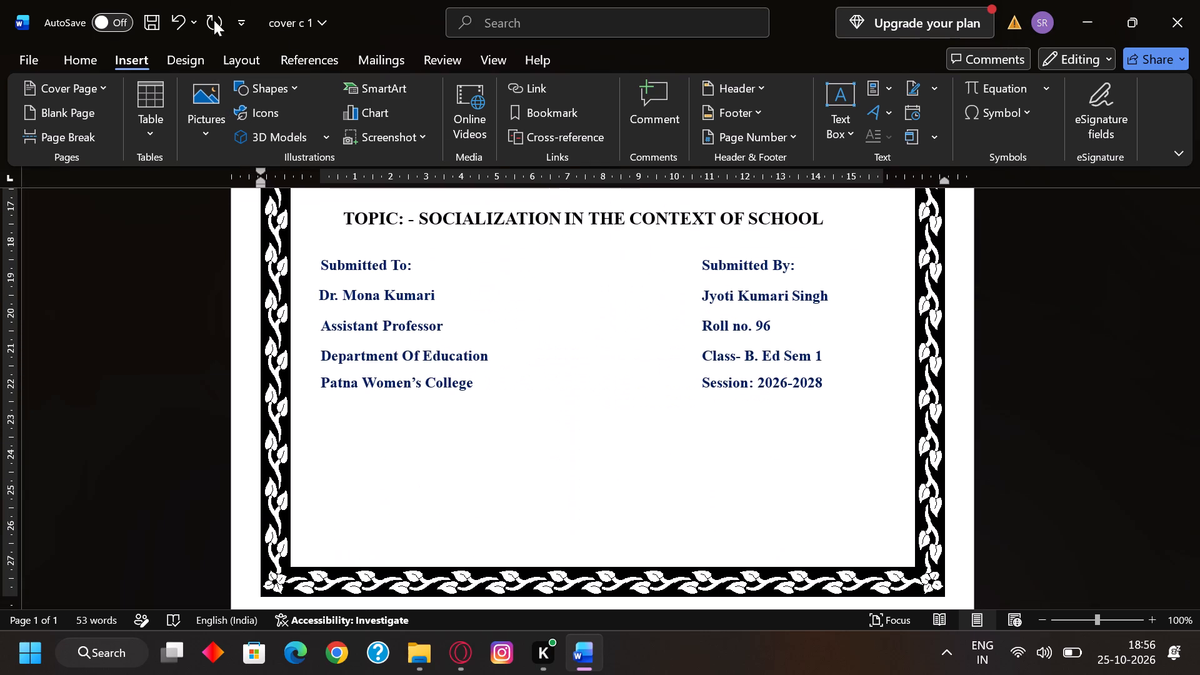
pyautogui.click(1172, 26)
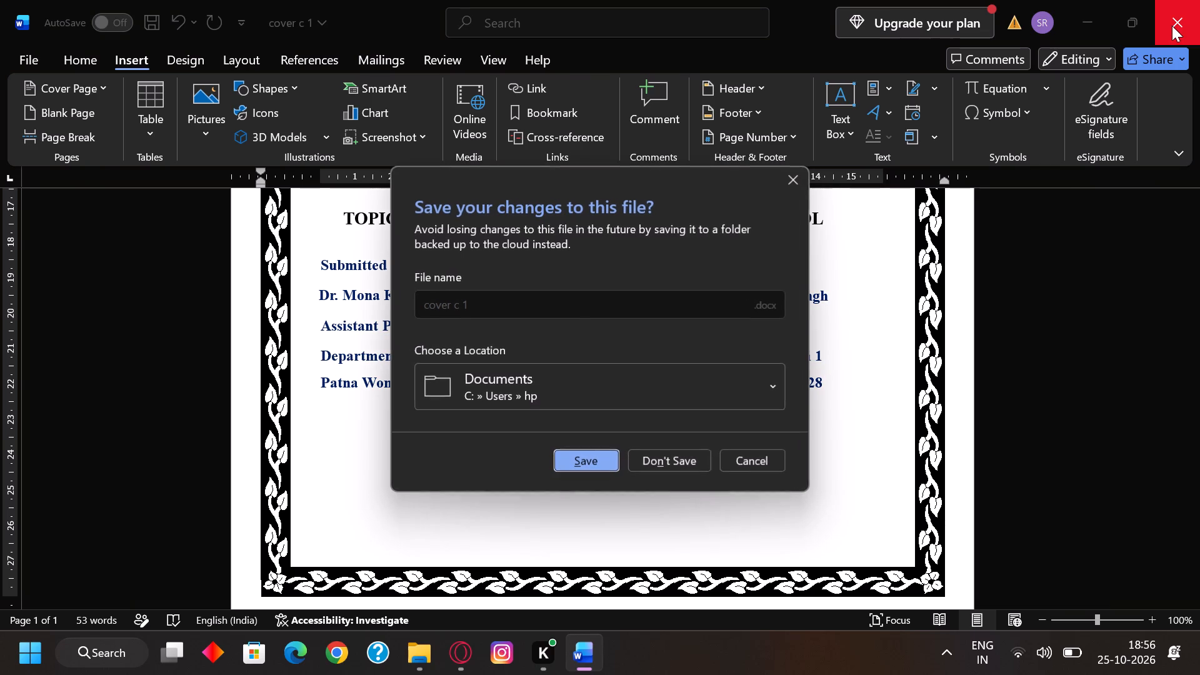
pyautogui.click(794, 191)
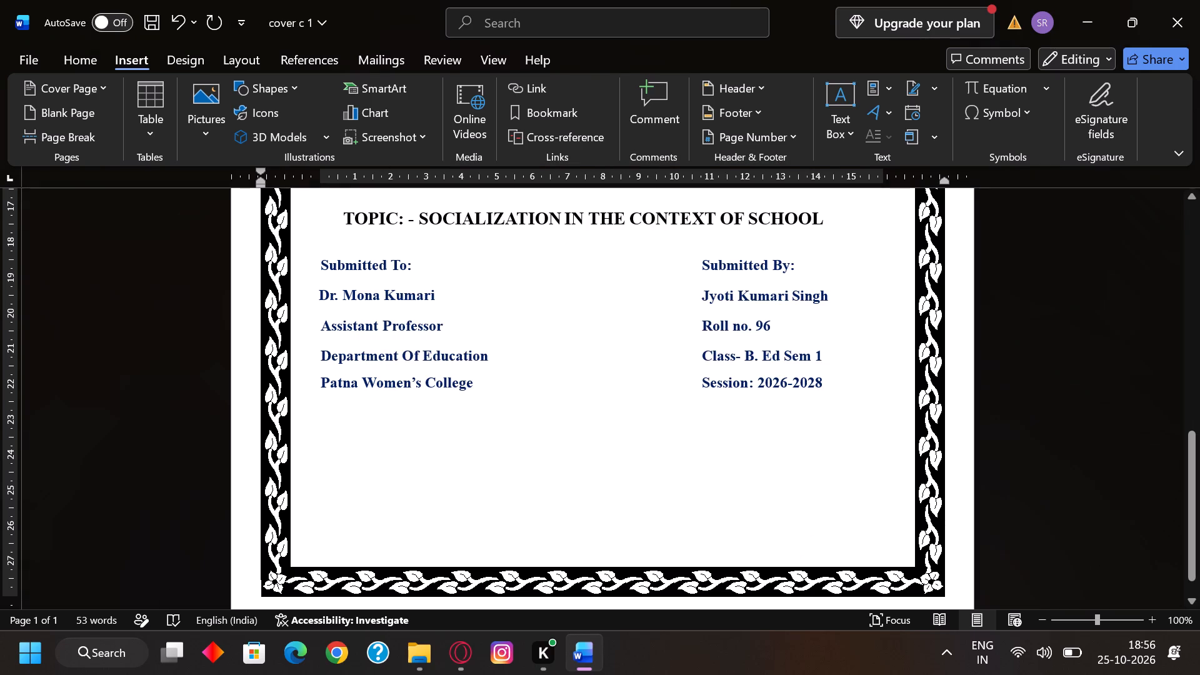
# Search the online pictures for "socialization in school" with the Creative Commons only filter turned off.
pyautogui.scroll(5, 505, 447)
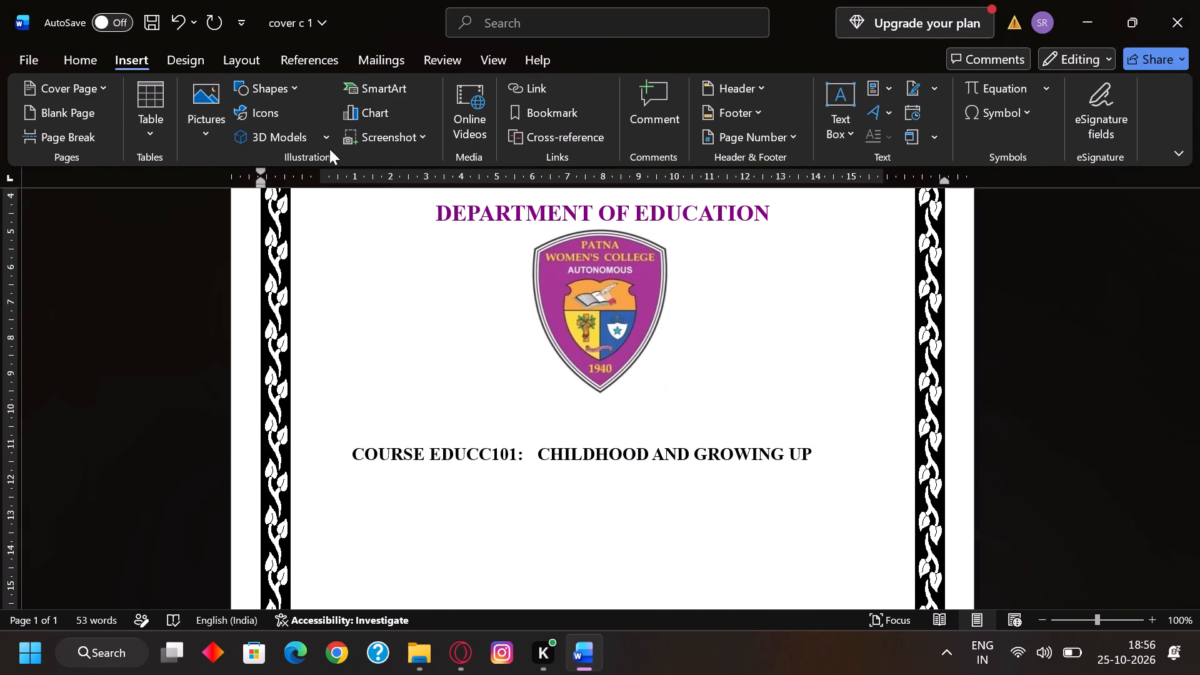
pyautogui.click(194, 131)
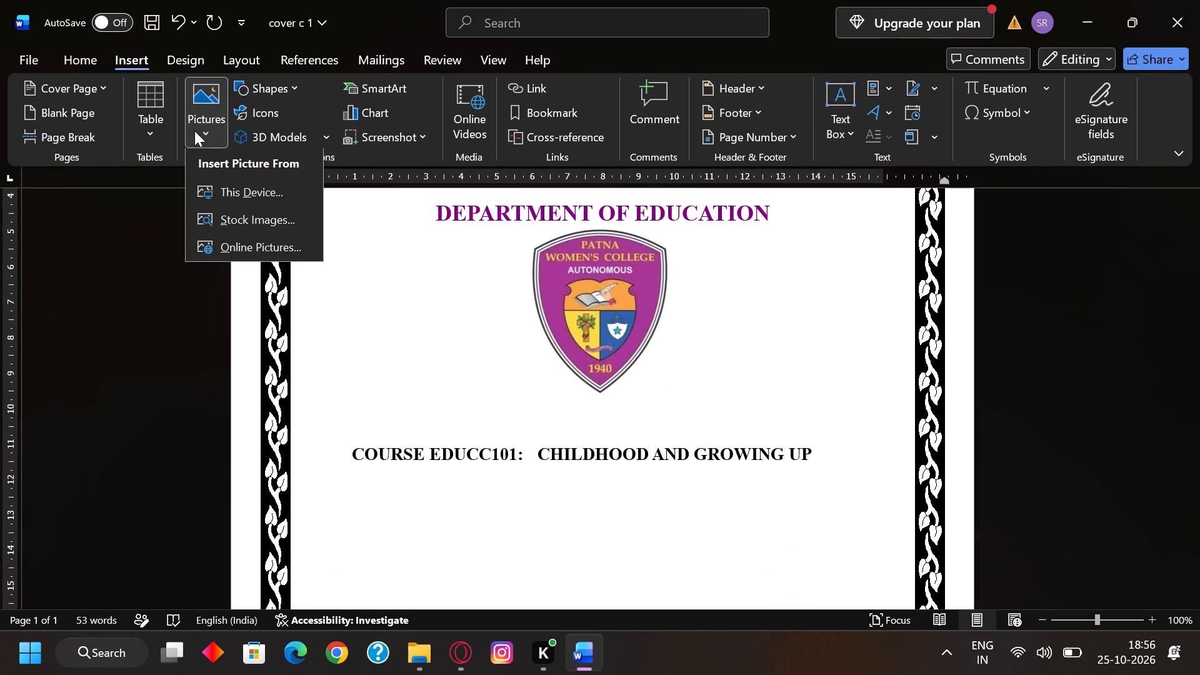
pyautogui.click(263, 247)
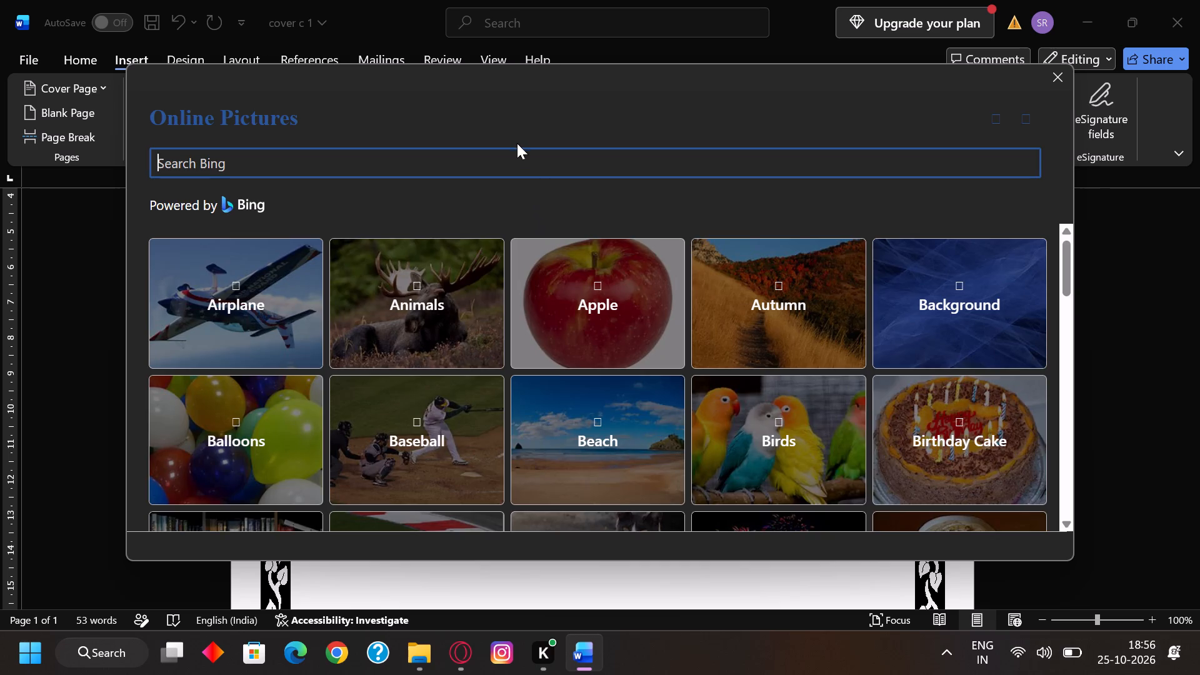
pyautogui.click(515, 159)
pyautogui.write('socialization in school')
pyautogui.press('Return')
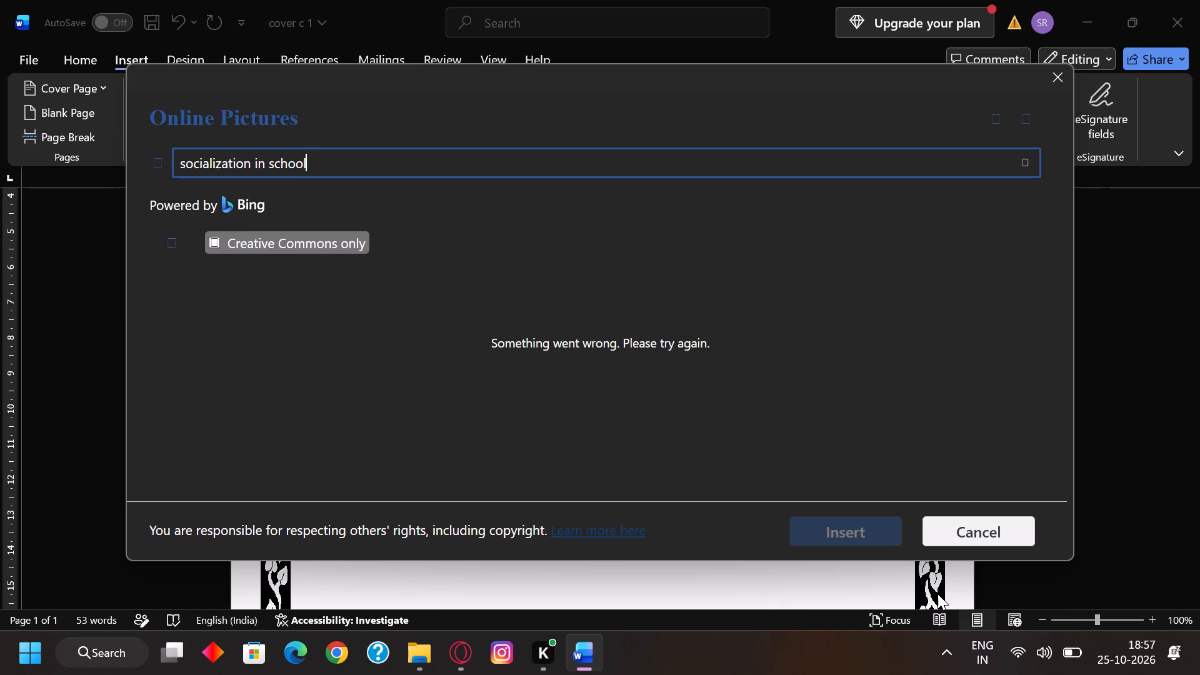
pyautogui.click(276, 248)
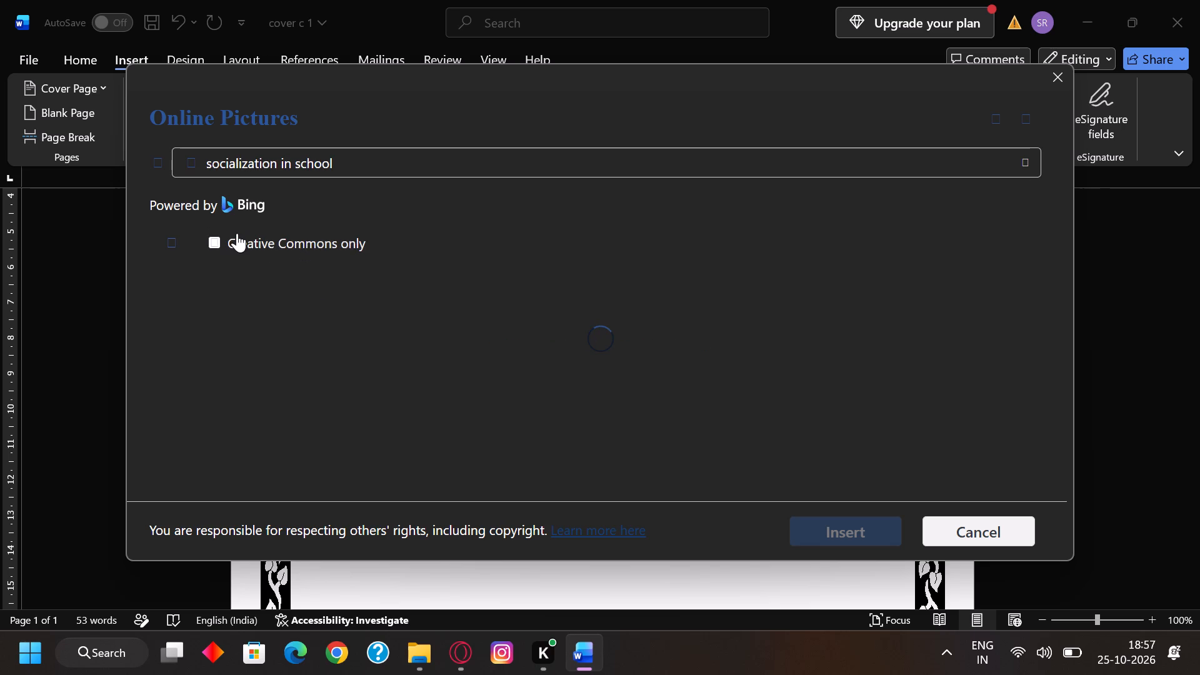
pyautogui.click(249, 239)
pyautogui.click(219, 245)
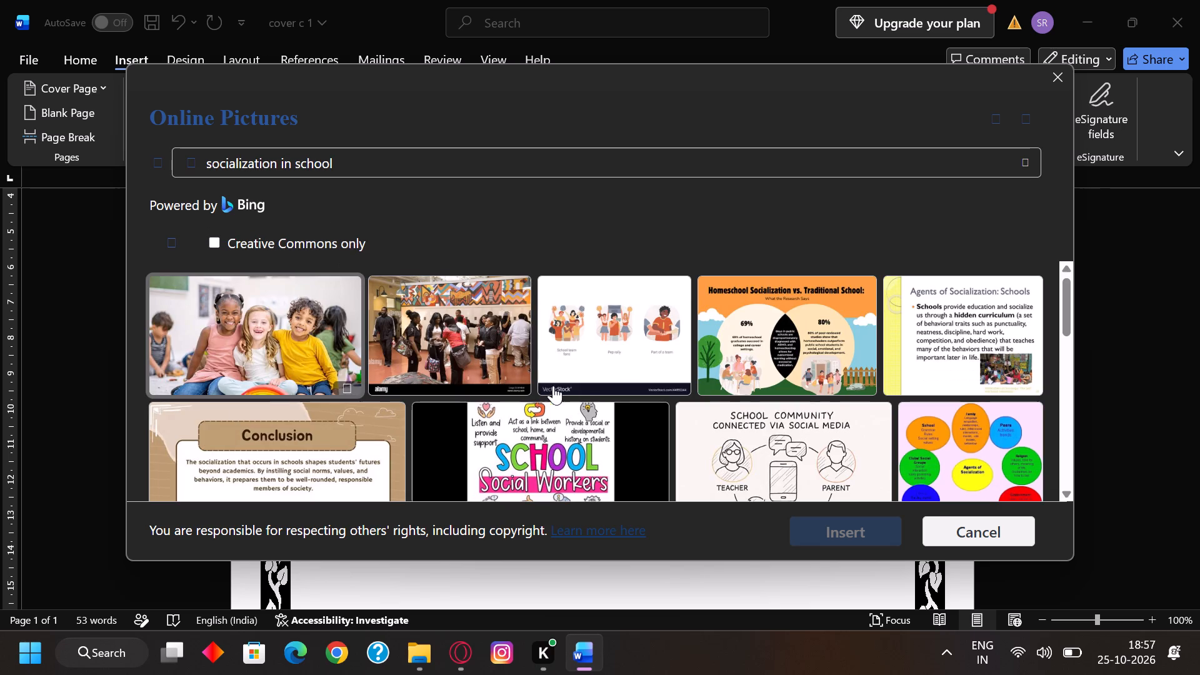
# Look through the online picture results for images that suit socialization in school.
pyautogui.scroll(-1, 695, 401)
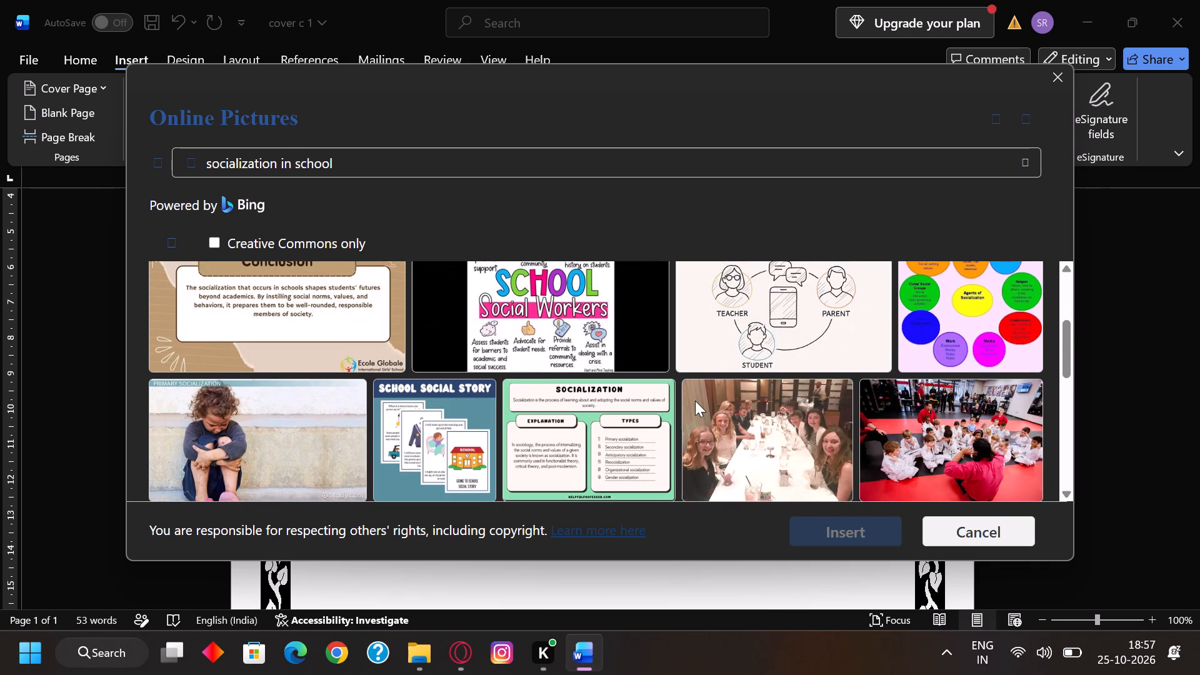
pyautogui.scroll(1, 695, 401)
pyautogui.scroll(-1, 696, 401)
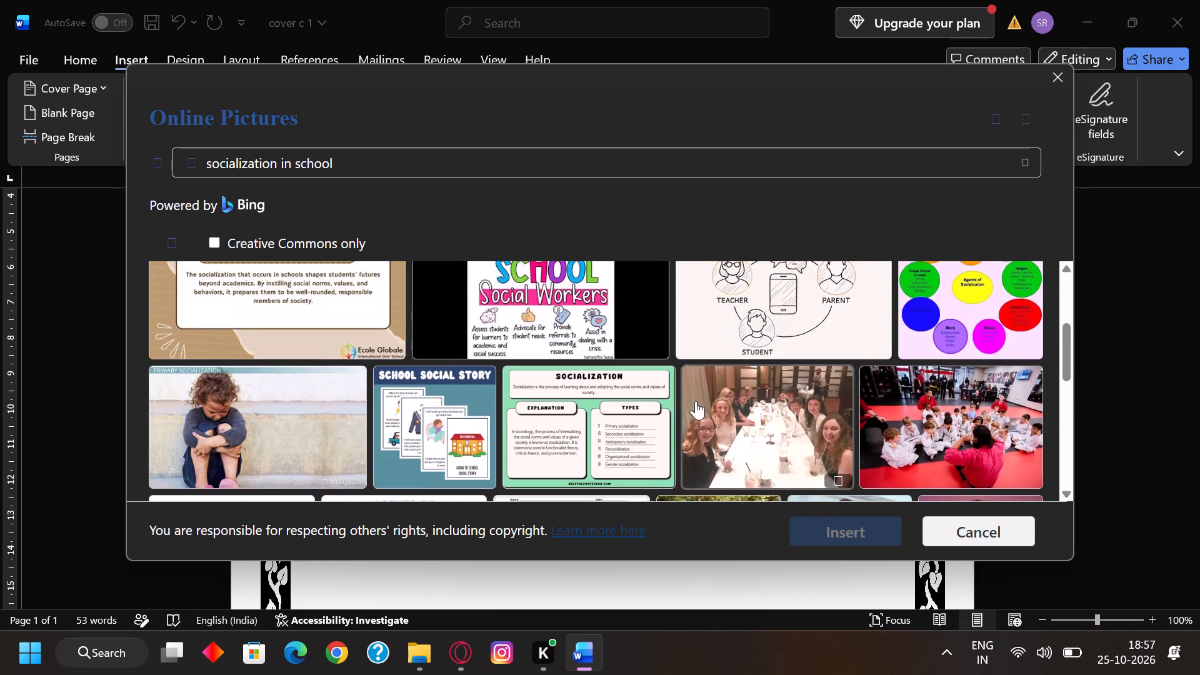
pyautogui.scroll(-1, 696, 401)
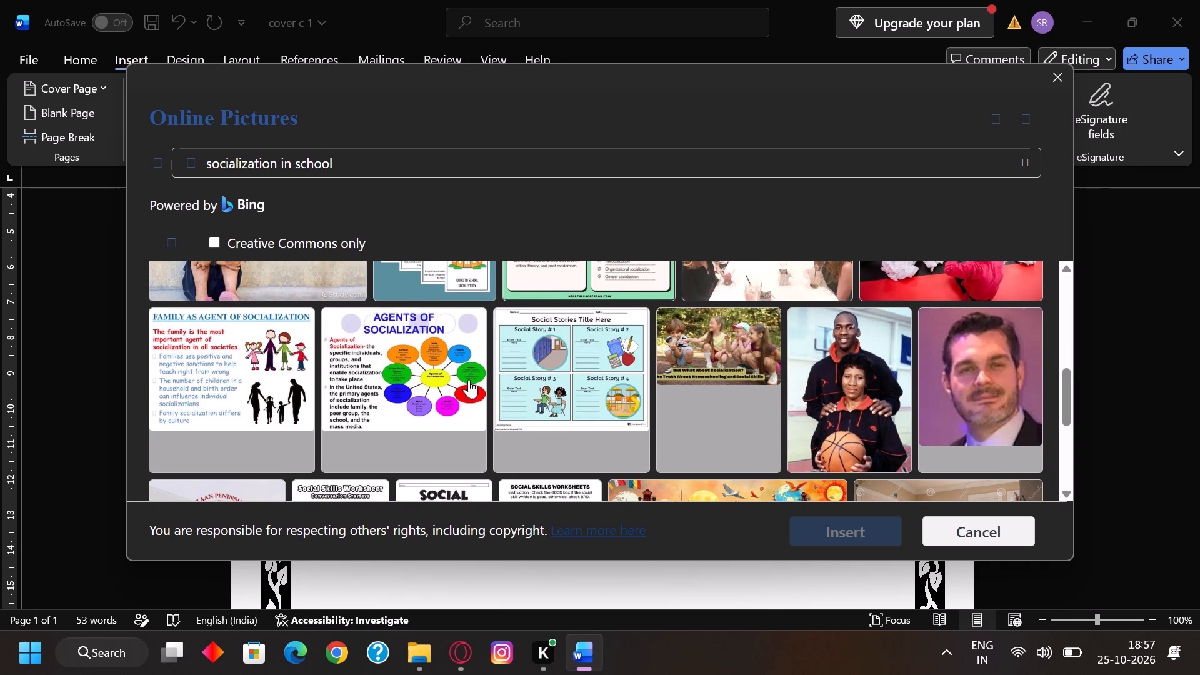
pyautogui.scroll(-1, 504, 381)
pyautogui.scroll(1, 504, 381)
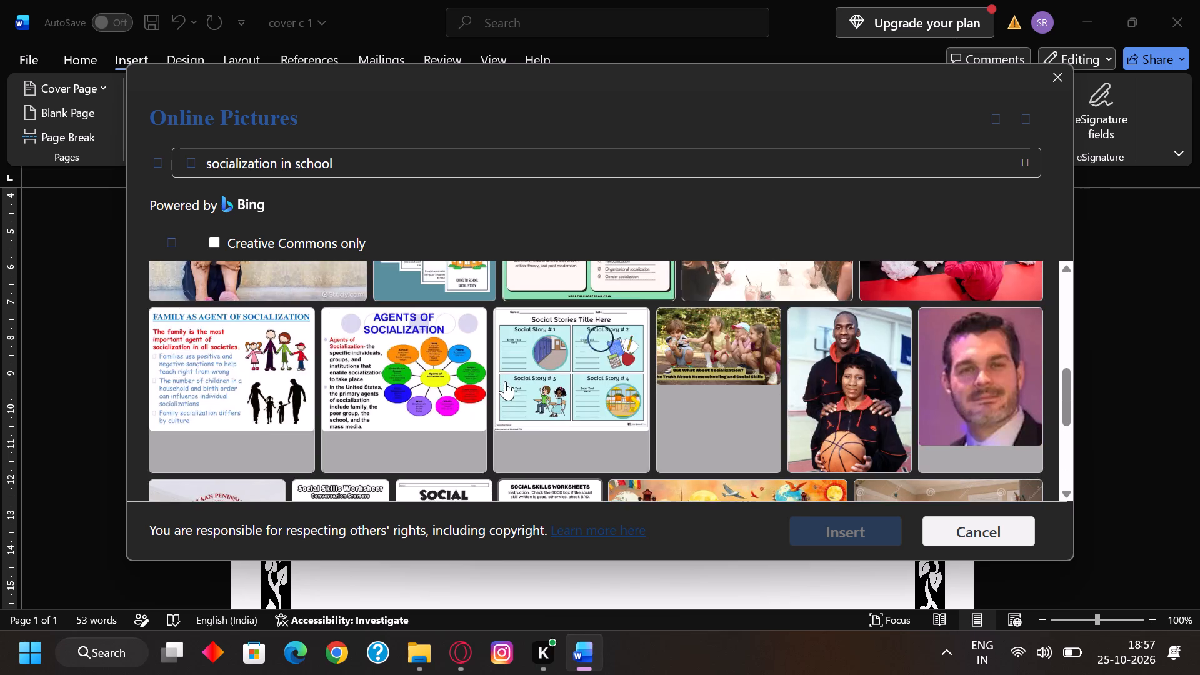
pyautogui.scroll(1, 505, 381)
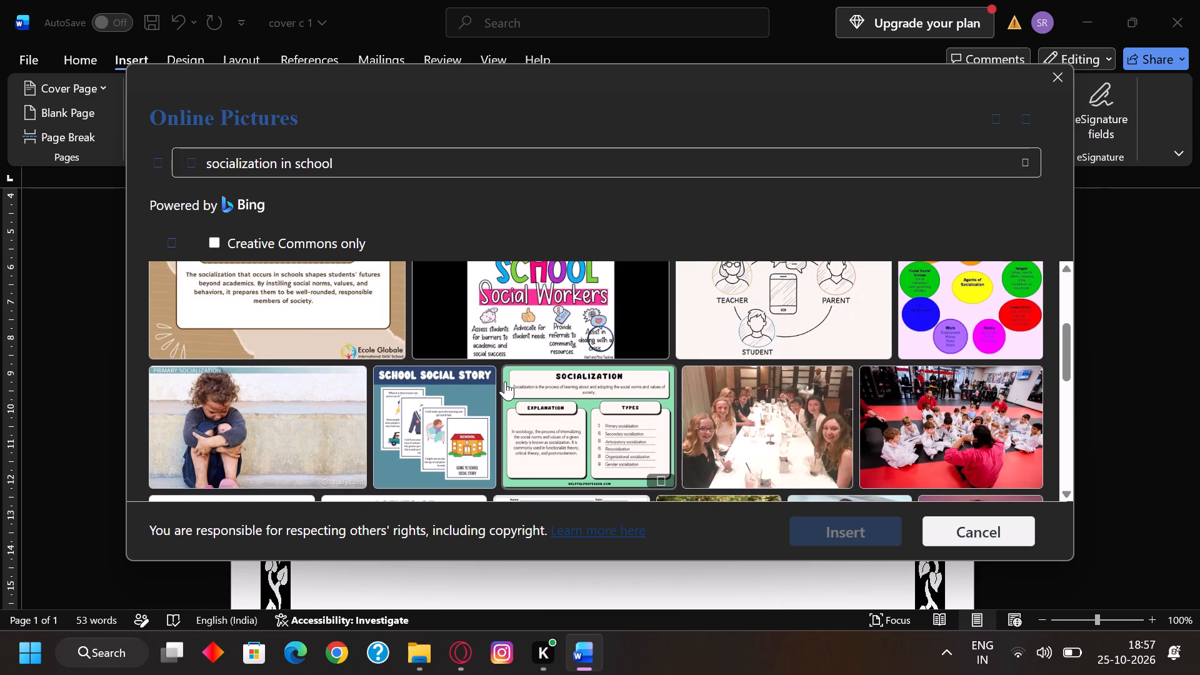
pyautogui.scroll(-1, 505, 381)
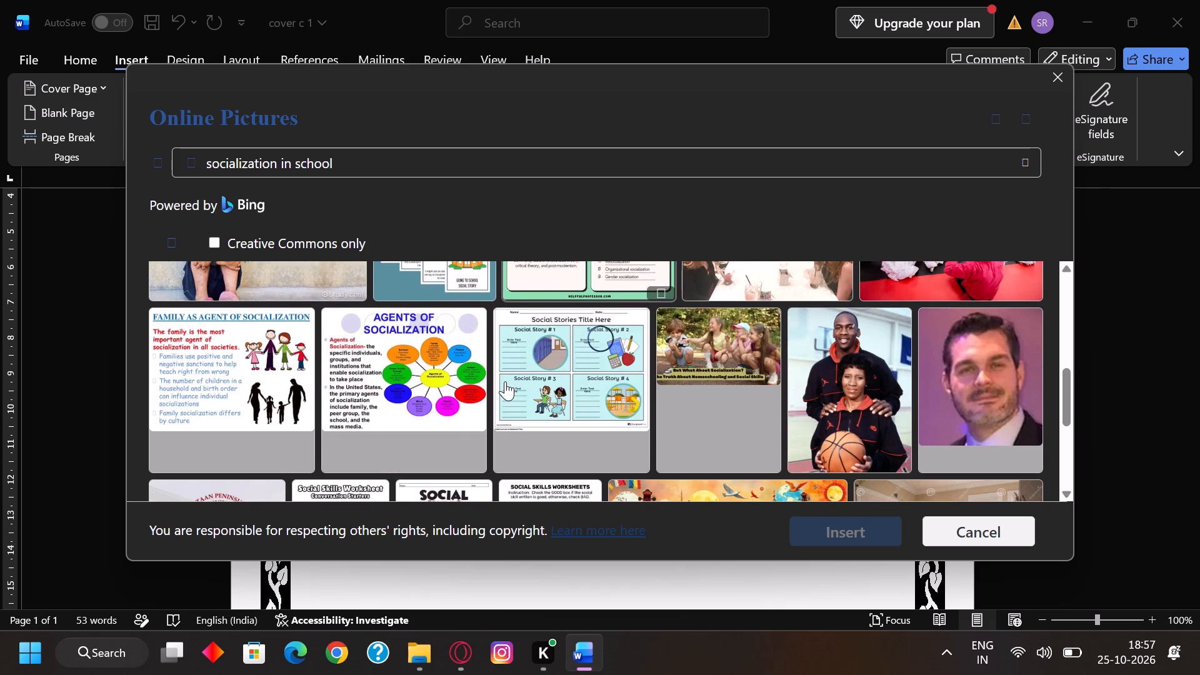
pyautogui.scroll(1, 408, 377)
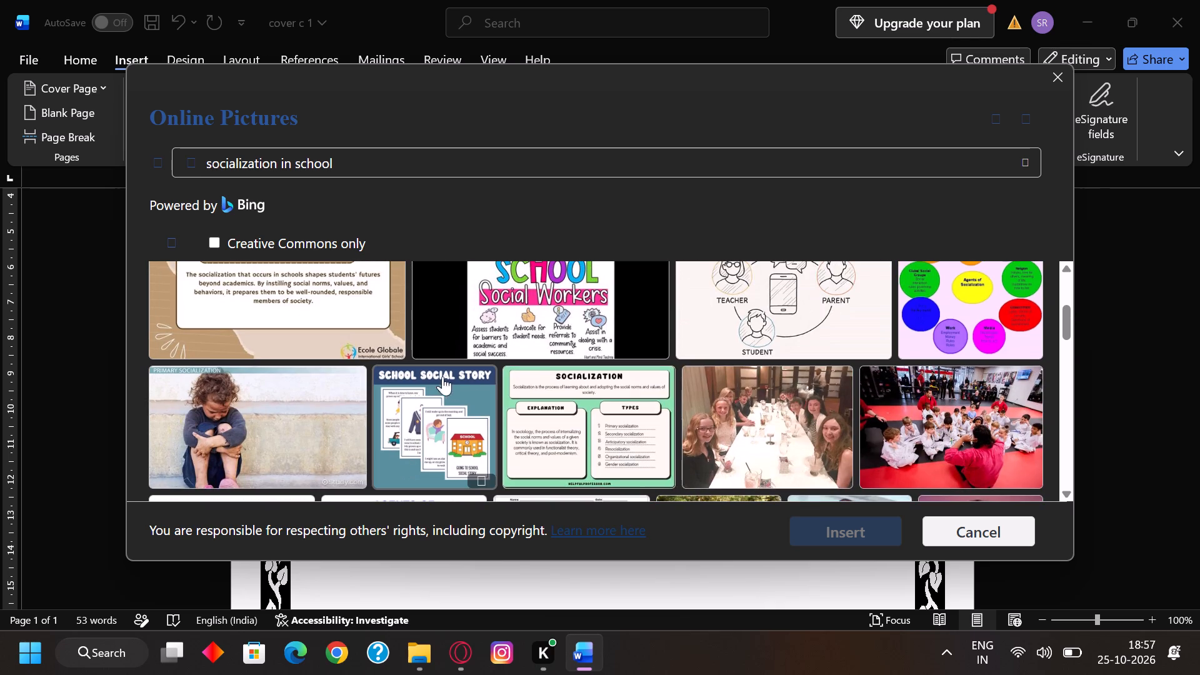
pyautogui.scroll(2, 337, 399)
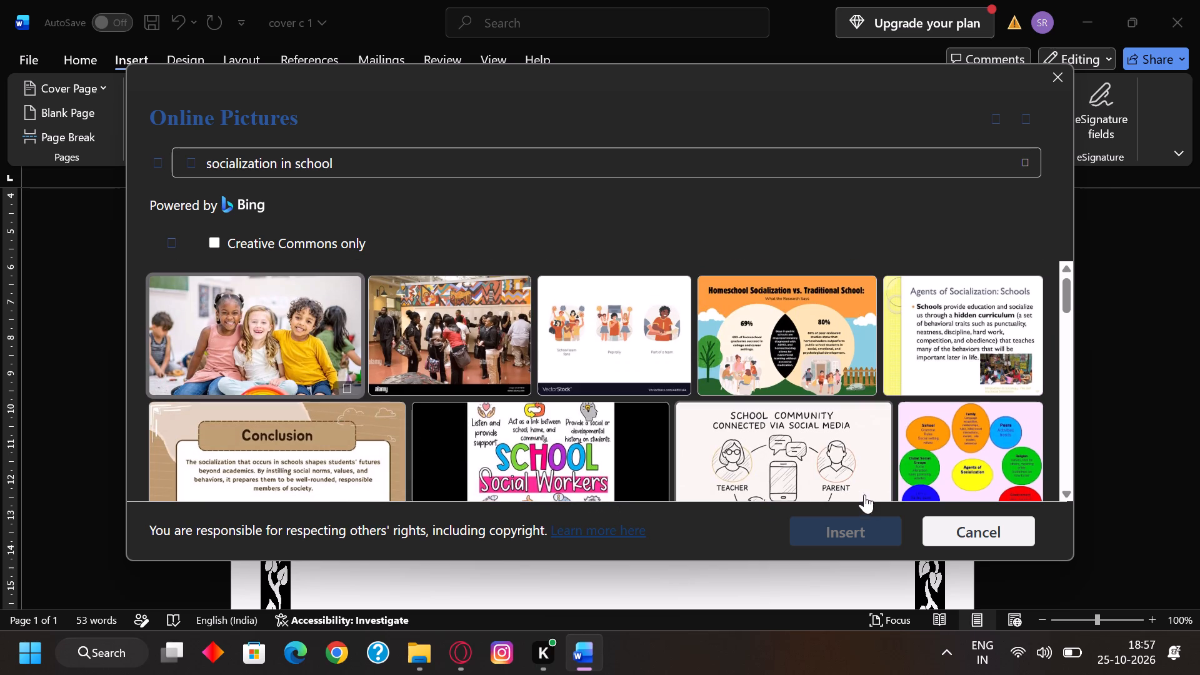
# Insert the colourful agents of socialization diagram and the photo of three smiling children from the search results.
pyautogui.click(930, 431)
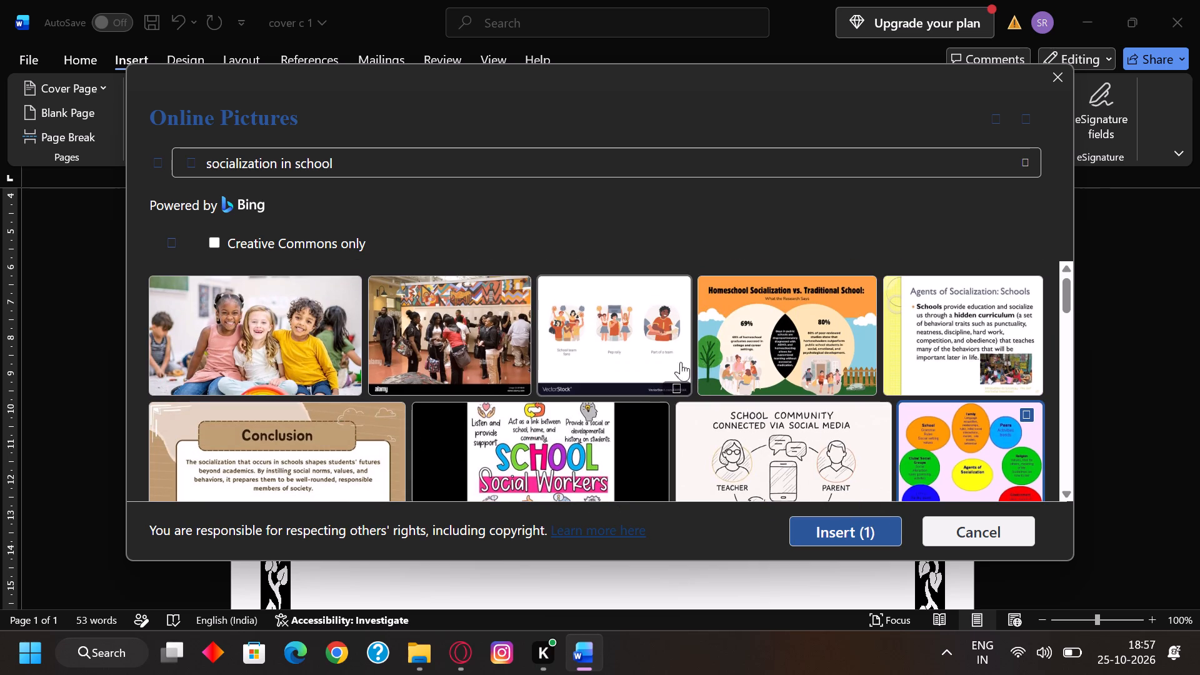
pyautogui.click(267, 322)
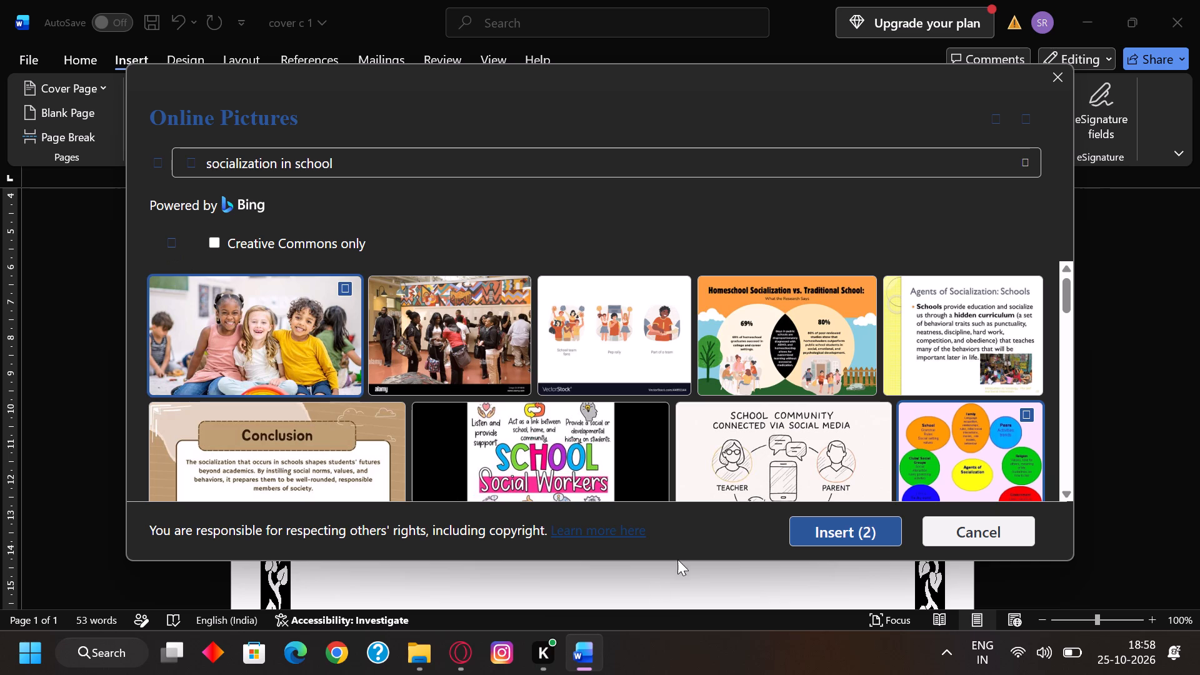
pyautogui.click(847, 535)
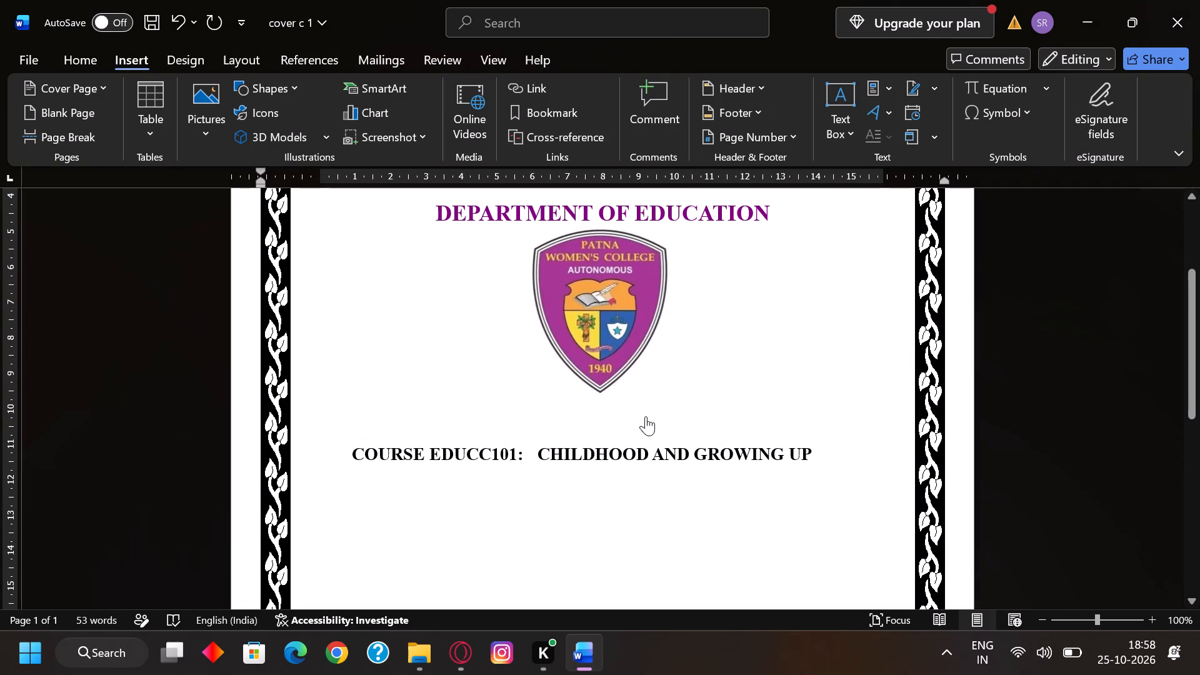
pyautogui.scroll(-2, 646, 414)
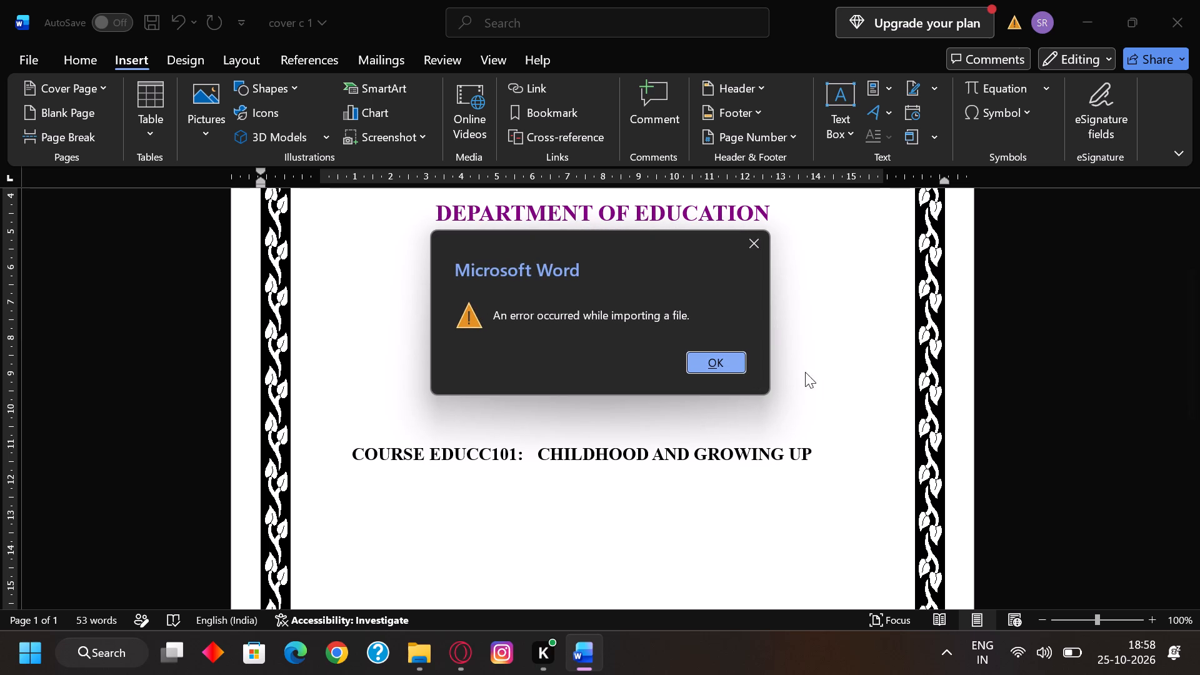
pyautogui.click(718, 355)
# Set the text wrapping of the children's photo to In Front of Text.
pyautogui.scroll(9, 630, 418)
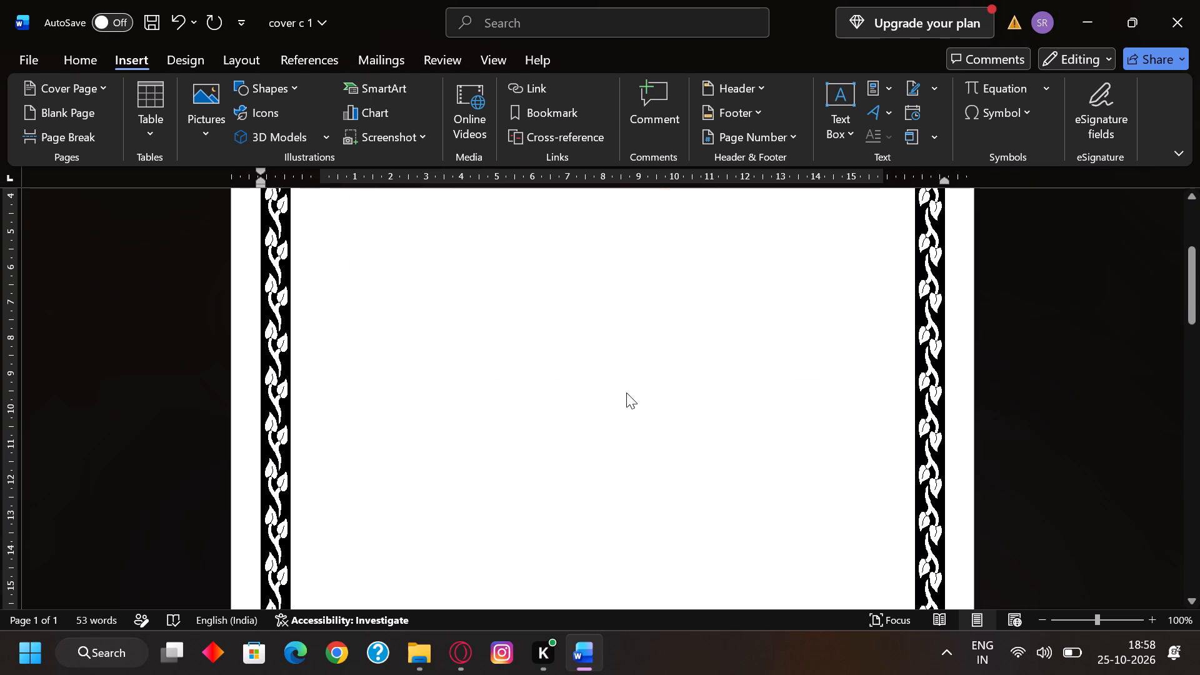
pyautogui.scroll(11, 626, 392)
pyautogui.scroll(-3, 626, 391)
pyautogui.scroll(7, 626, 390)
pyautogui.scroll(-7, 624, 386)
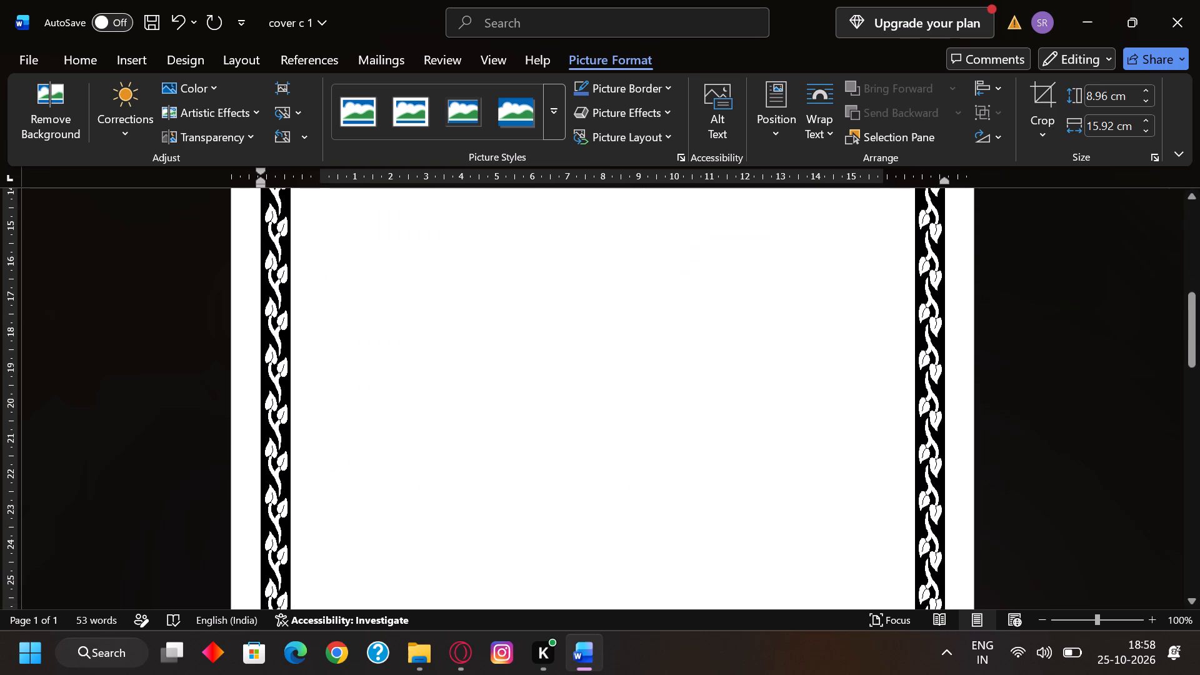
pyautogui.scroll(-11, 624, 384)
pyautogui.scroll(17, 624, 384)
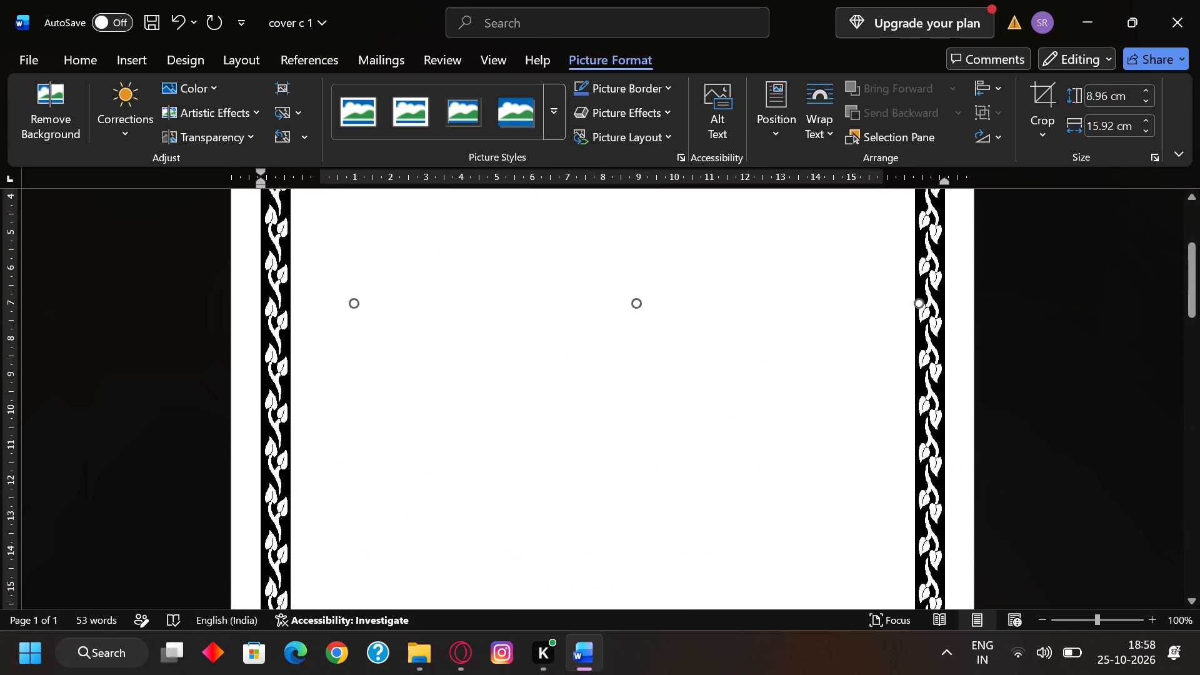
pyautogui.scroll(2, 624, 384)
pyautogui.click(541, 451)
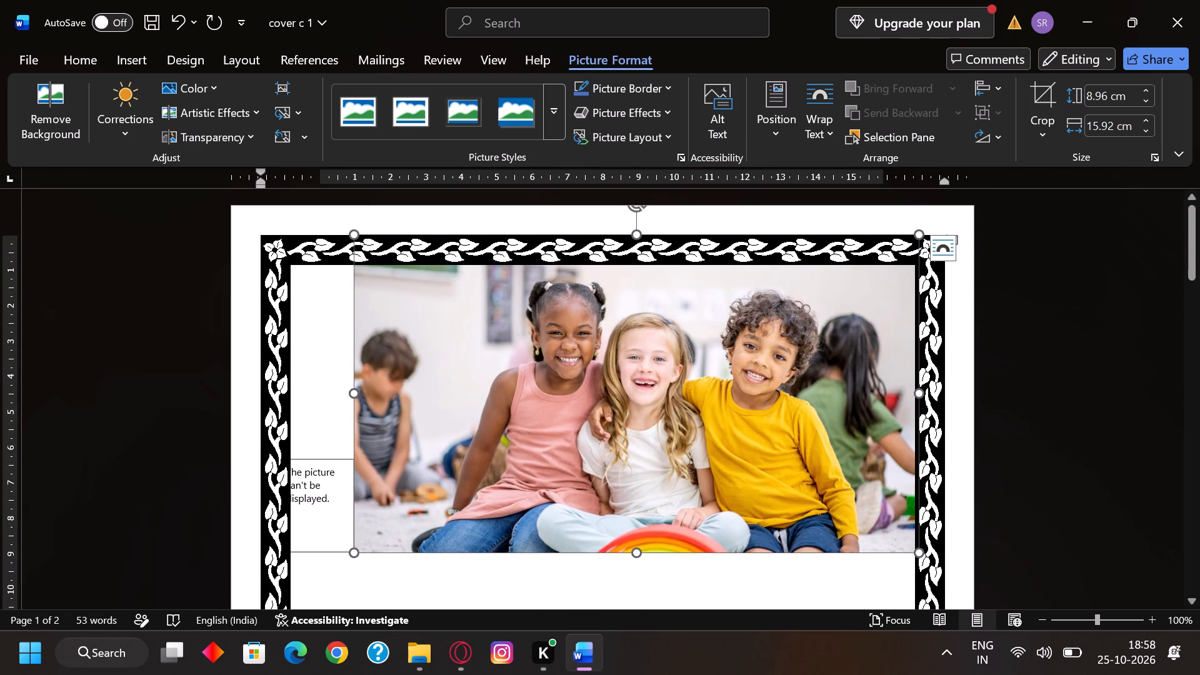
pyautogui.click(948, 259)
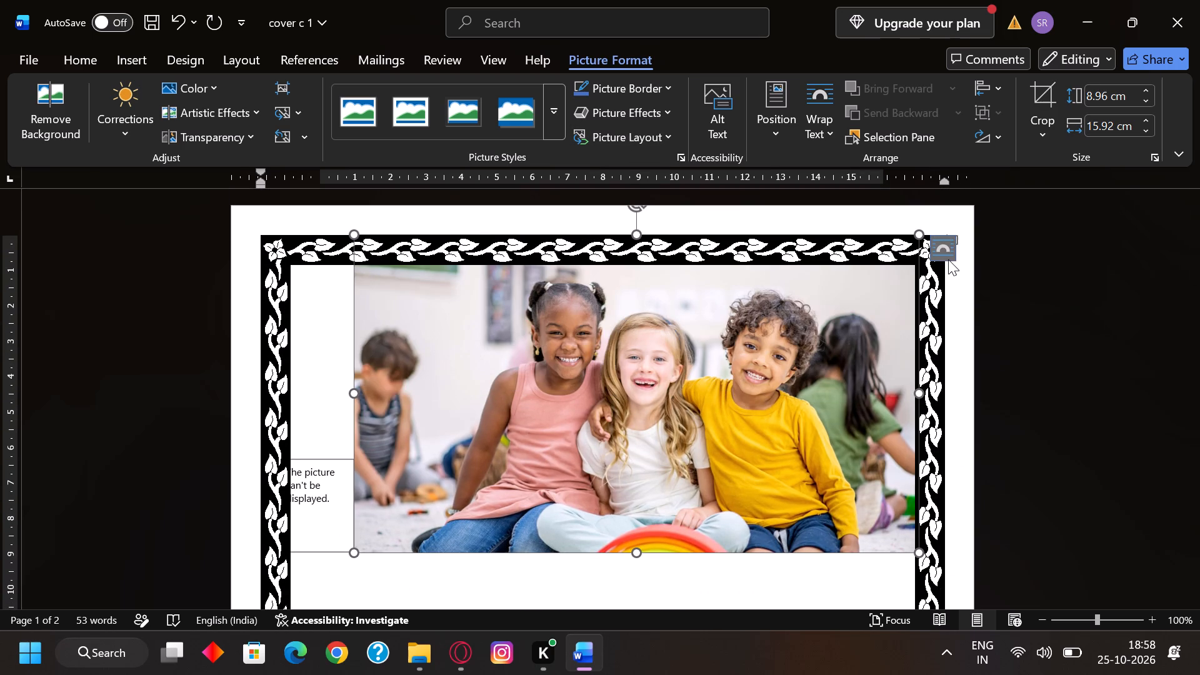
pyautogui.click(1086, 425)
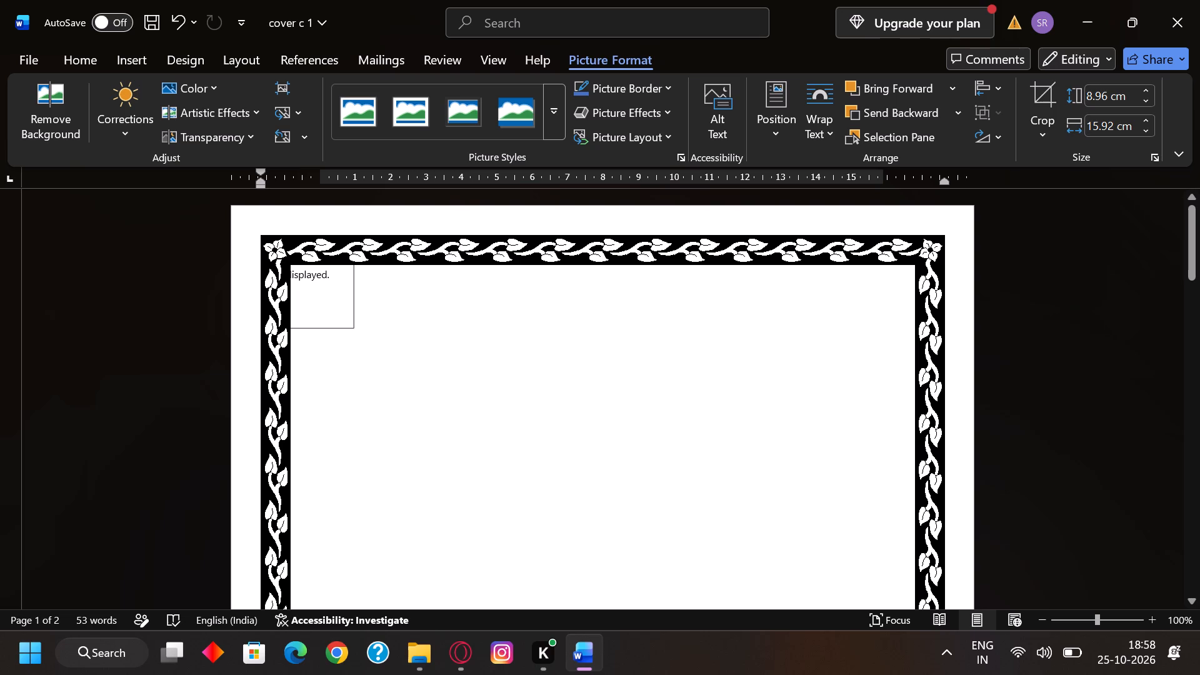
# Move the children's photo down over the college logo and course line and resize it to about 6.45 cm high by 9.38 cm wide.
pyautogui.scroll(6, 631, 421)
pyautogui.scroll(-15, 628, 420)
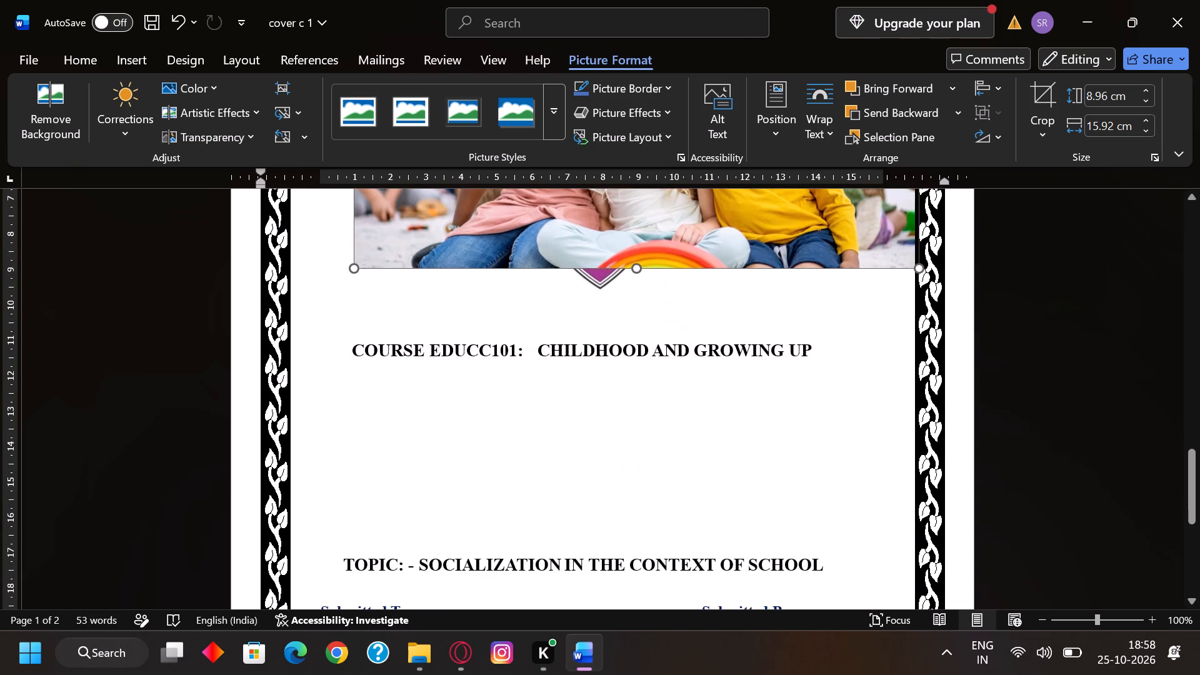
pyautogui.scroll(2, 628, 420)
pyautogui.scroll(-4, 628, 420)
pyautogui.scroll(4, 628, 420)
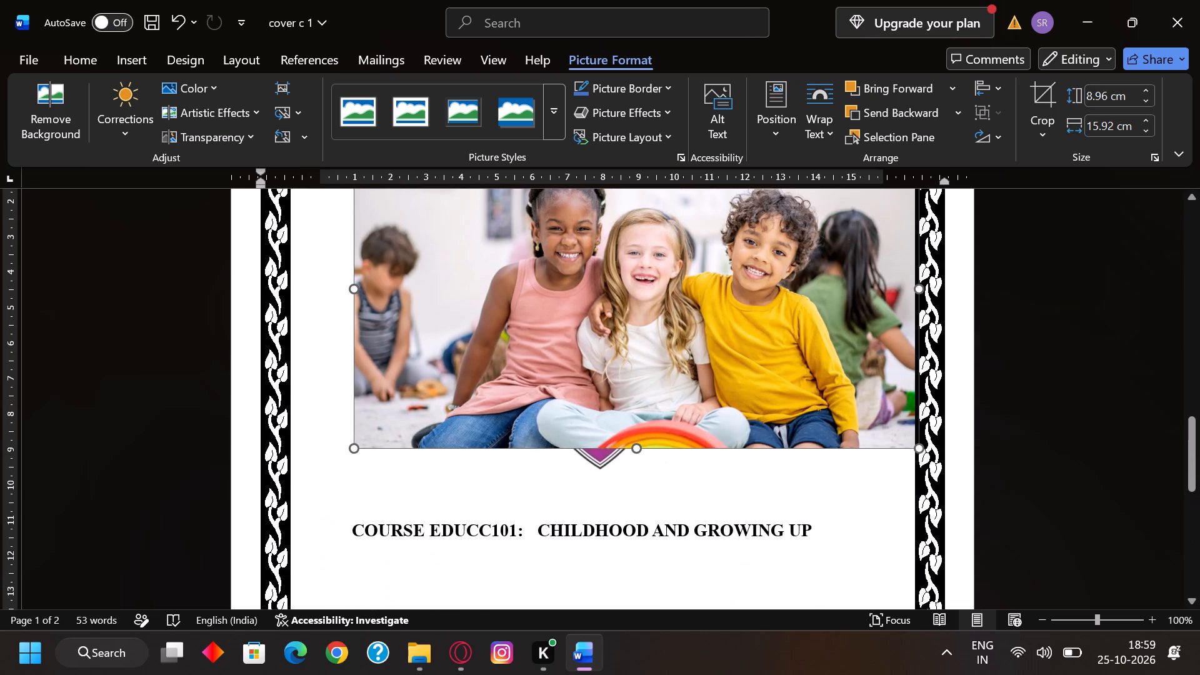
pyautogui.moveTo(641, 332); pyautogui.dragTo(567, 556)
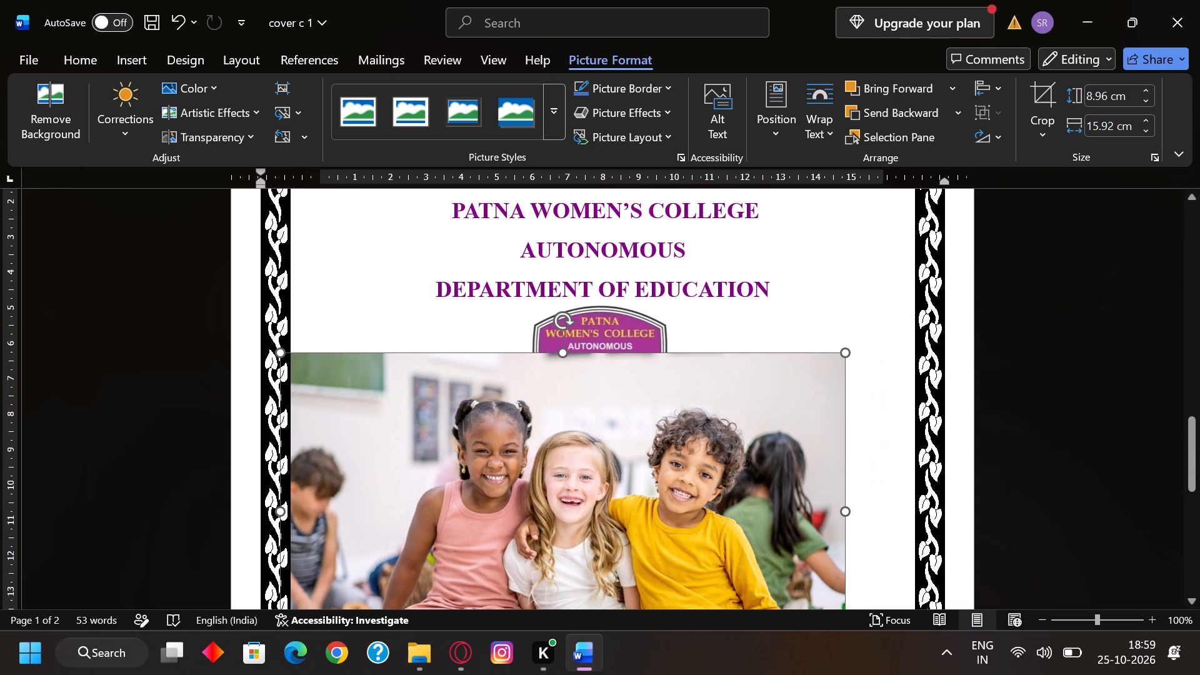
pyautogui.moveTo(564, 354); pyautogui.dragTo(564, 443)
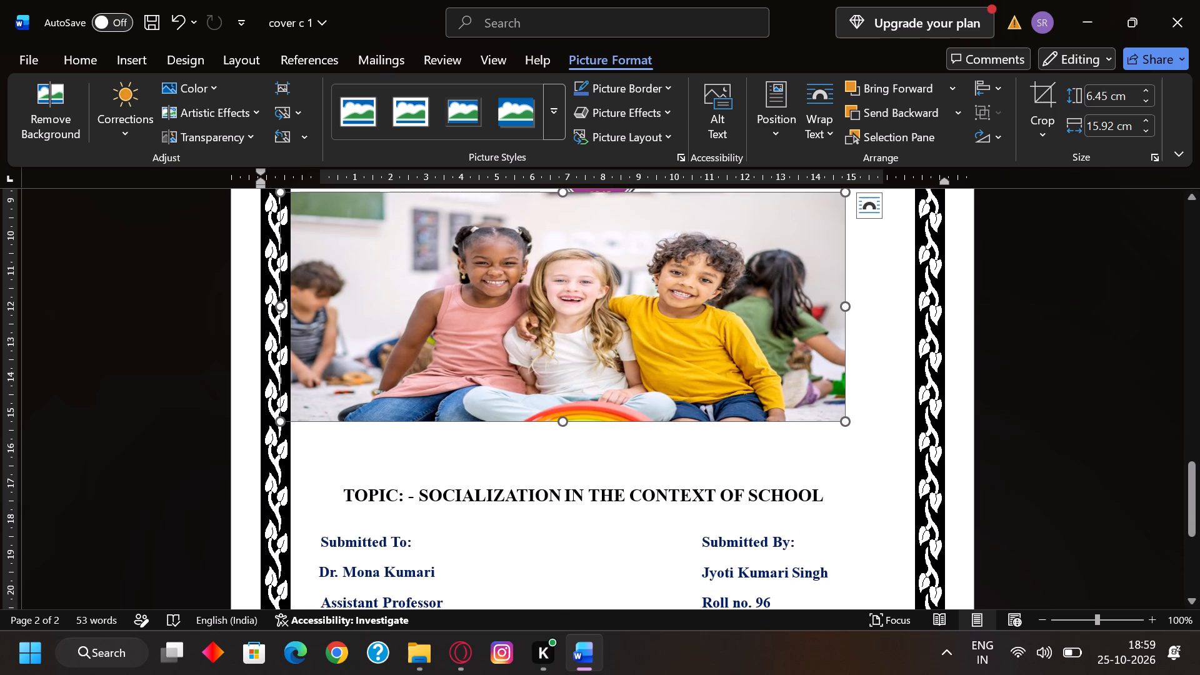
pyautogui.moveTo(846, 309); pyautogui.dragTo(614, 313)
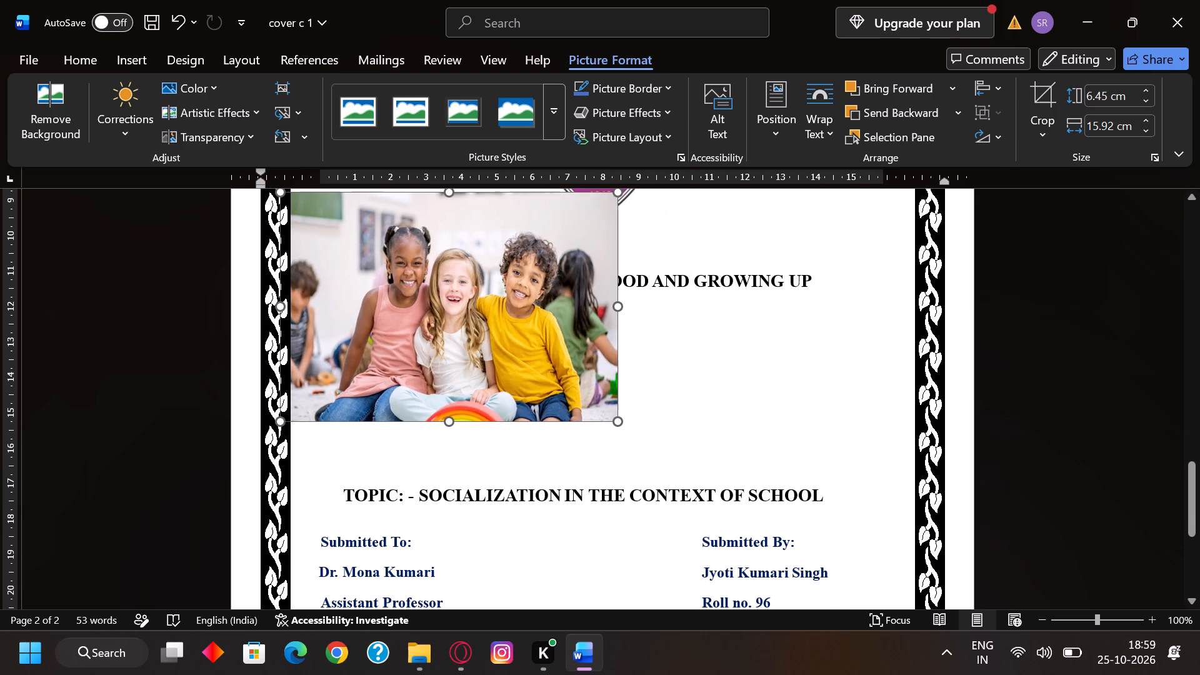
pyautogui.moveTo(614, 313); pyautogui.dragTo(613, 334)
# Reduce the children's photo height to about 5.03 cm and place it between the course line and the topic line.
pyautogui.moveTo(507, 289); pyautogui.dragTo(506, 306)
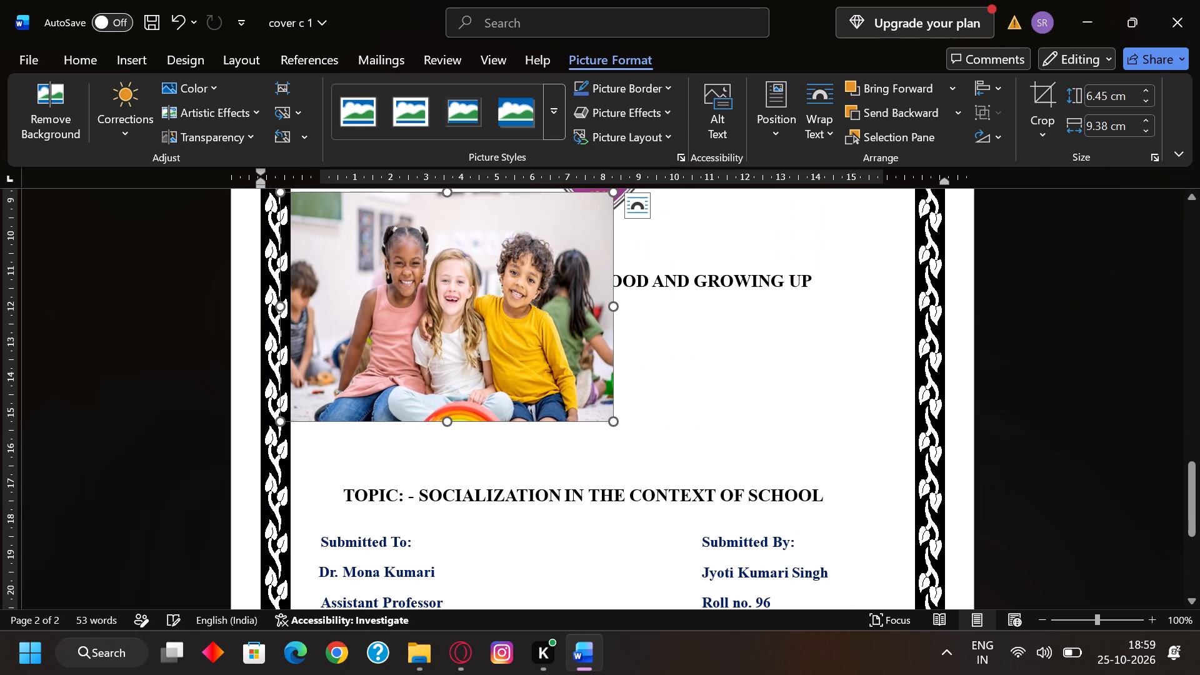
pyautogui.moveTo(506, 306); pyautogui.dragTo(549, 366)
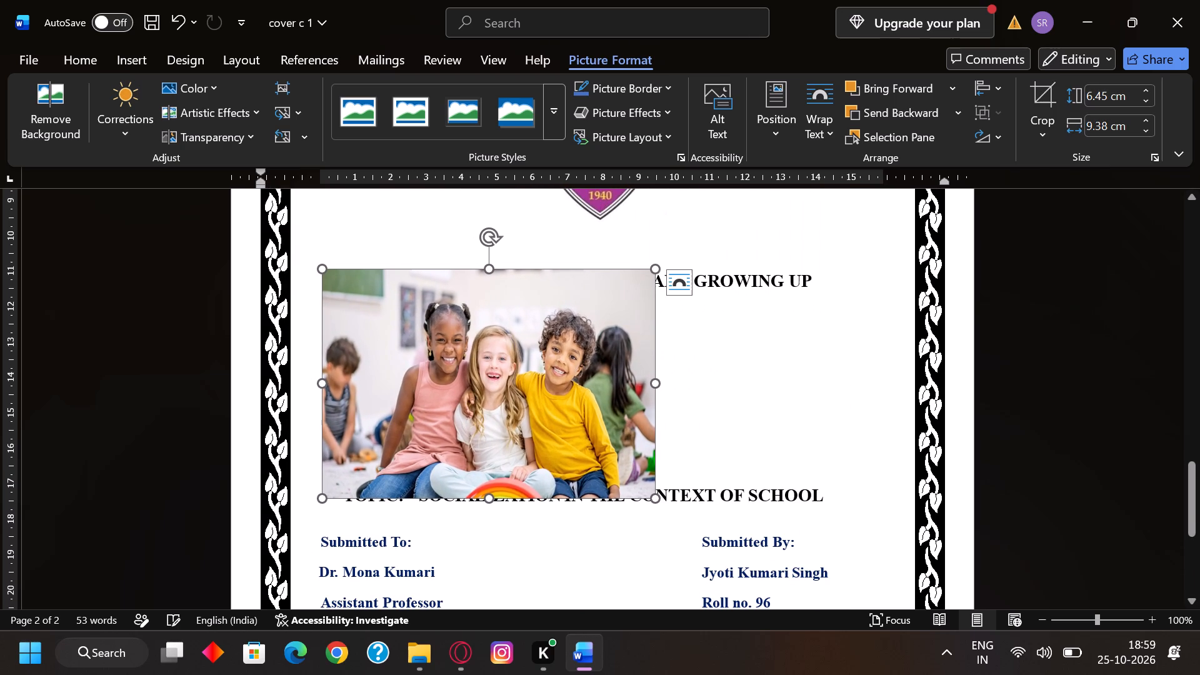
pyautogui.moveTo(491, 496); pyautogui.dragTo(499, 464)
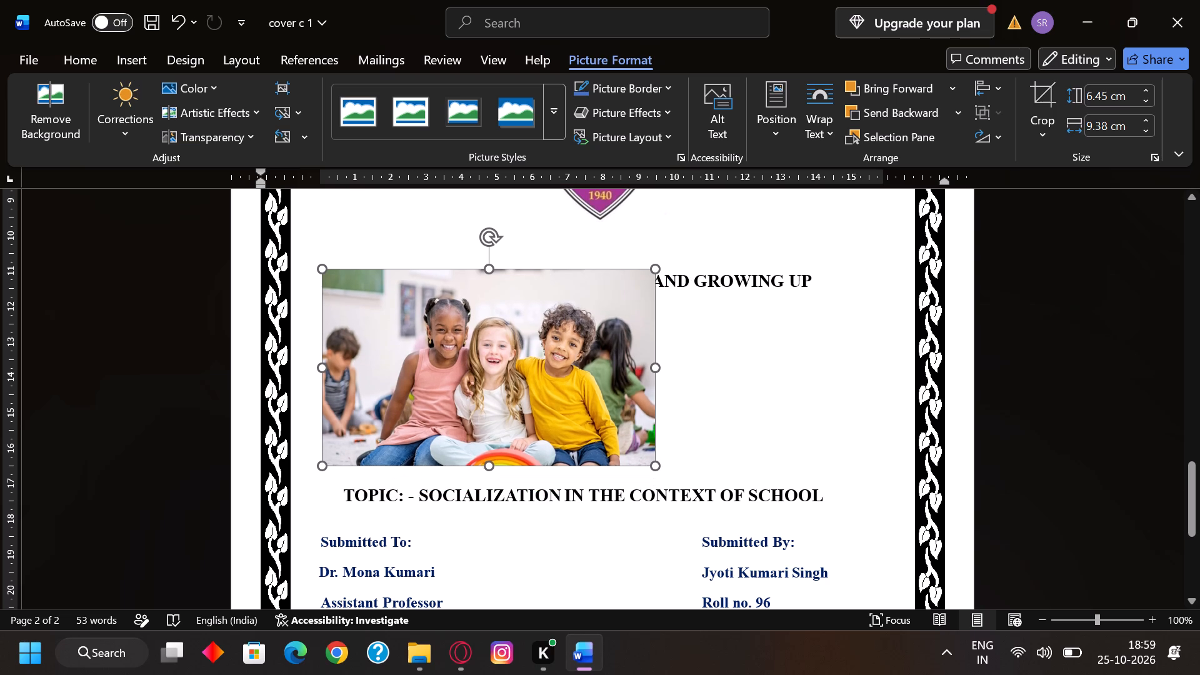
pyautogui.moveTo(499, 464); pyautogui.dragTo(502, 447)
pyautogui.moveTo(502, 393); pyautogui.dragTo(497, 416)
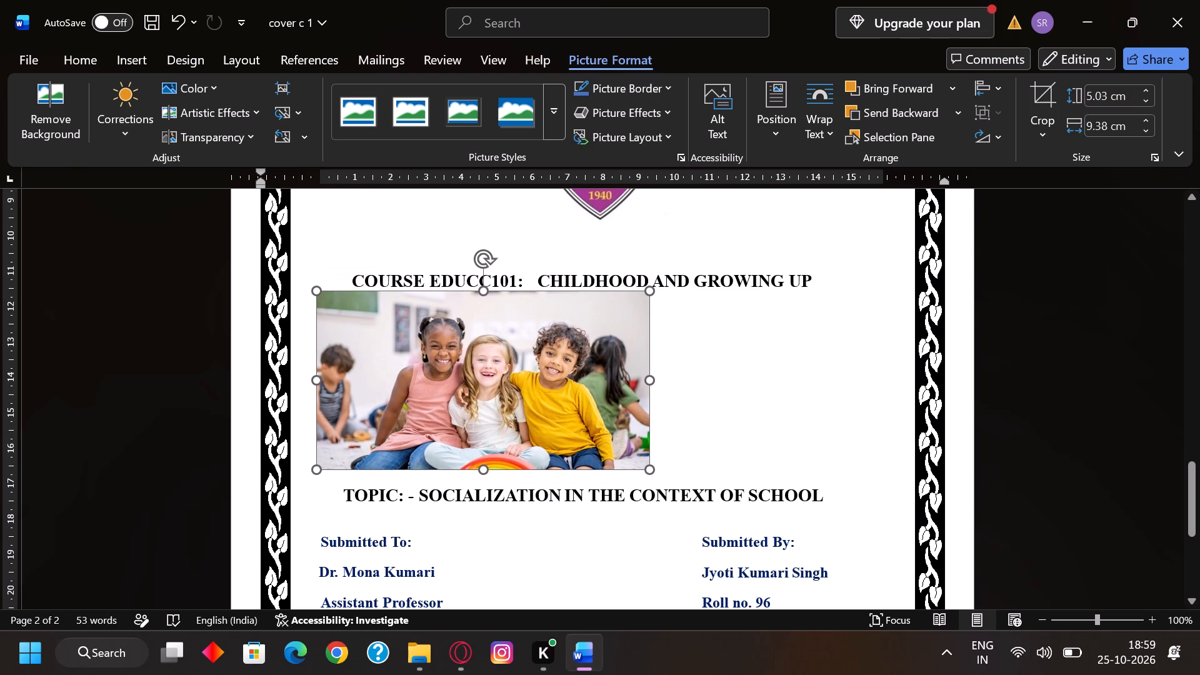
pyautogui.moveTo(497, 416); pyautogui.dragTo(492, 424)
# Set the broken picture placeholder's wrapping to In Front of Text and move it beside the college heading.
pyautogui.scroll(9, 492, 424)
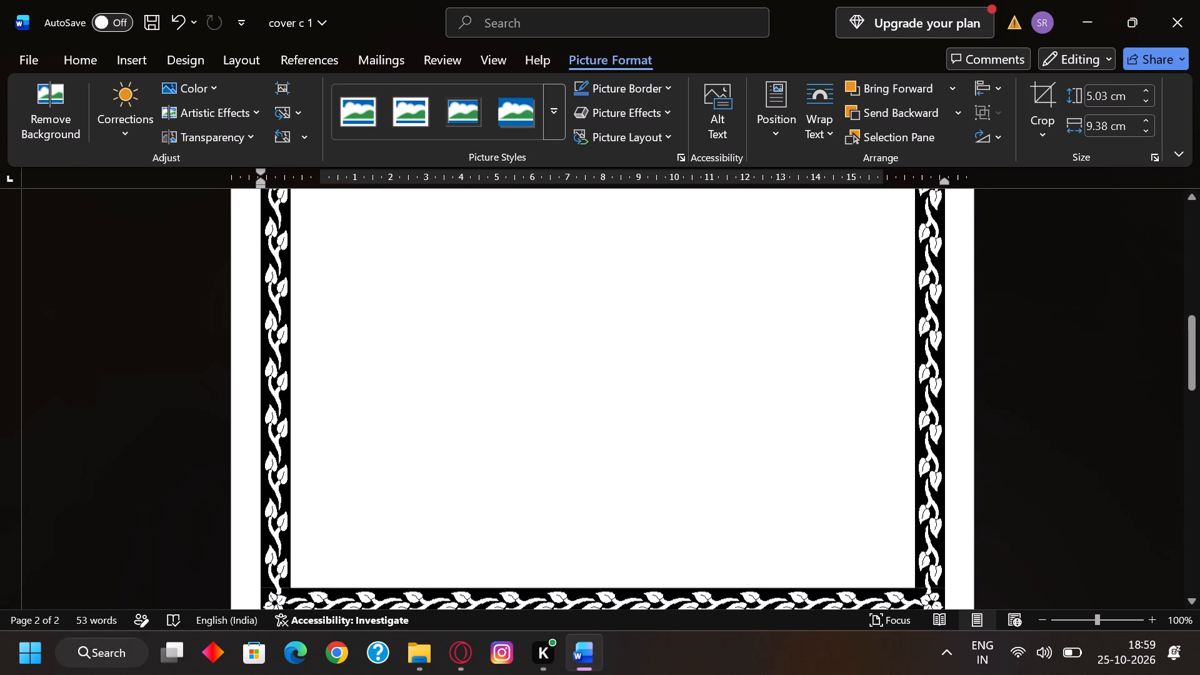
pyautogui.scroll(12, 491, 419)
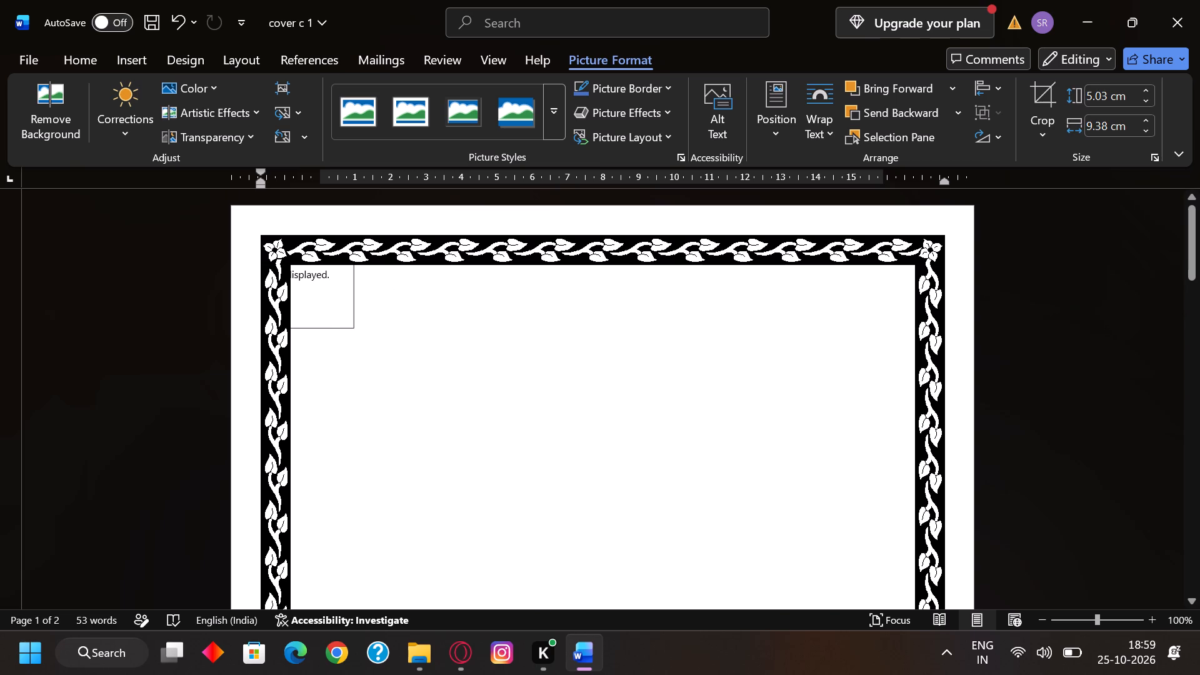
pyautogui.moveTo(306, 284); pyautogui.dragTo(357, 356)
pyautogui.click(372, 253)
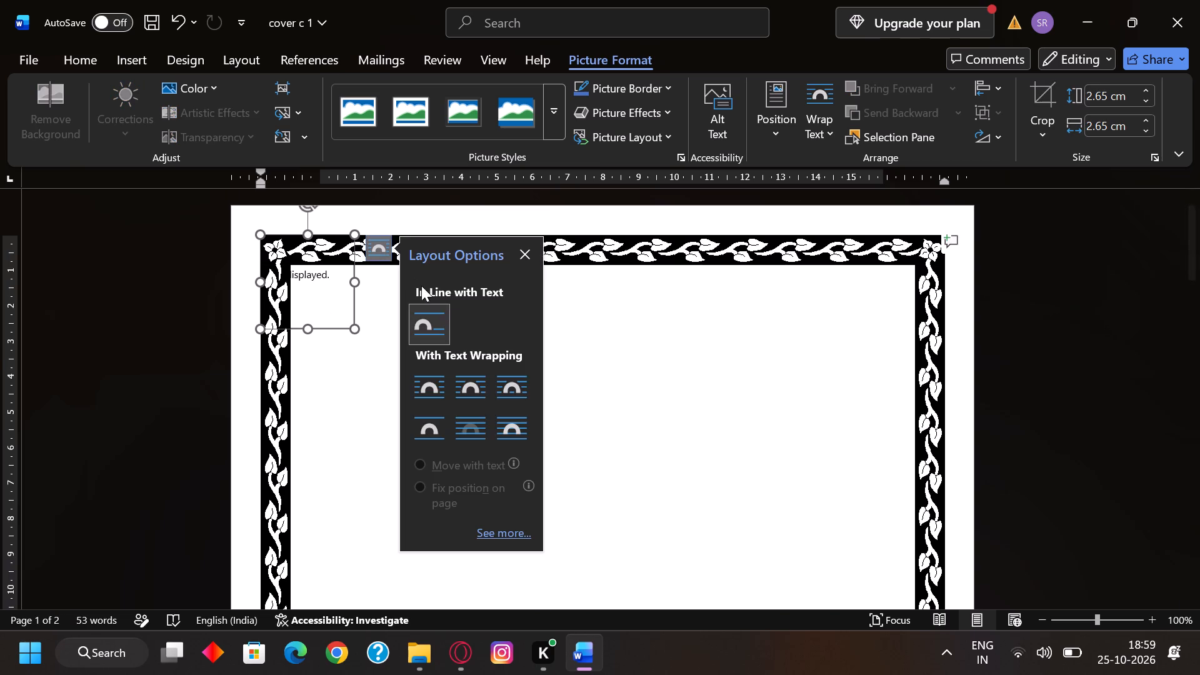
pyautogui.click(514, 429)
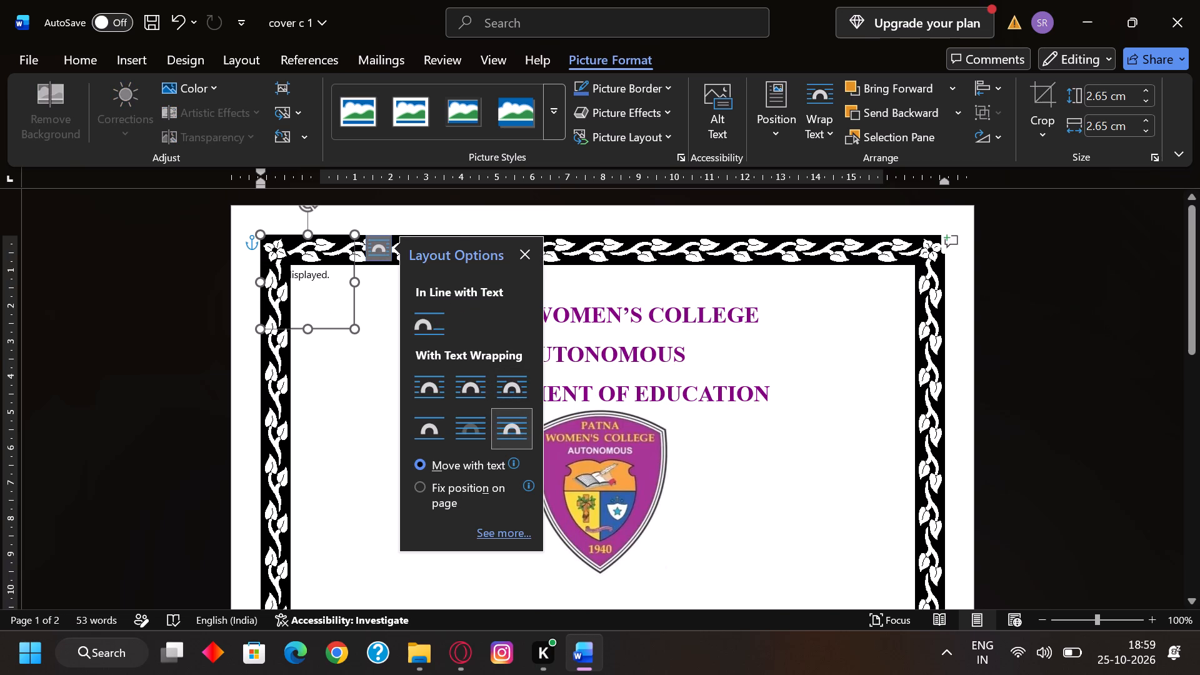
pyautogui.moveTo(345, 297); pyautogui.dragTo(429, 413)
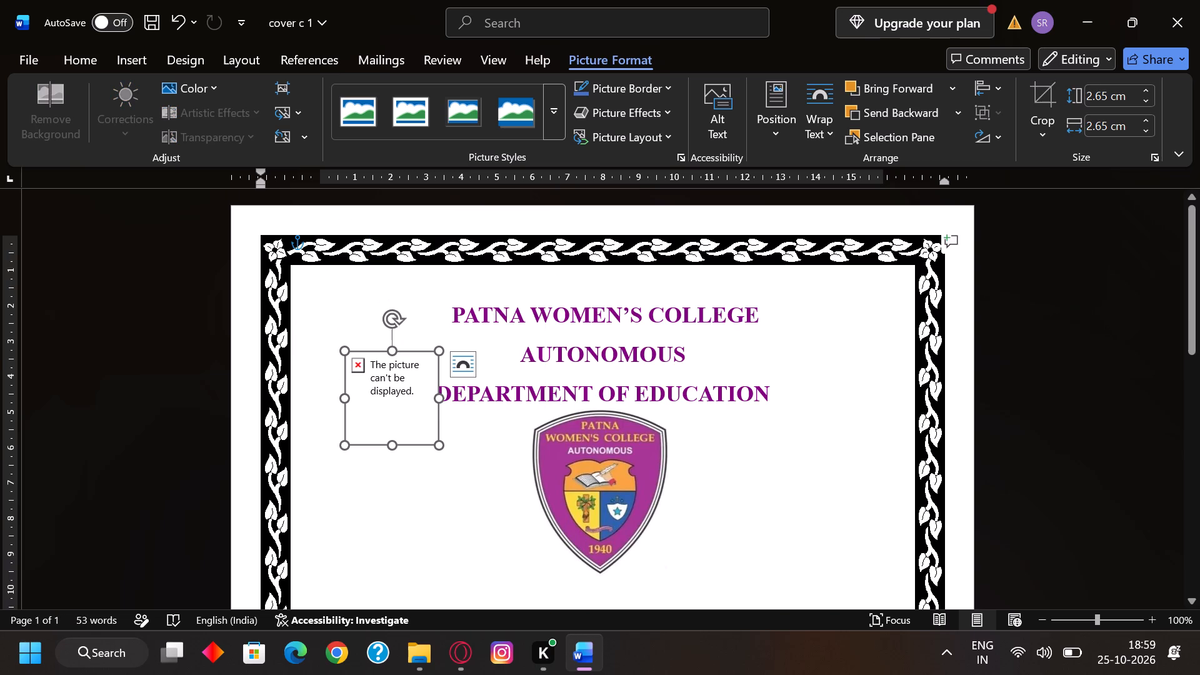
# Cut the broken picture placeholder from the cover page.
pyautogui.click(360, 365)
pyautogui.click(360, 363)
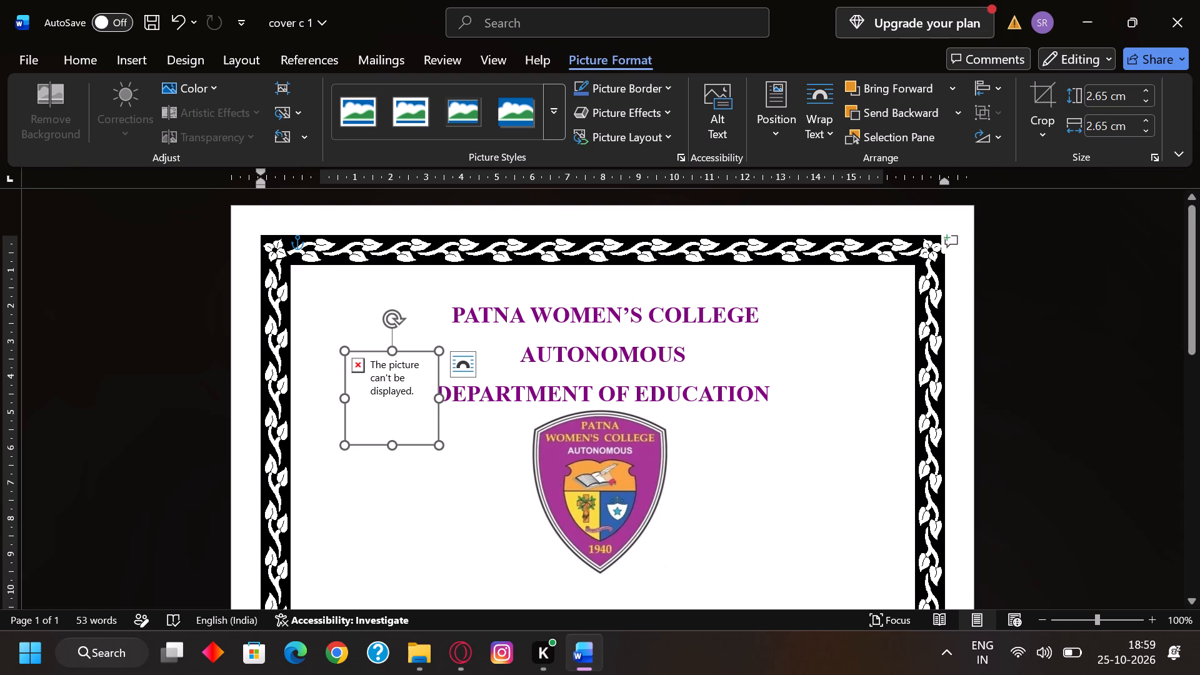
pyautogui.click(360, 363)
pyautogui.click(348, 356)
pyautogui.rightClick(392, 379)
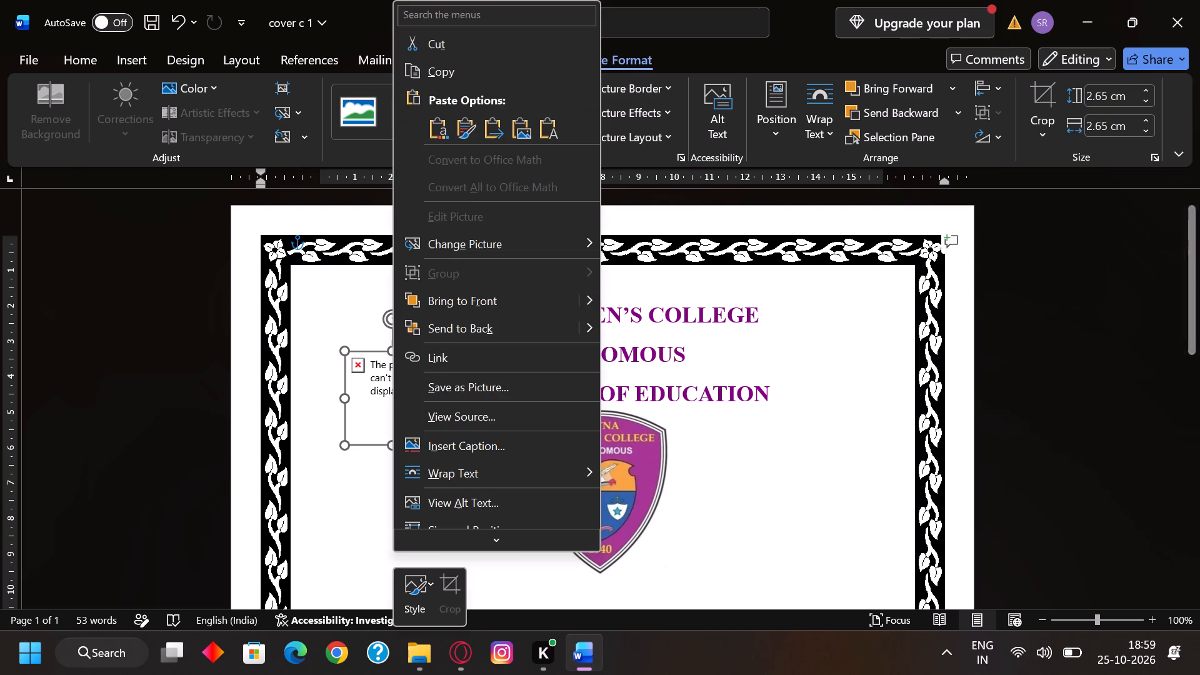
pyautogui.click(456, 48)
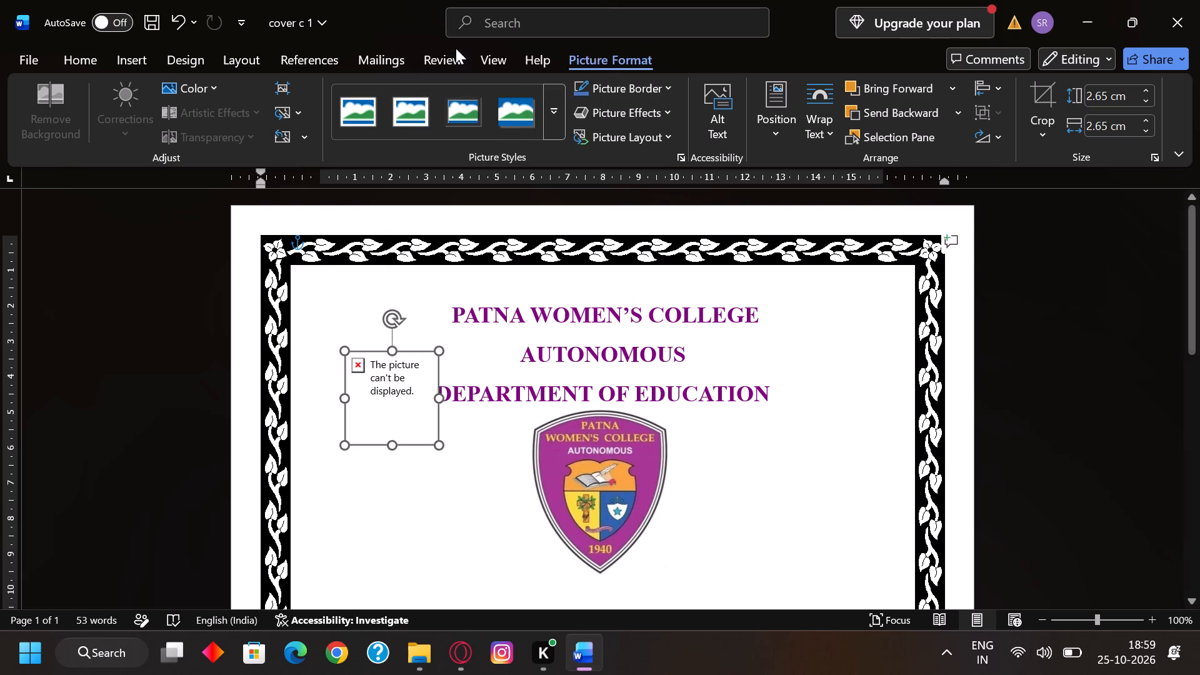
# Widen the children's photo between the course and topic lines so it spans nearly the full text width.
pyautogui.scroll(3, 523, 313)
pyautogui.scroll(-5, 523, 313)
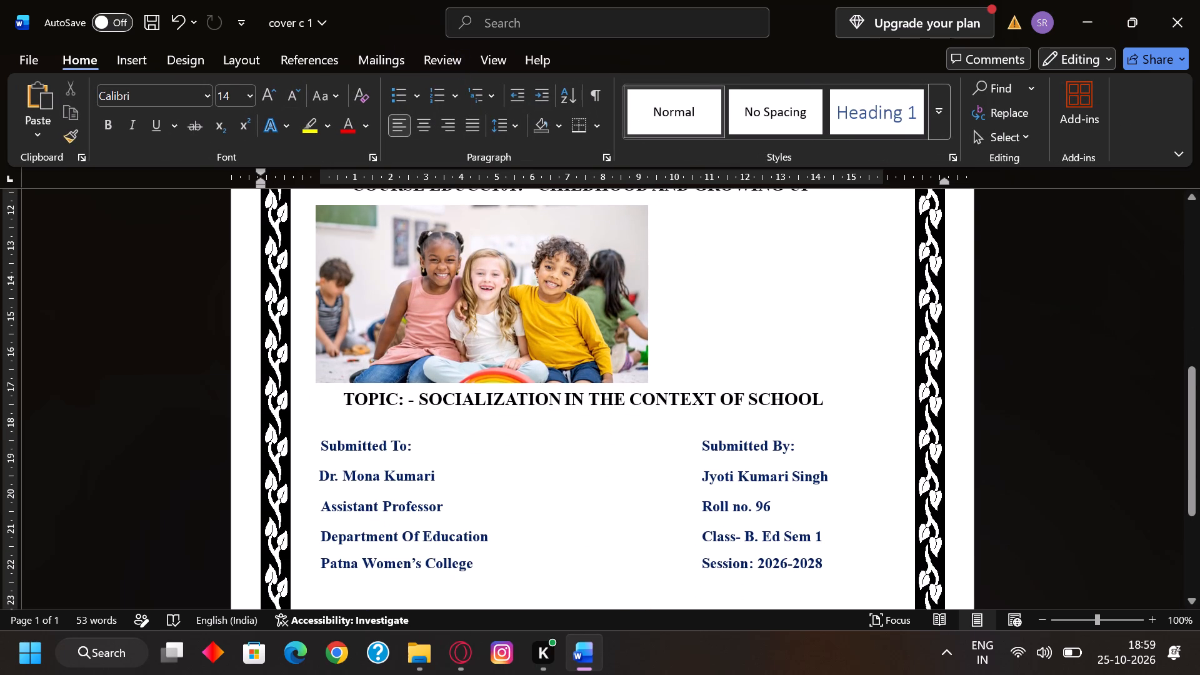
pyautogui.click(549, 304)
pyautogui.moveTo(646, 296); pyautogui.dragTo(652, 296)
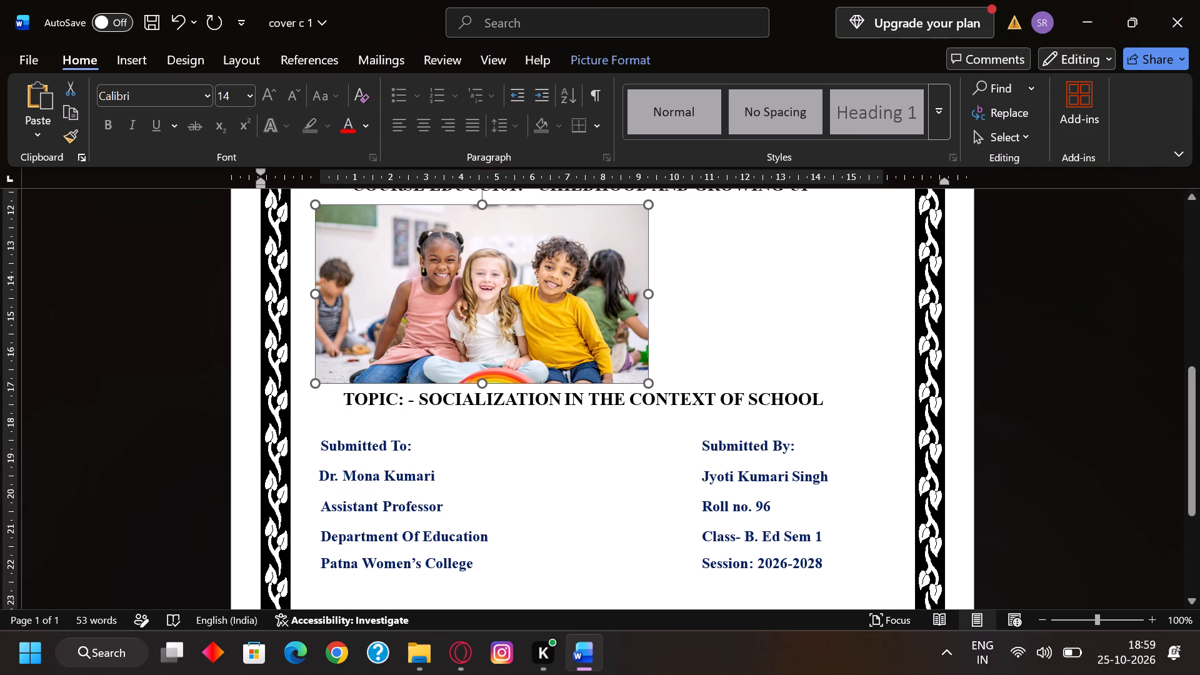
pyautogui.moveTo(652, 296); pyautogui.dragTo(854, 307)
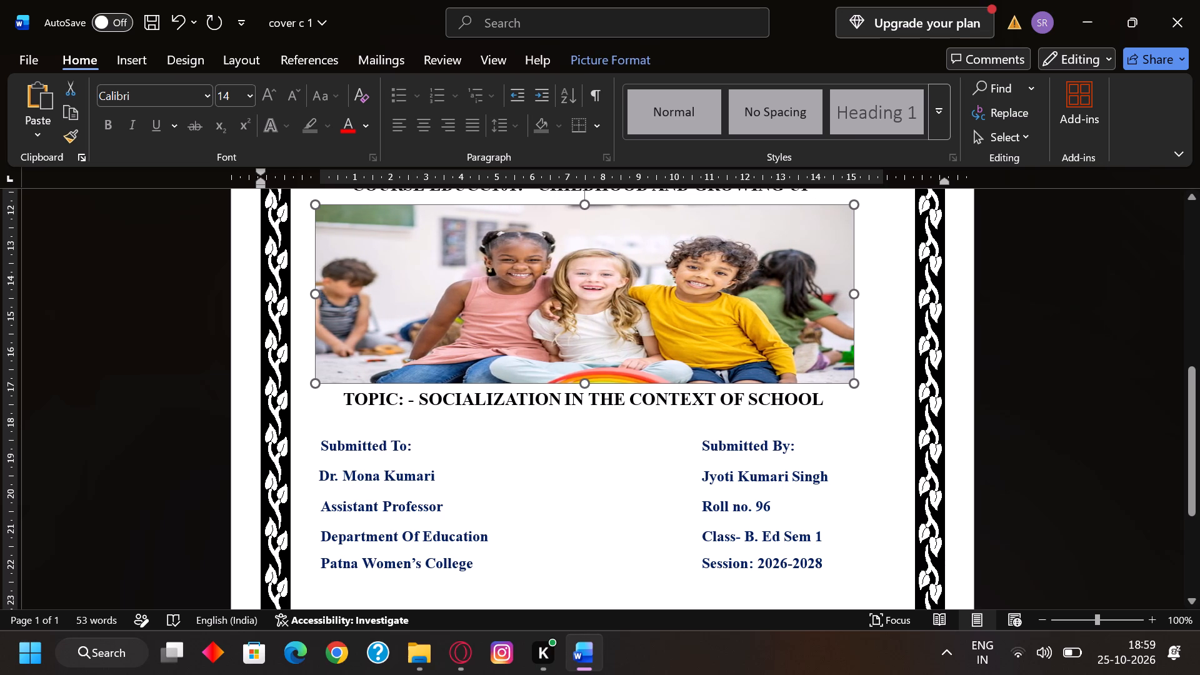
pyautogui.moveTo(854, 307); pyautogui.dragTo(859, 307)
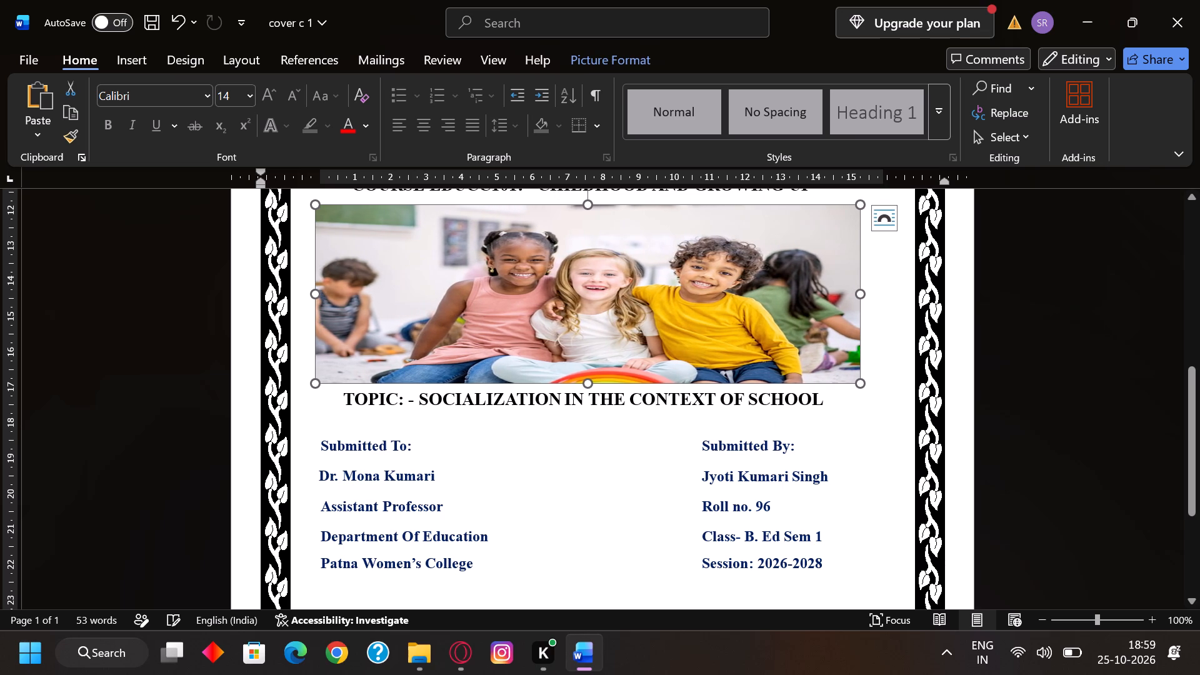
pyautogui.scroll(3, 570, 284)
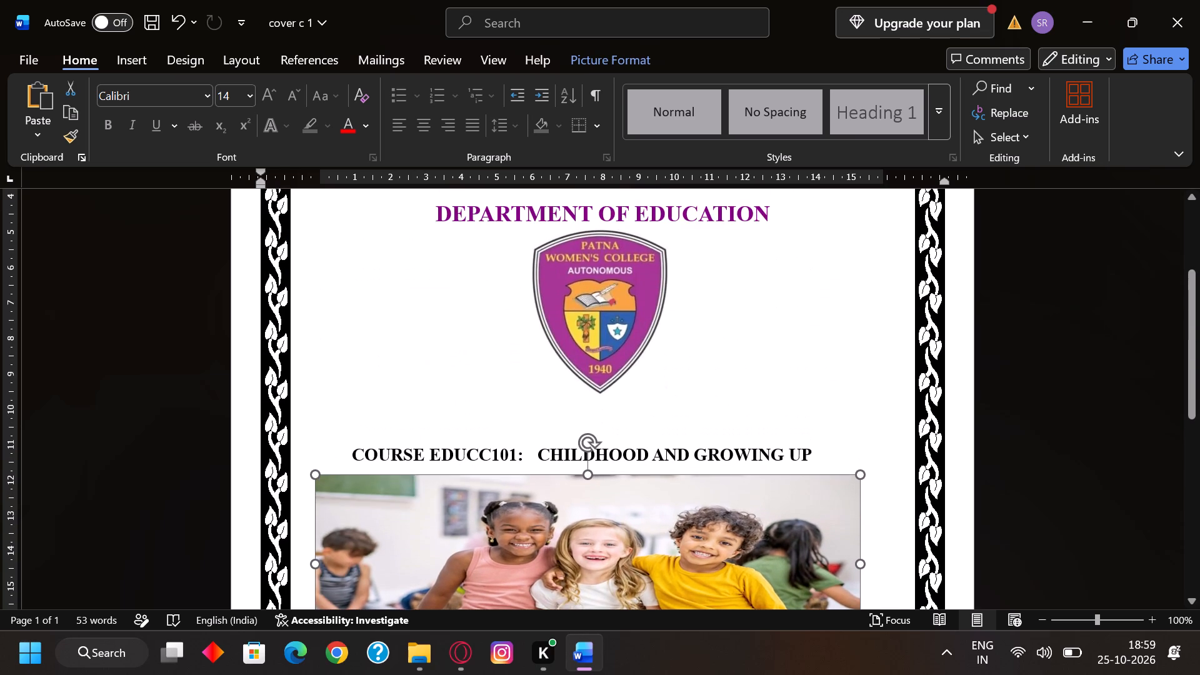
# Insert a blank page into the cover document.
pyautogui.click(829, 303)
pyautogui.scroll(-4, 765, 331)
pyautogui.scroll(7, 764, 329)
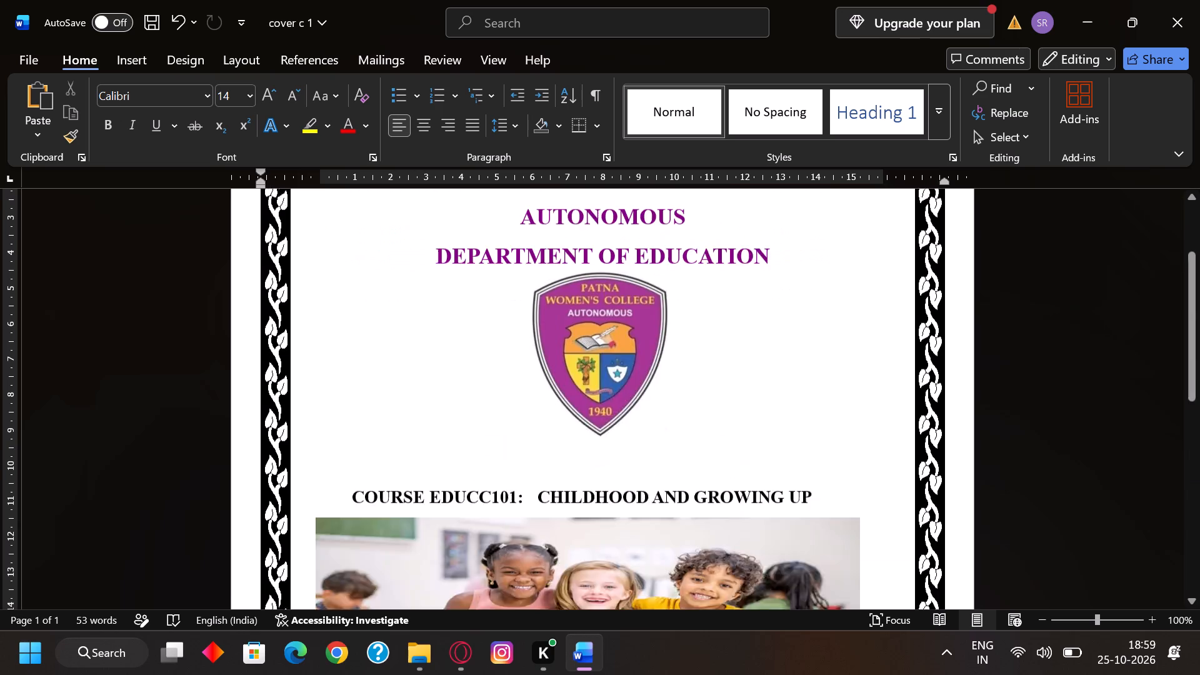
pyautogui.scroll(11, 761, 319)
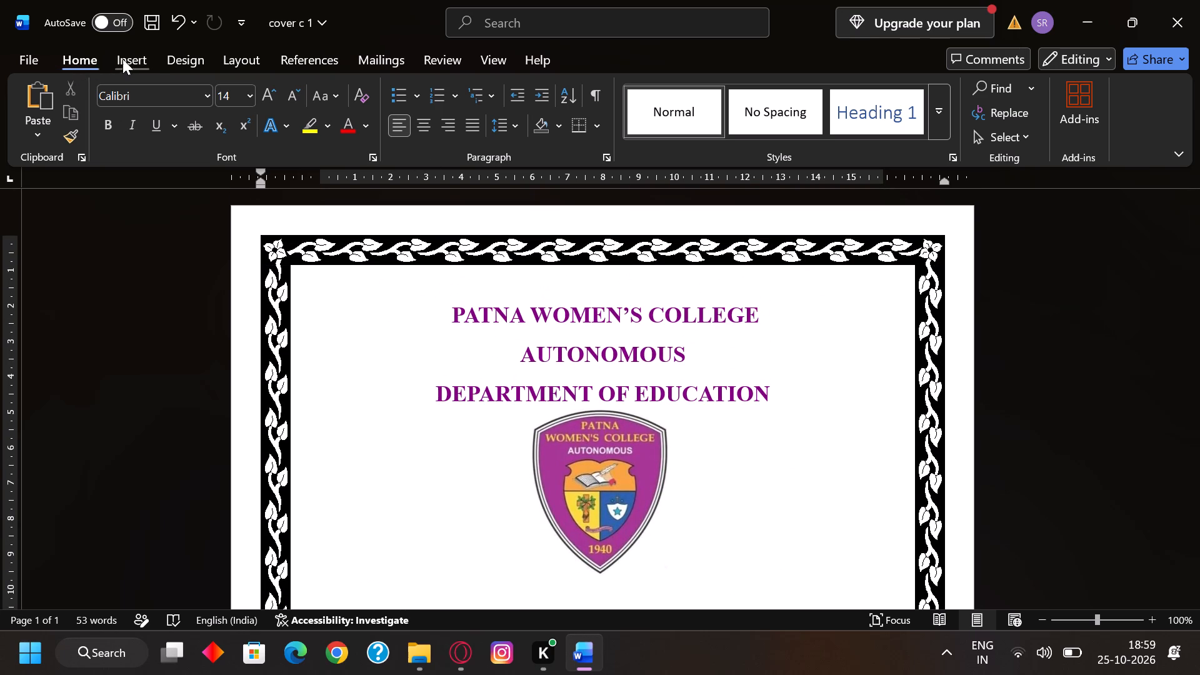
pyautogui.click(127, 56)
pyautogui.scroll(-13, 229, 249)
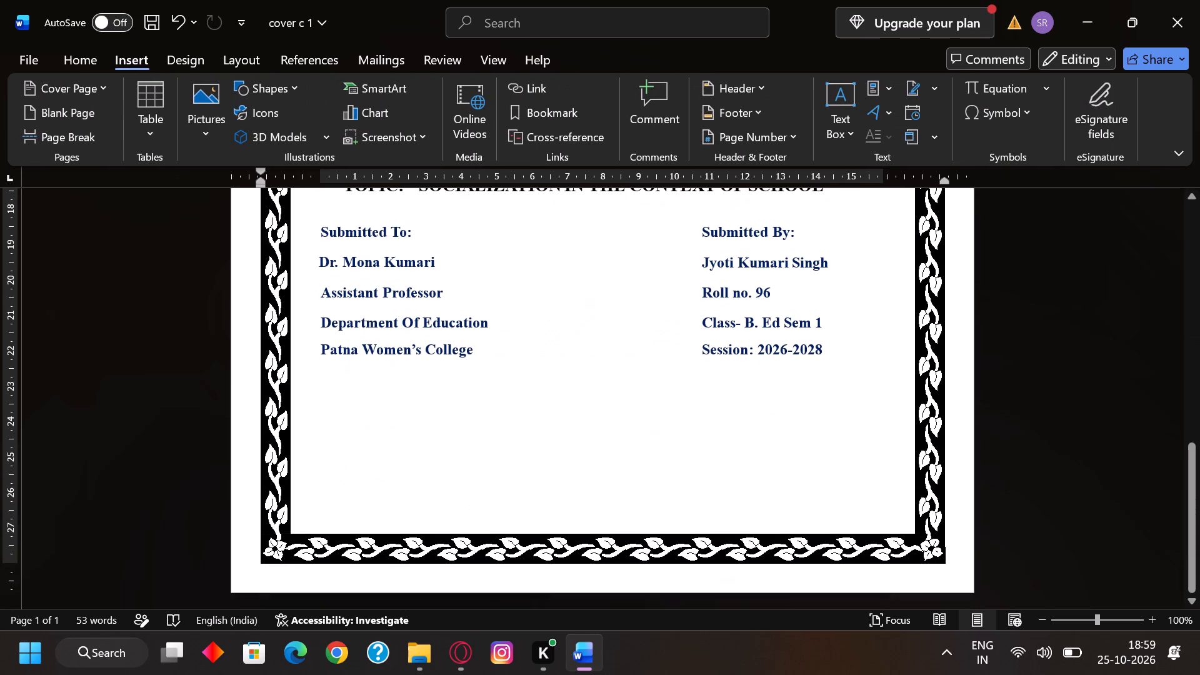
pyautogui.click(81, 111)
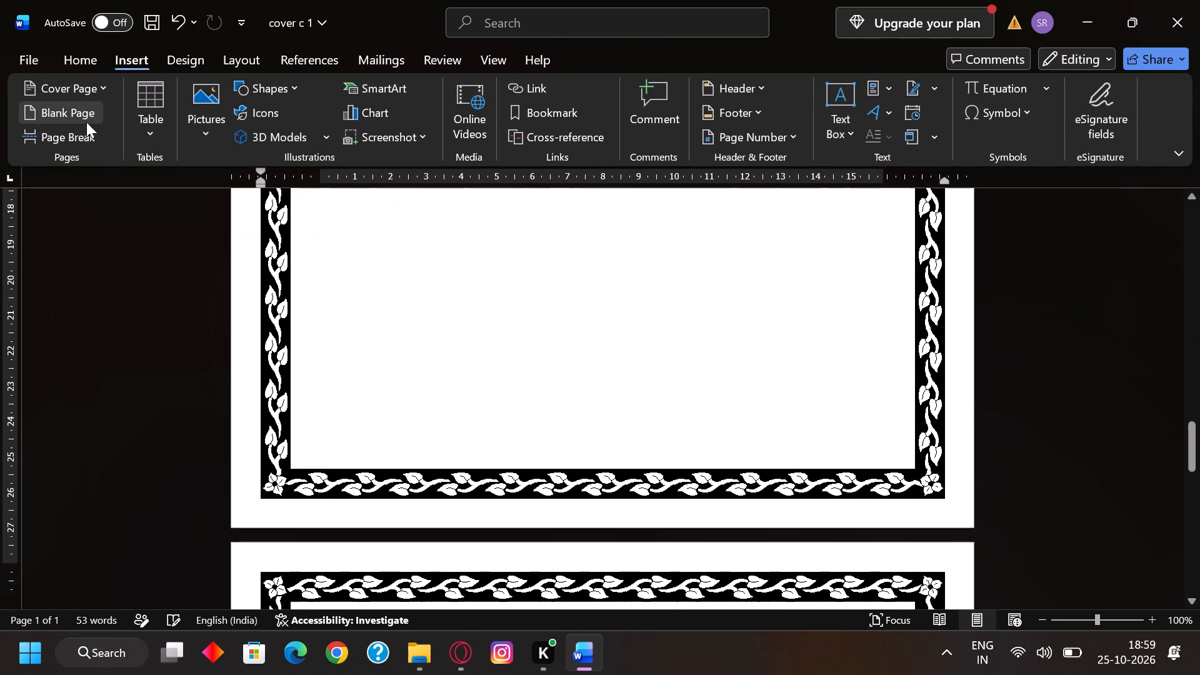
# Look over the added pages and their decorative borders.
pyautogui.scroll(5, 280, 351)
pyautogui.scroll(-3, 280, 351)
pyautogui.scroll(6, 280, 351)
pyautogui.scroll(-16, 279, 352)
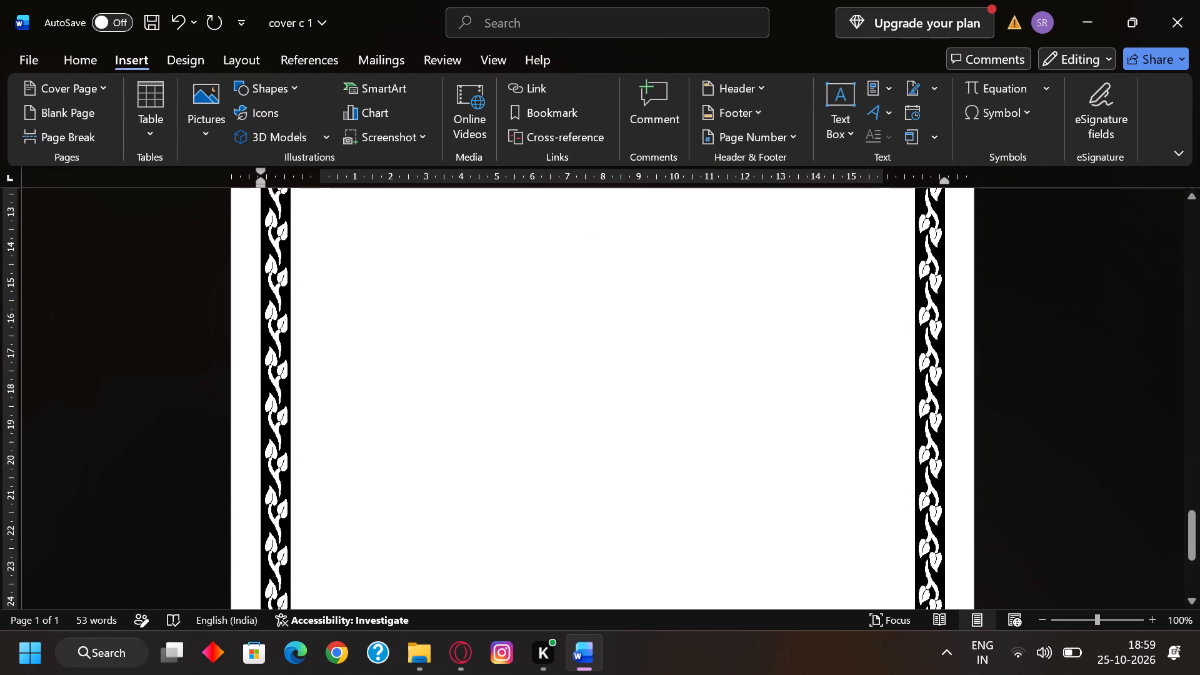
pyautogui.scroll(-13, 279, 352)
pyautogui.scroll(19, 279, 352)
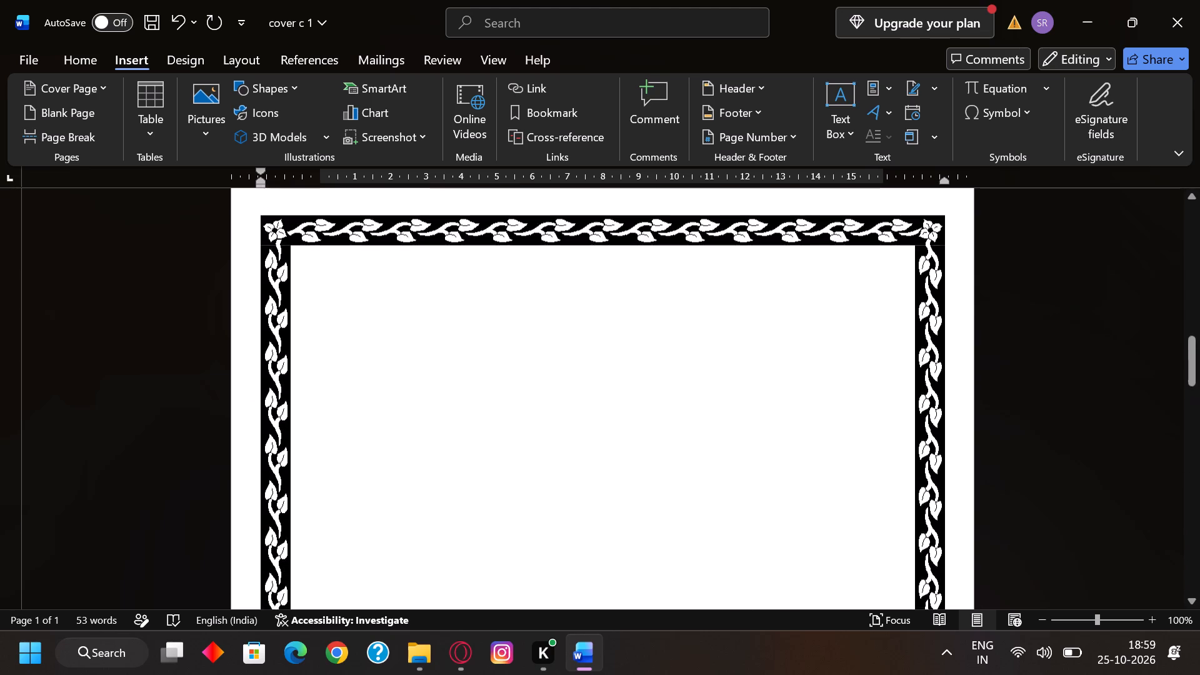
pyautogui.scroll(12, 276, 351)
pyautogui.scroll(-20, 276, 351)
pyautogui.scroll(-1, 276, 351)
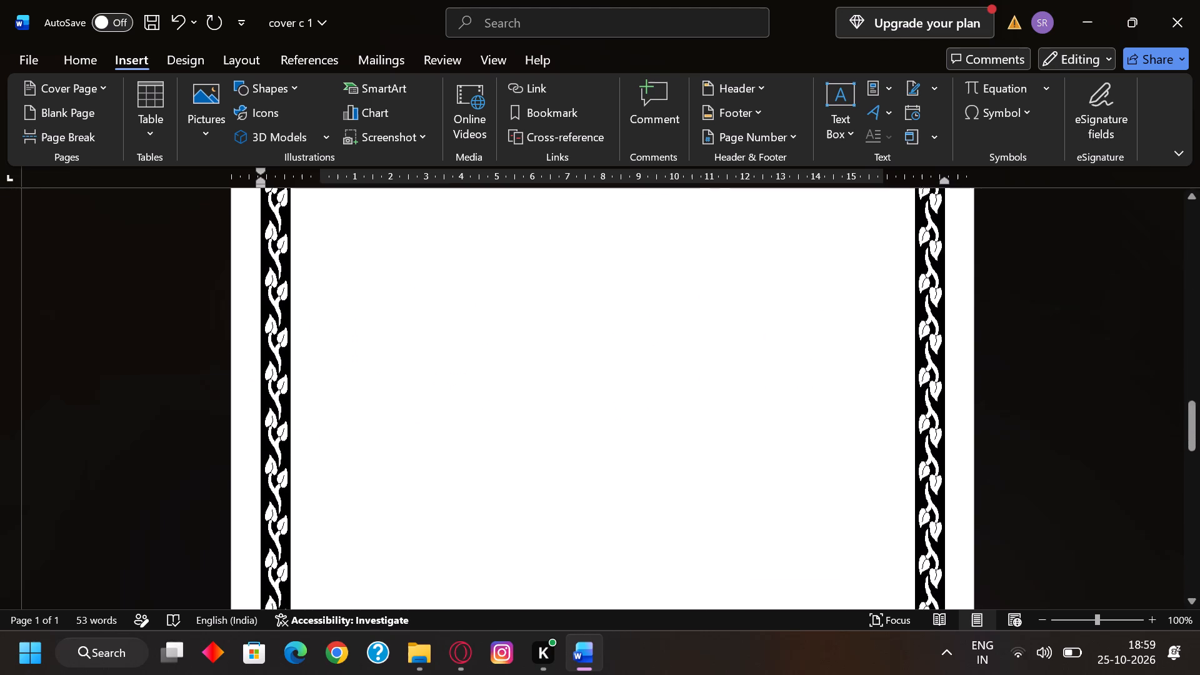
pyautogui.scroll(-9, 276, 351)
pyautogui.scroll(17, 276, 351)
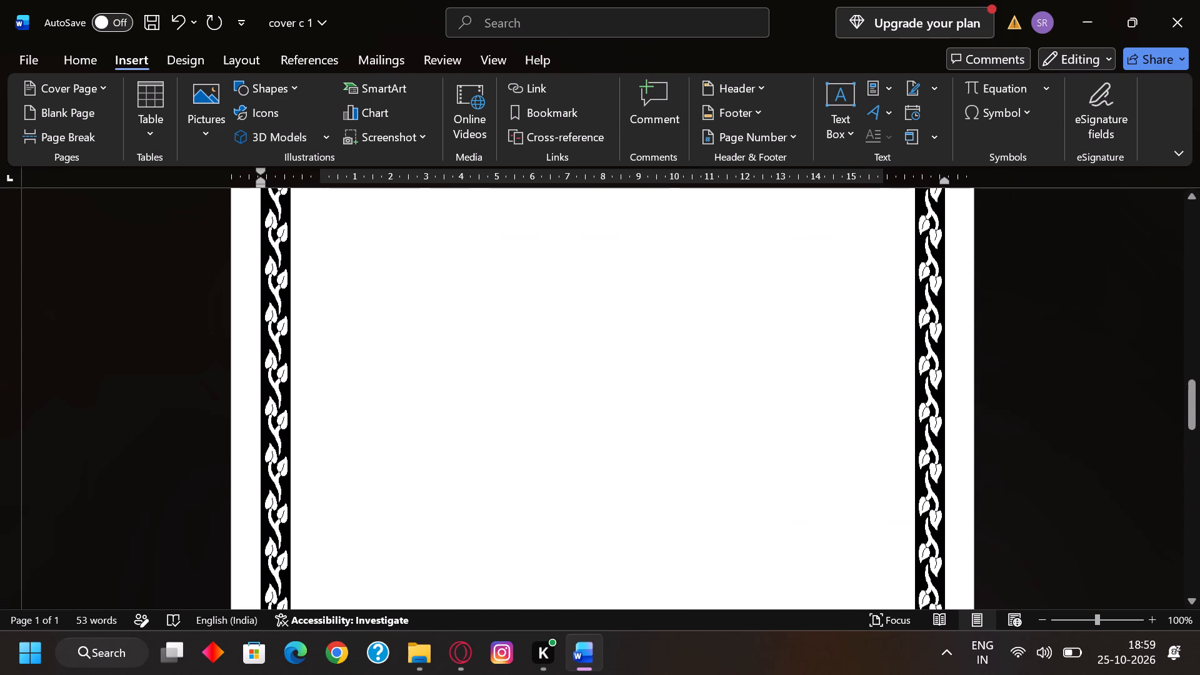
pyautogui.scroll(5, 276, 341)
pyautogui.scroll(-4, 276, 335)
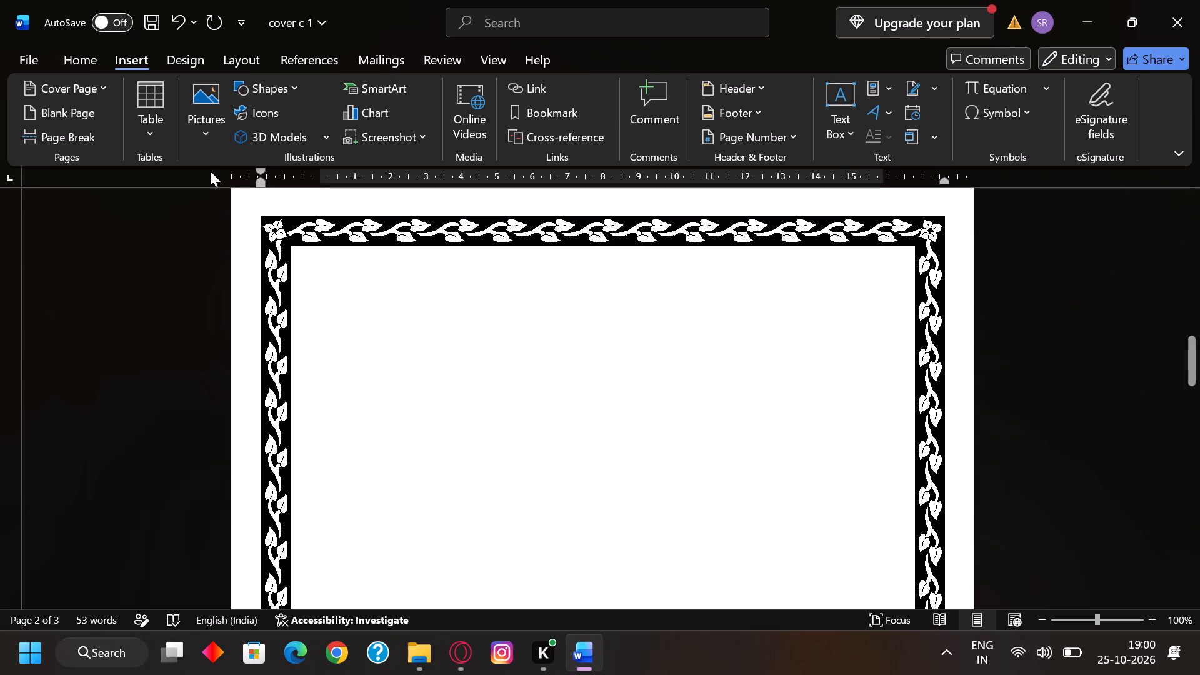
# Insert the picture file 4 from the Downloads folder into the added pages.
pyautogui.click(399, 352)
pyautogui.click(204, 119)
pyautogui.click(247, 193)
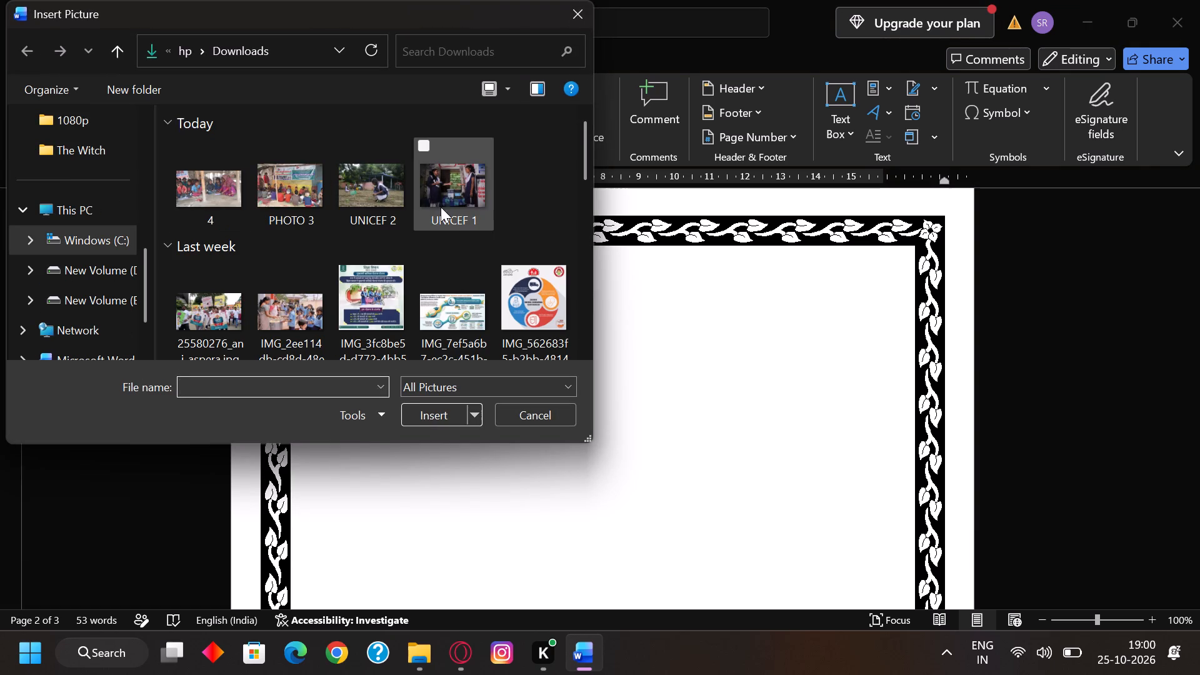
pyautogui.click(441, 207)
pyautogui.click(388, 221)
pyautogui.click(288, 215)
pyautogui.click(216, 208)
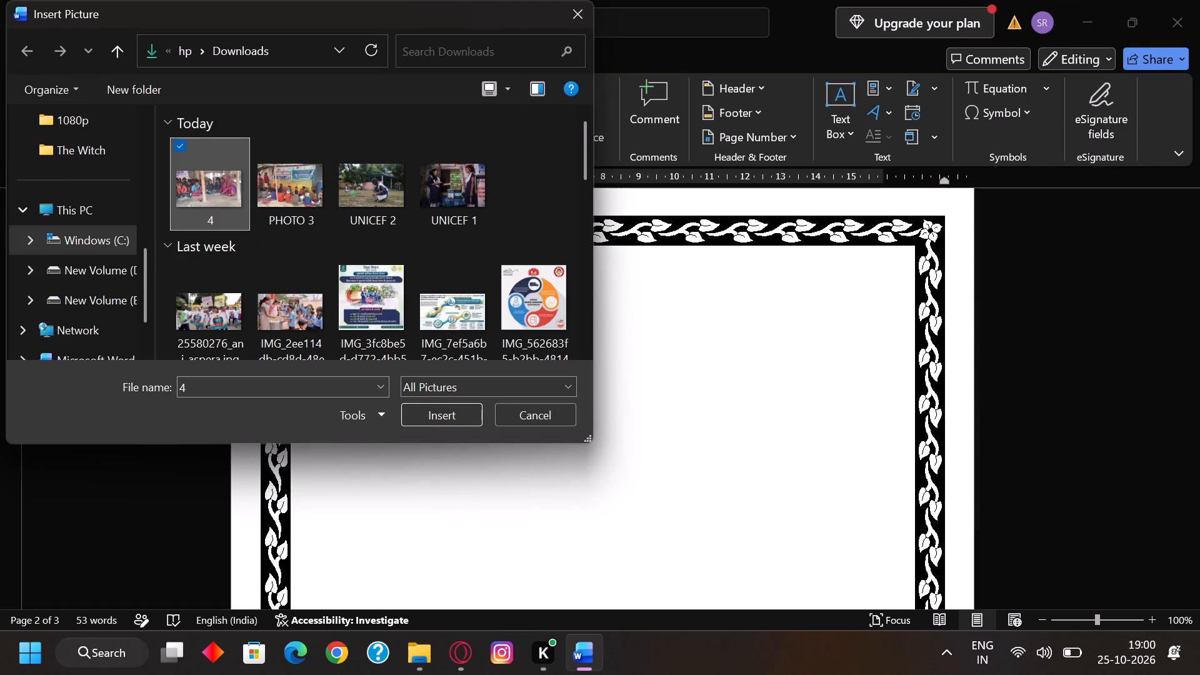
pyautogui.click(454, 412)
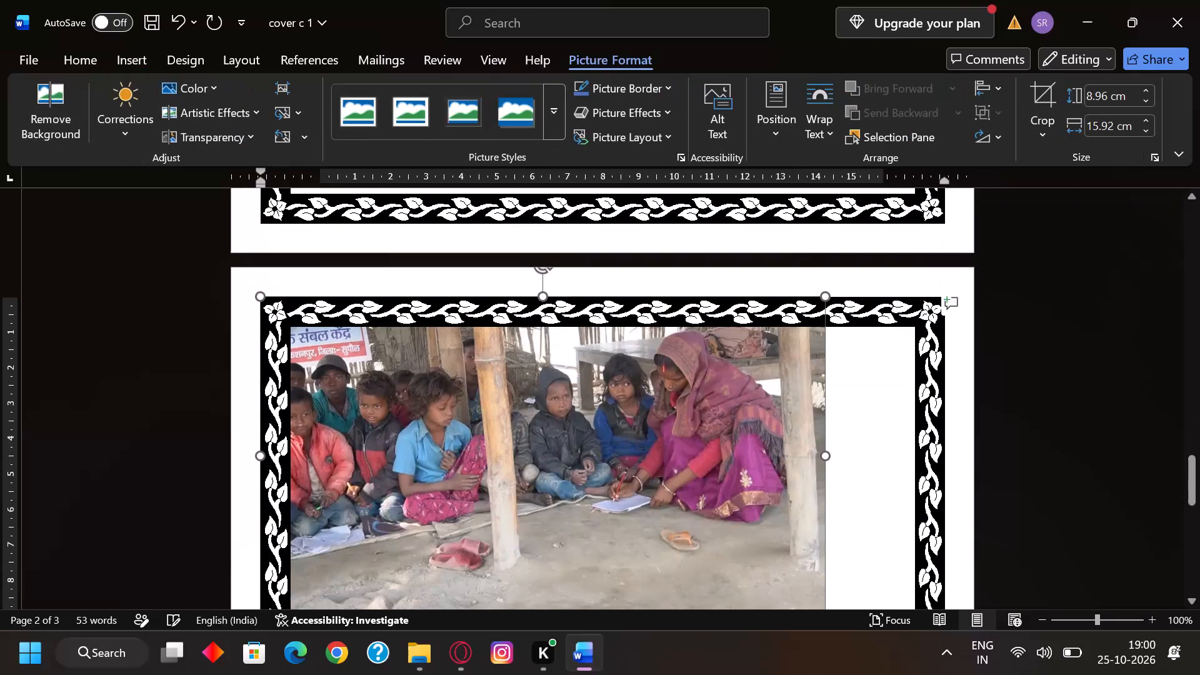
# Examine the inserted photo's placement in relation to the cover page and the page between them.
pyautogui.scroll(20, 452, 381)
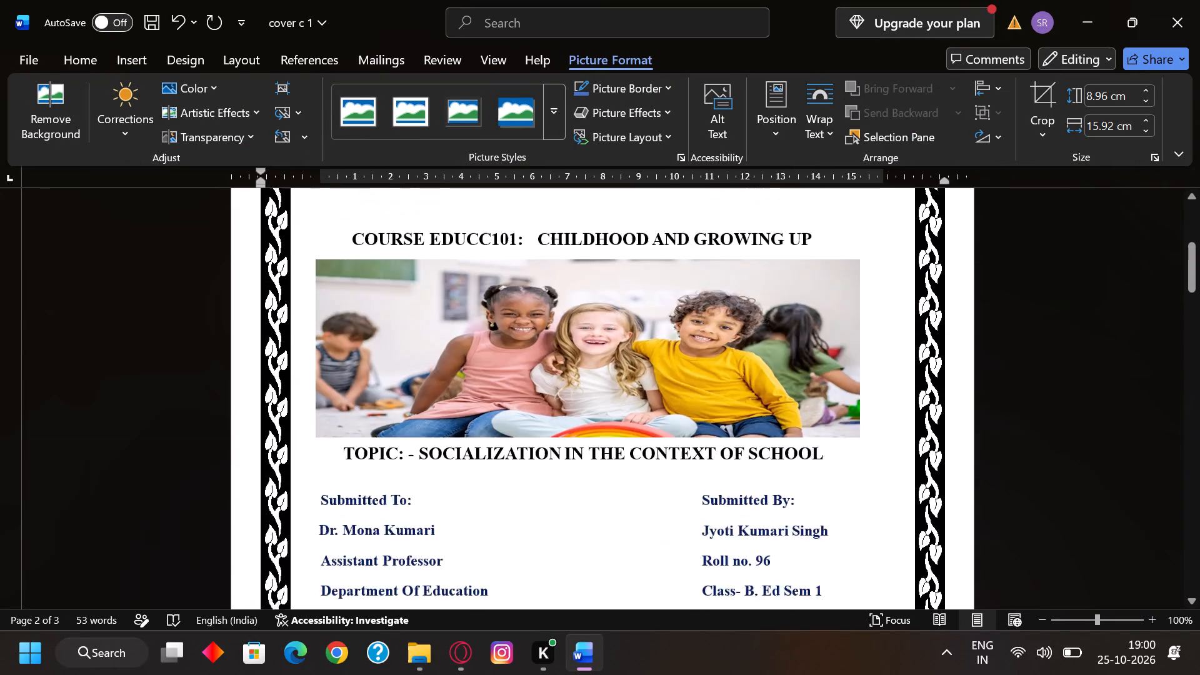
pyautogui.scroll(-20, 452, 379)
pyautogui.scroll(-4, 452, 379)
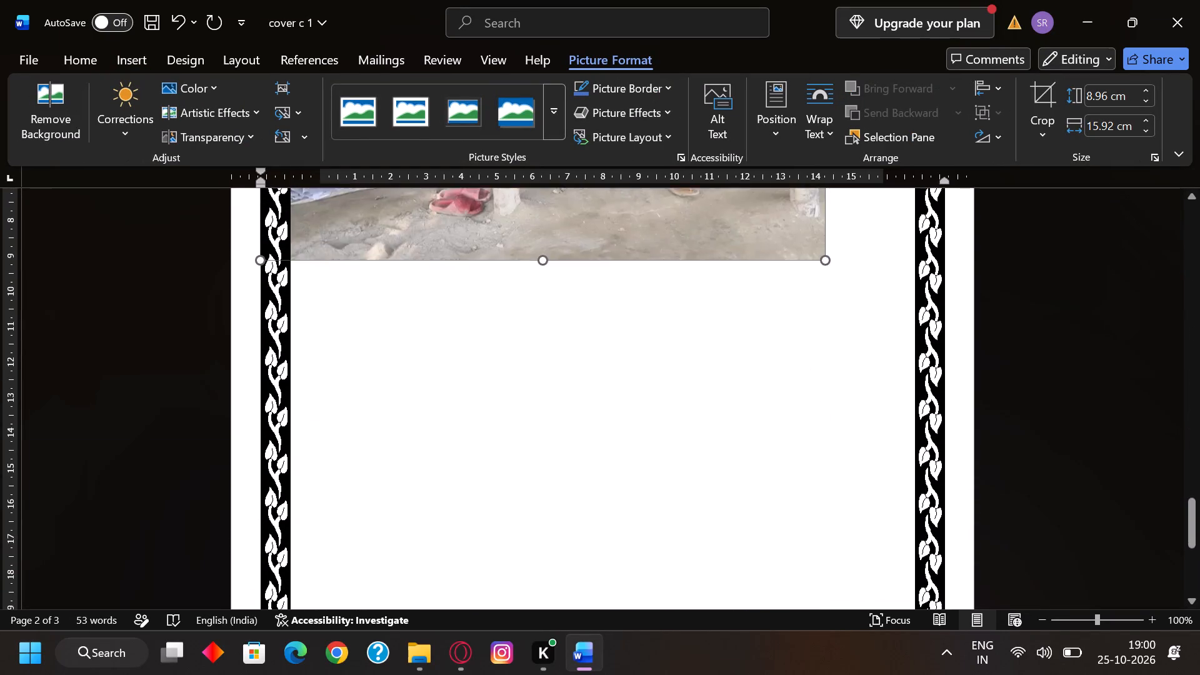
pyautogui.scroll(-12, 451, 371)
pyautogui.scroll(9, 450, 372)
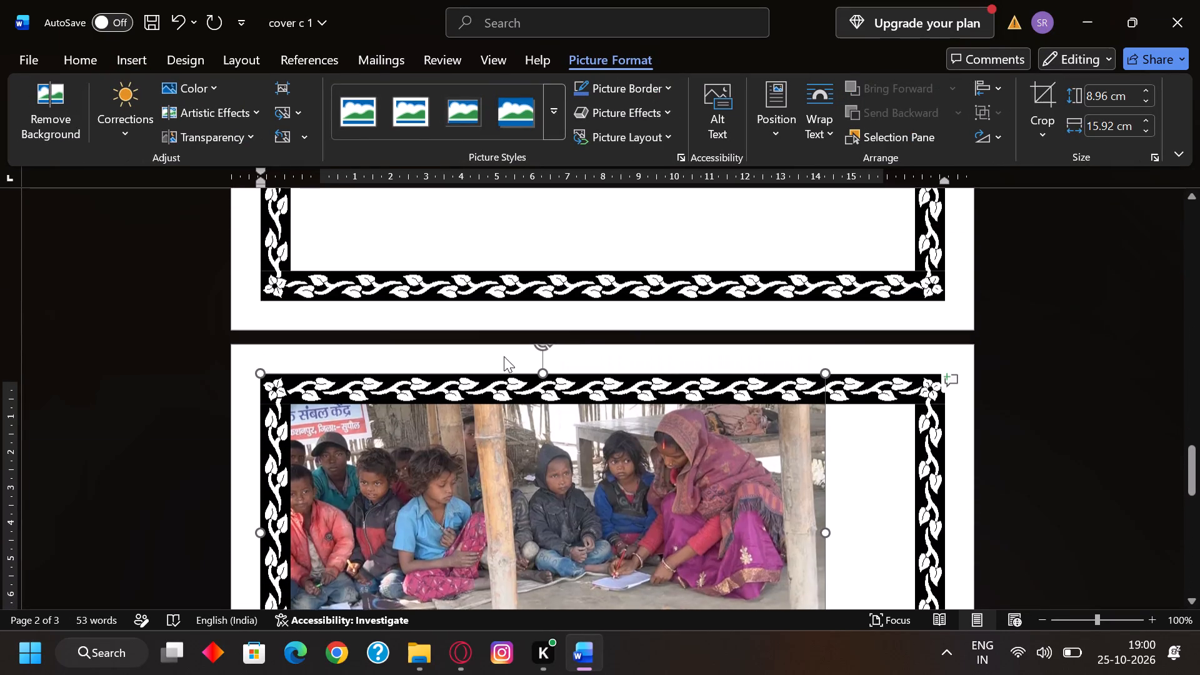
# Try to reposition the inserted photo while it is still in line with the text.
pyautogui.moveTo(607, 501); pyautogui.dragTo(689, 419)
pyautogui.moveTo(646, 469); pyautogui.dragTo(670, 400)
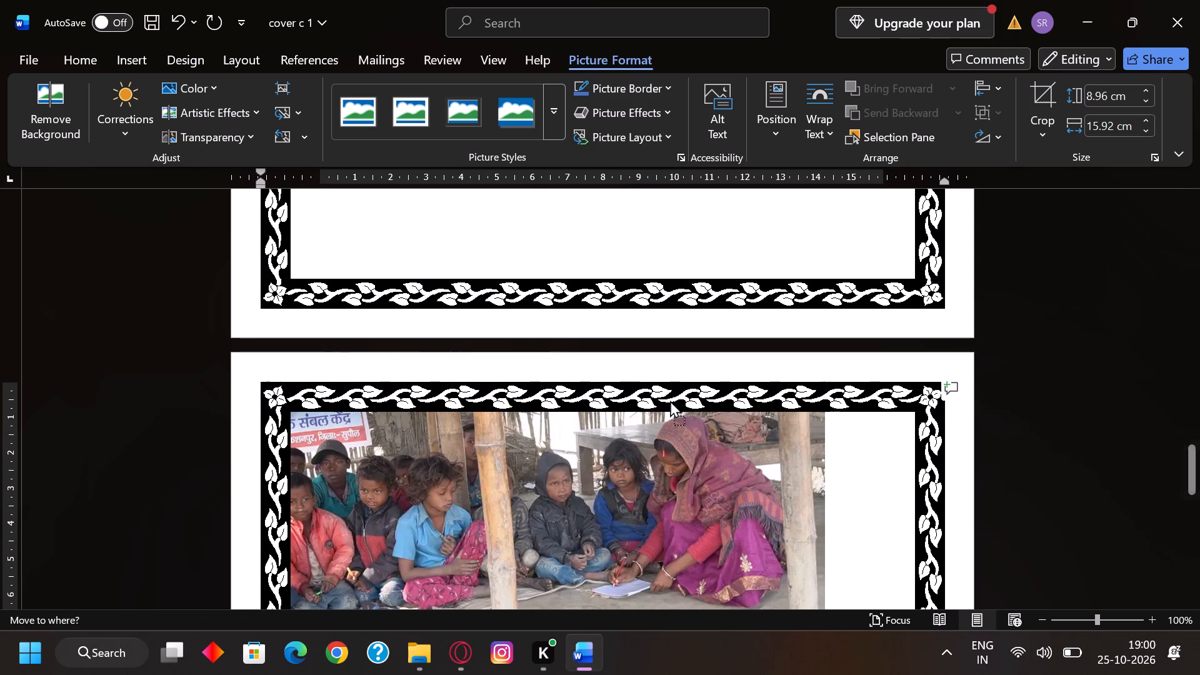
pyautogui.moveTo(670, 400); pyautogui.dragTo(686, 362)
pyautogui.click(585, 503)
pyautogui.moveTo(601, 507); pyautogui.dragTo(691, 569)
# Set the inserted photo's text wrapping to In Front of Text.
pyautogui.click(858, 399)
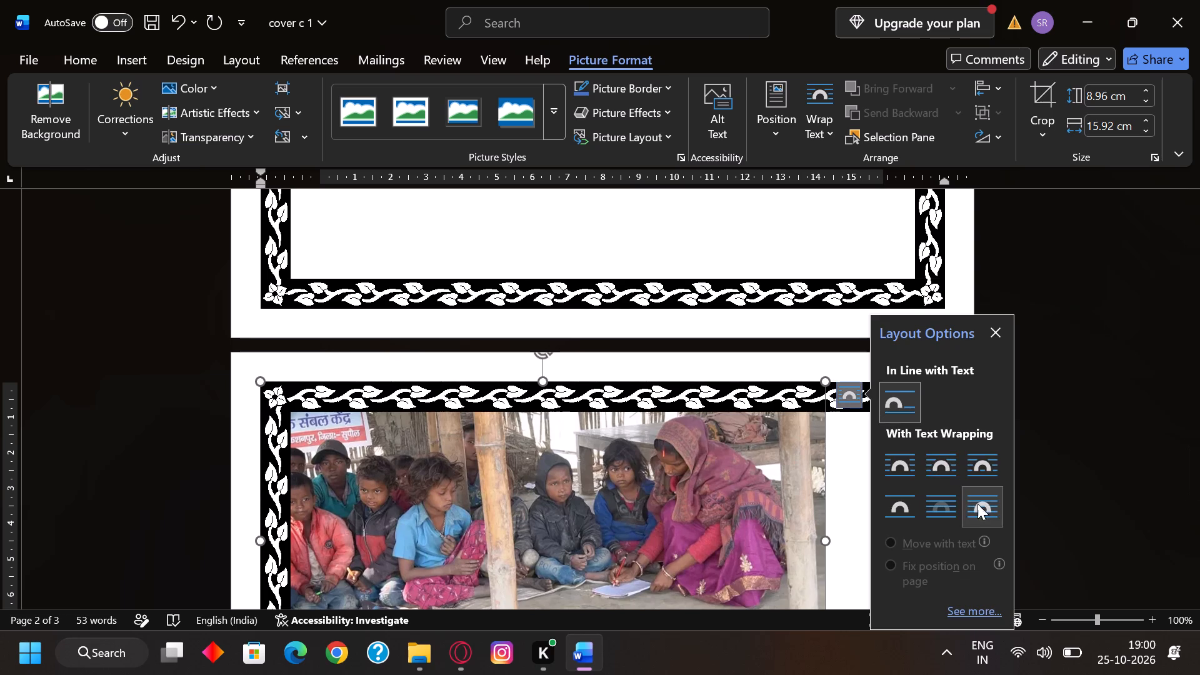
pyautogui.click(984, 502)
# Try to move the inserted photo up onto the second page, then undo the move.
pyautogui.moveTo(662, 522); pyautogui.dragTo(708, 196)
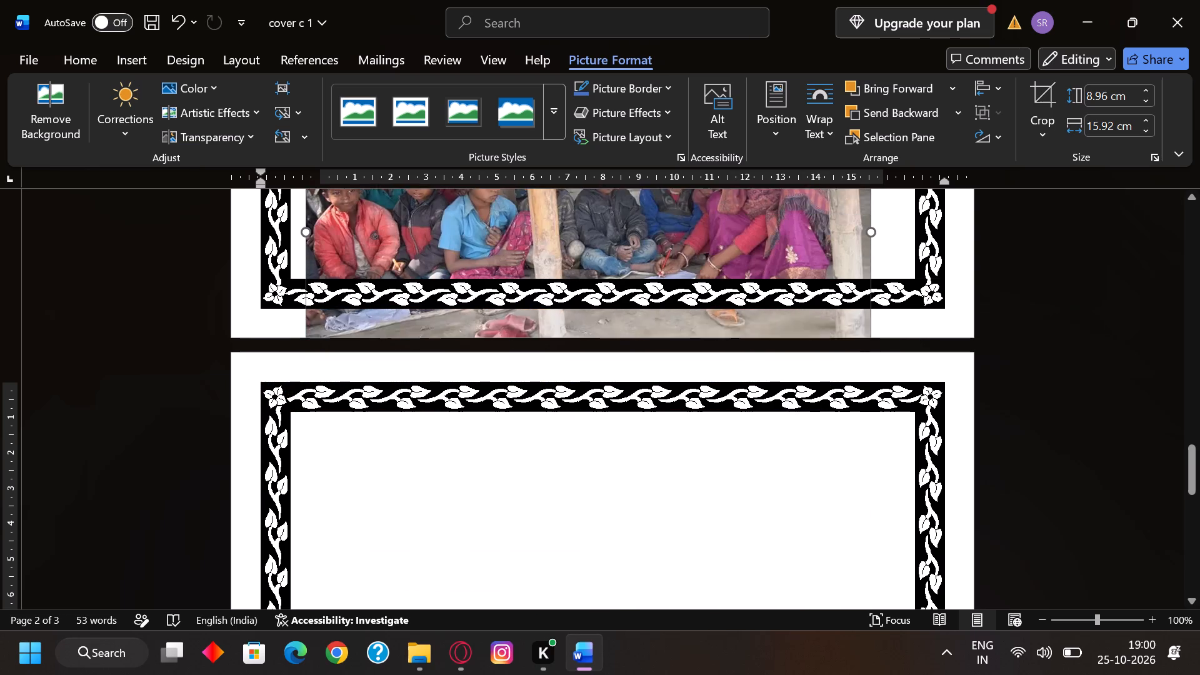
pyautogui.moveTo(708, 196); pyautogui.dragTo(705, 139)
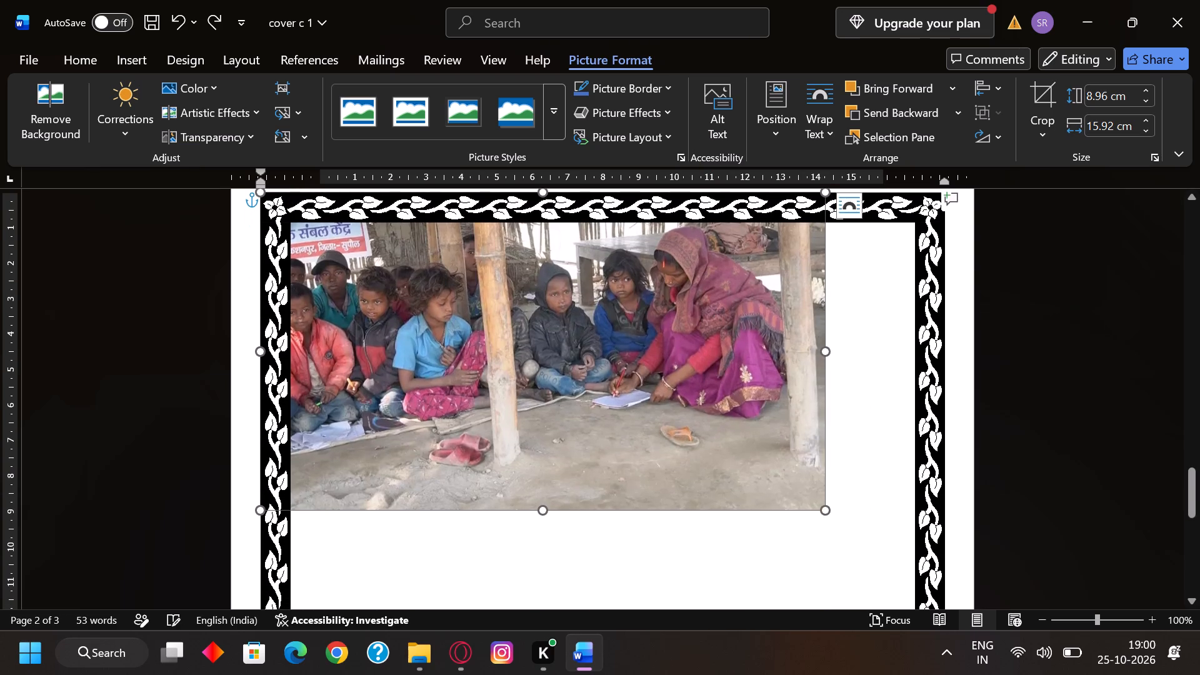
# Check the cover page and the empty second page against the third page holding the inserted photo.
pyautogui.scroll(16, 702, 355)
pyautogui.scroll(6, 702, 355)
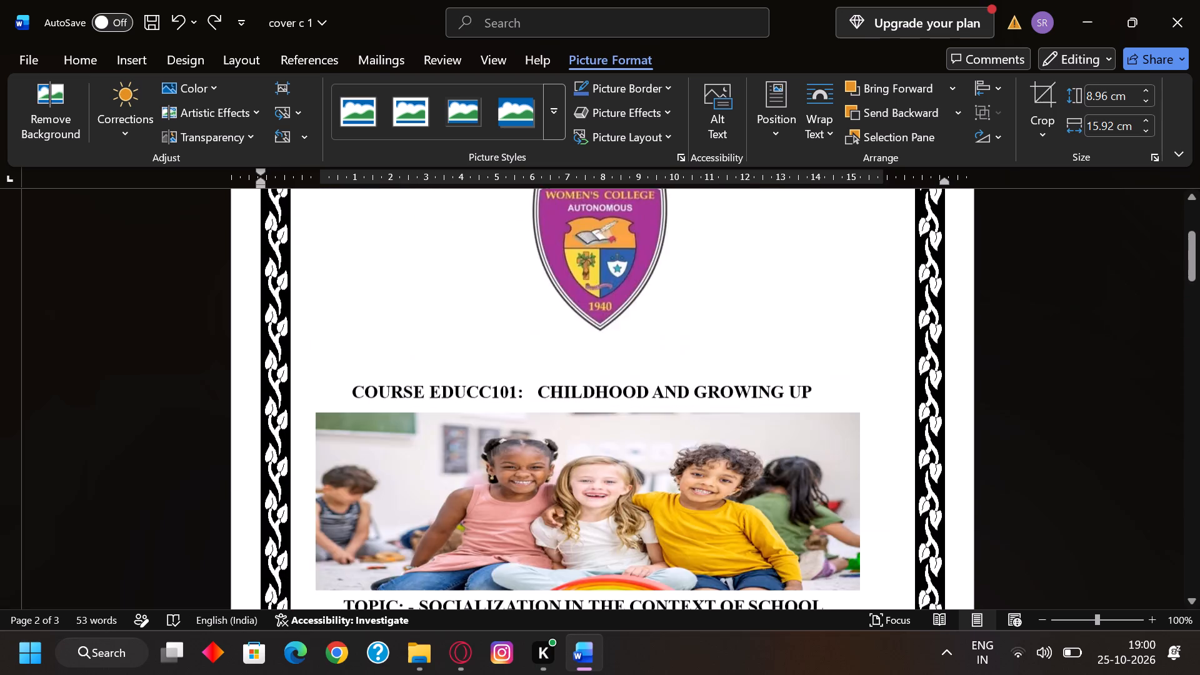
pyautogui.scroll(-11, 702, 355)
pyautogui.scroll(2, 702, 355)
pyautogui.click(598, 385)
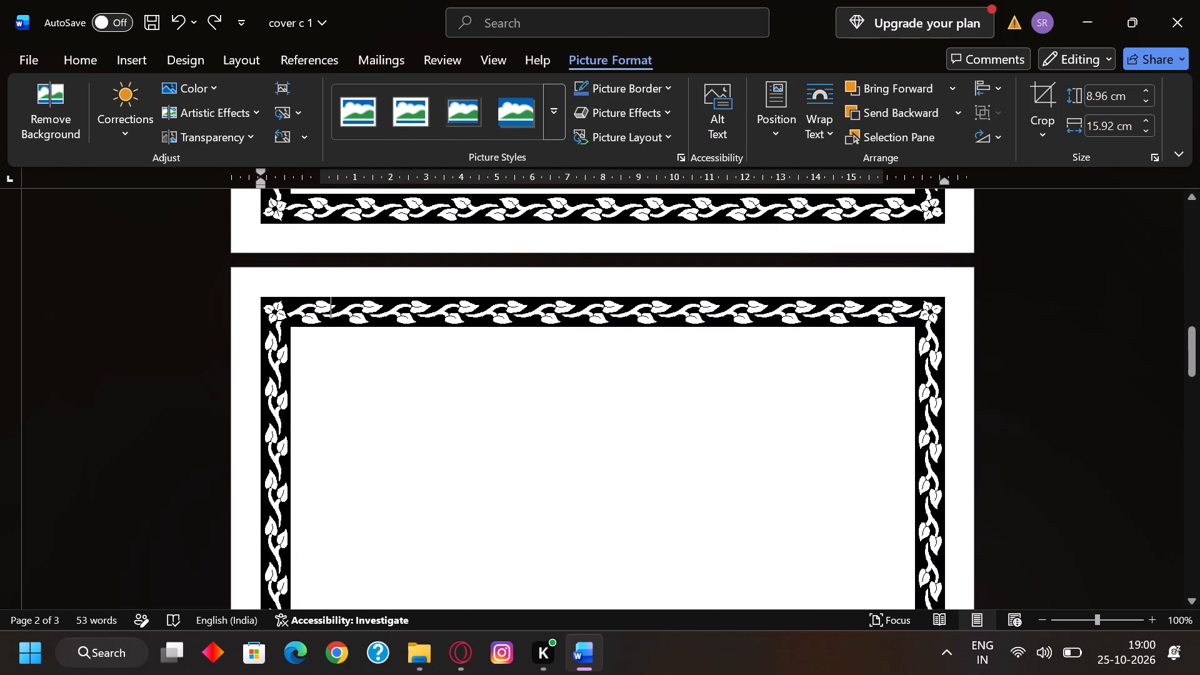
pyautogui.click(569, 480)
pyautogui.scroll(-7, 569, 551)
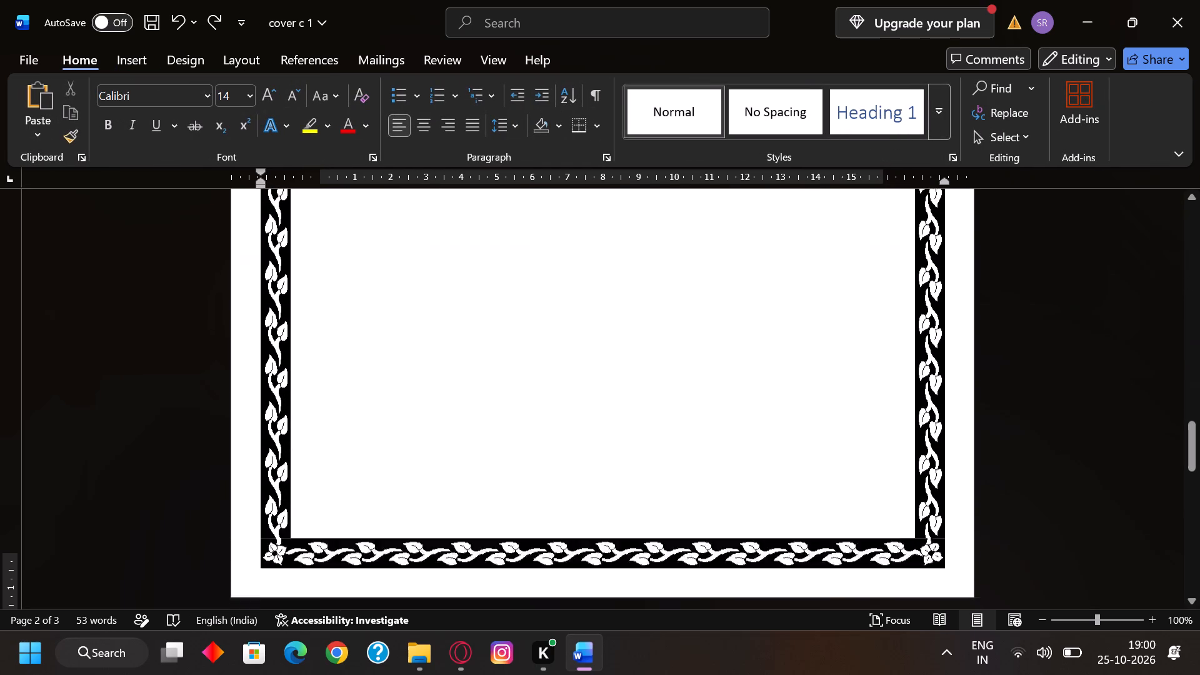
pyautogui.scroll(-8, 569, 551)
pyautogui.scroll(5, 571, 535)
pyautogui.scroll(-2, 607, 559)
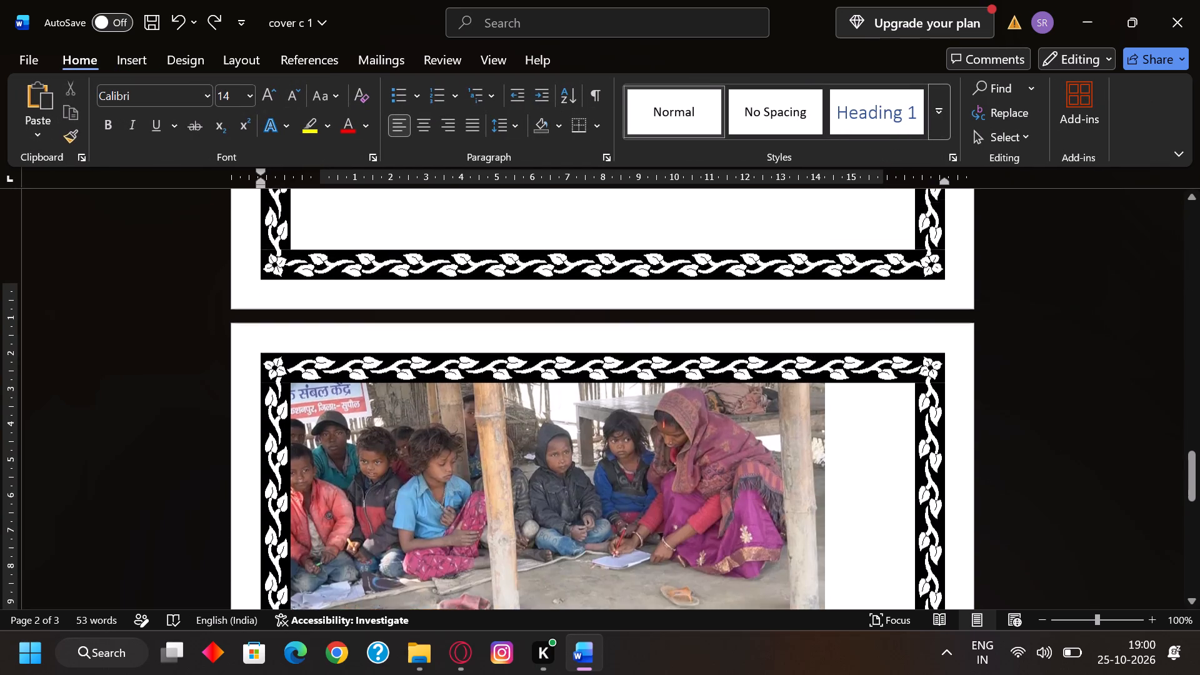
# Move the inserted photo on the third page clear of the decorative border so it sits within the frame.
pyautogui.click(607, 481)
pyautogui.moveTo(612, 484); pyautogui.dragTo(637, 501)
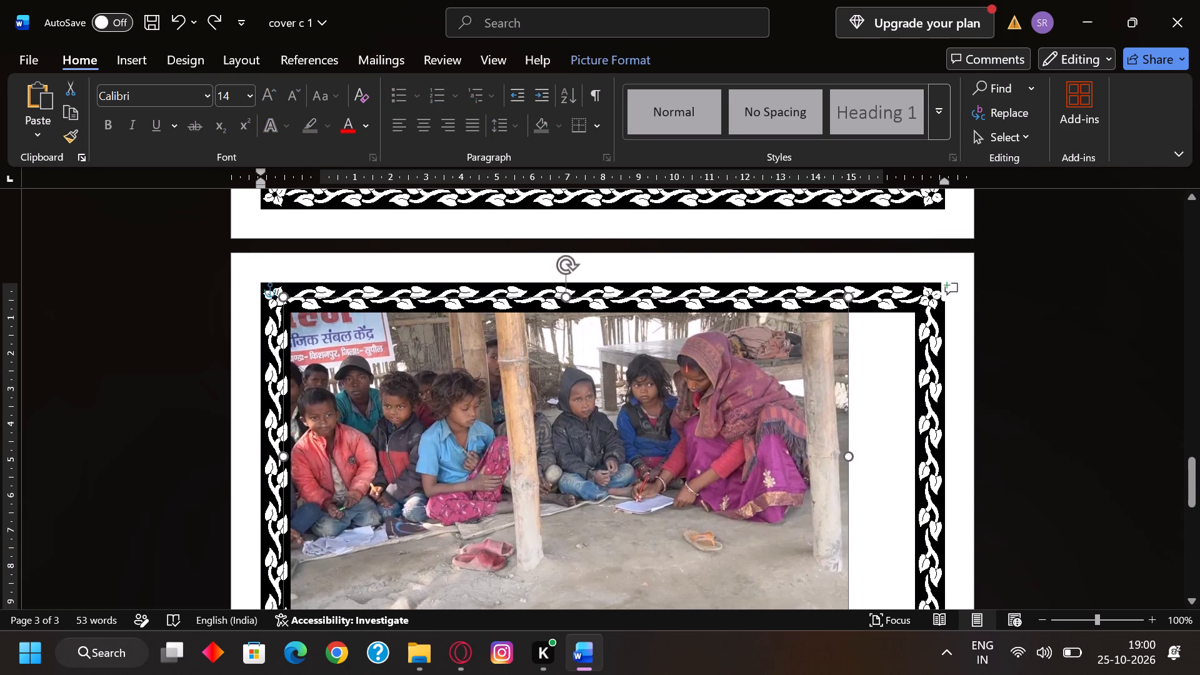
pyautogui.moveTo(637, 501); pyautogui.dragTo(678, 516)
# Reduce the inserted photo's height and width, leaving a gap between its upper edge and the page border.
pyautogui.scroll(1, 672, 549)
pyautogui.scroll(-3, 672, 549)
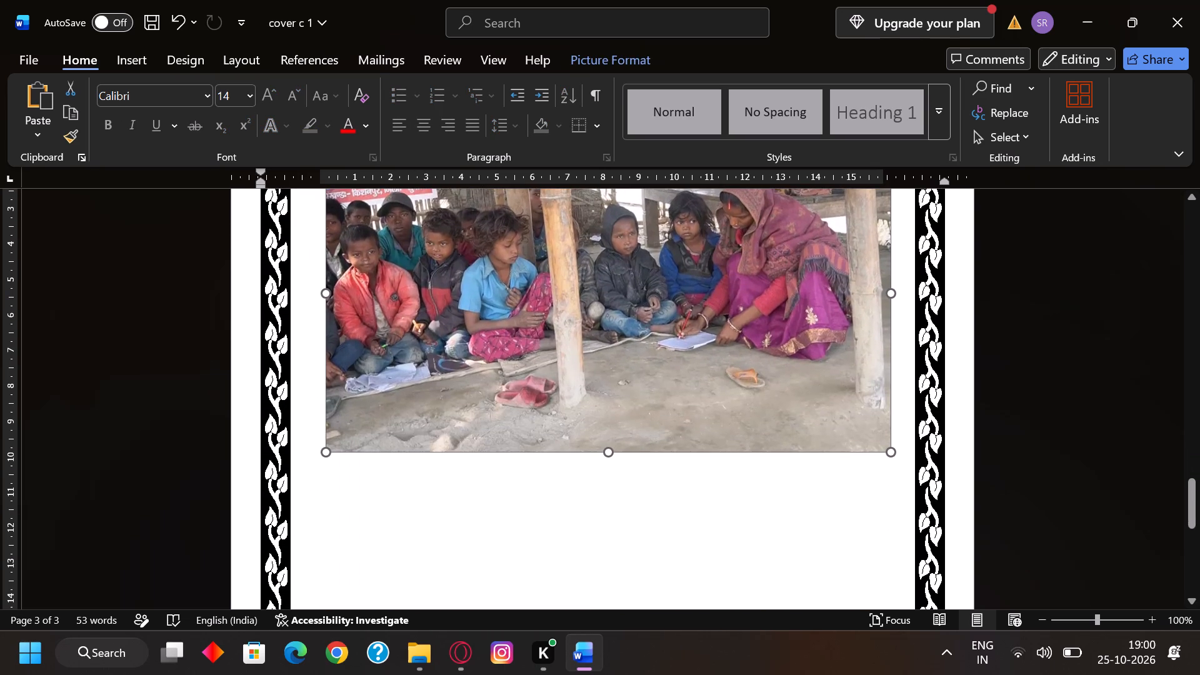
pyautogui.moveTo(607, 446); pyautogui.dragTo(614, 399)
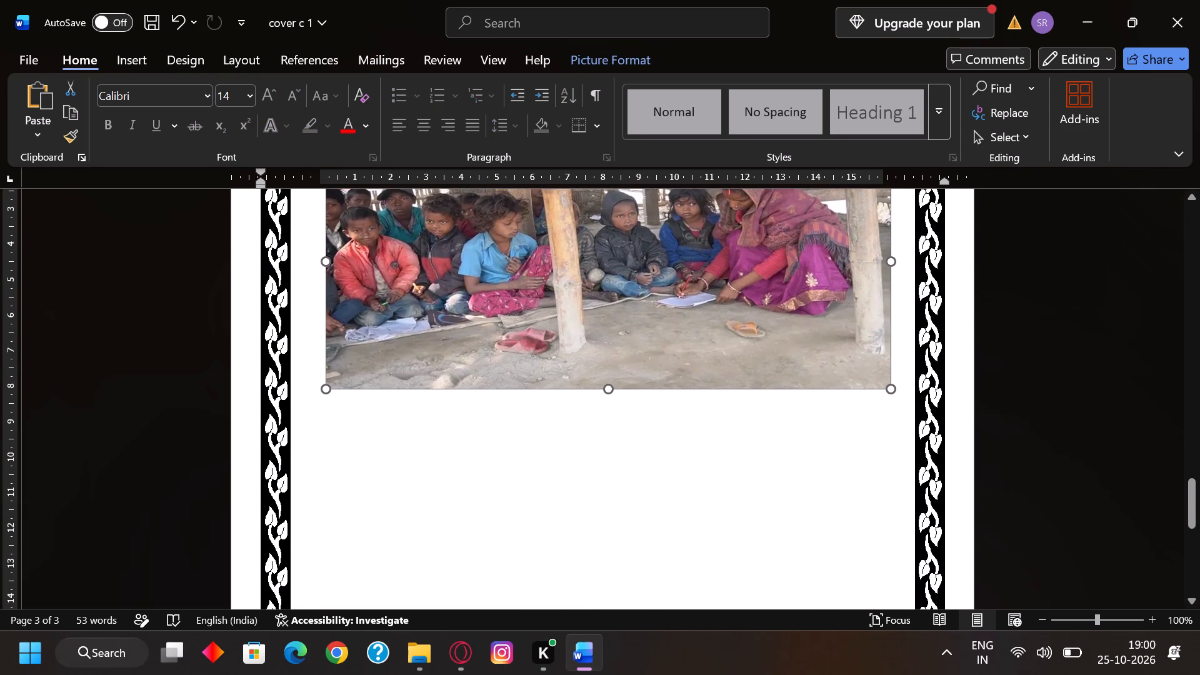
pyautogui.moveTo(614, 399); pyautogui.dragTo(614, 411)
pyautogui.moveTo(894, 272); pyautogui.dragTo(846, 263)
pyautogui.scroll(4, 643, 351)
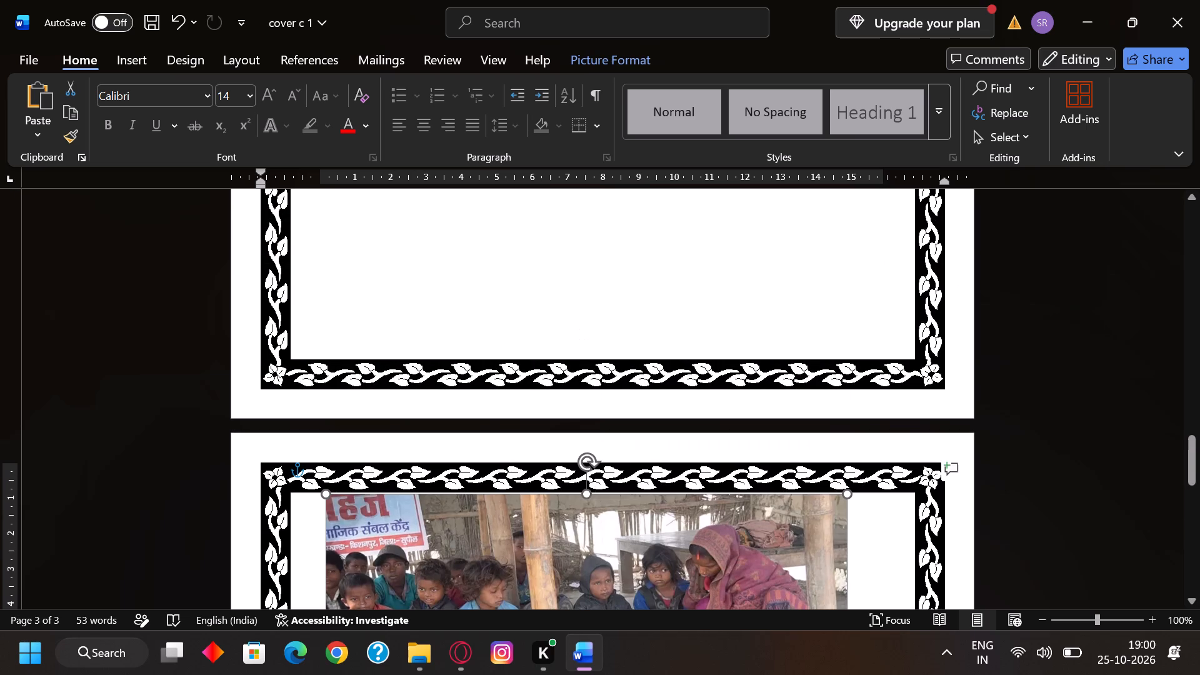
pyautogui.scroll(-4, 559, 512)
pyautogui.scroll(1, 559, 504)
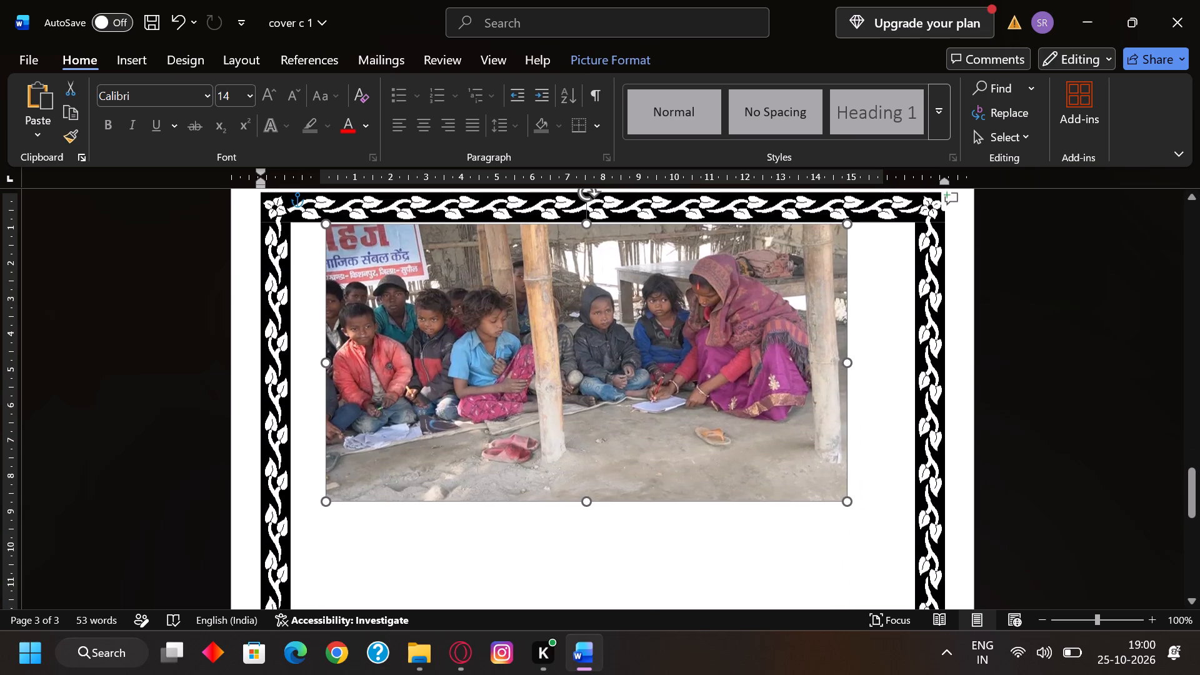
pyautogui.moveTo(588, 224); pyautogui.dragTo(589, 247)
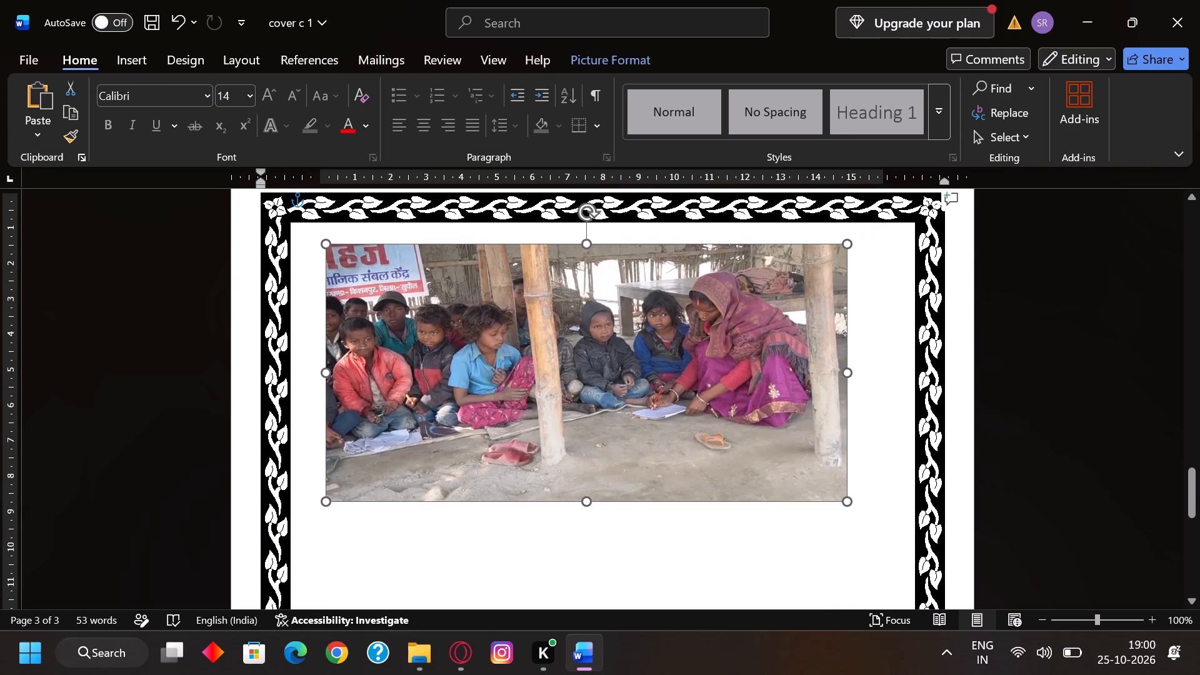
# Trim the third-page photo's height from its upper edge to about 7.07 cm.
pyautogui.moveTo(589, 247); pyautogui.dragTo(589, 251)
# Check the cover page and the empty second page against the third page with the photo.
pyautogui.scroll(8, 597, 333)
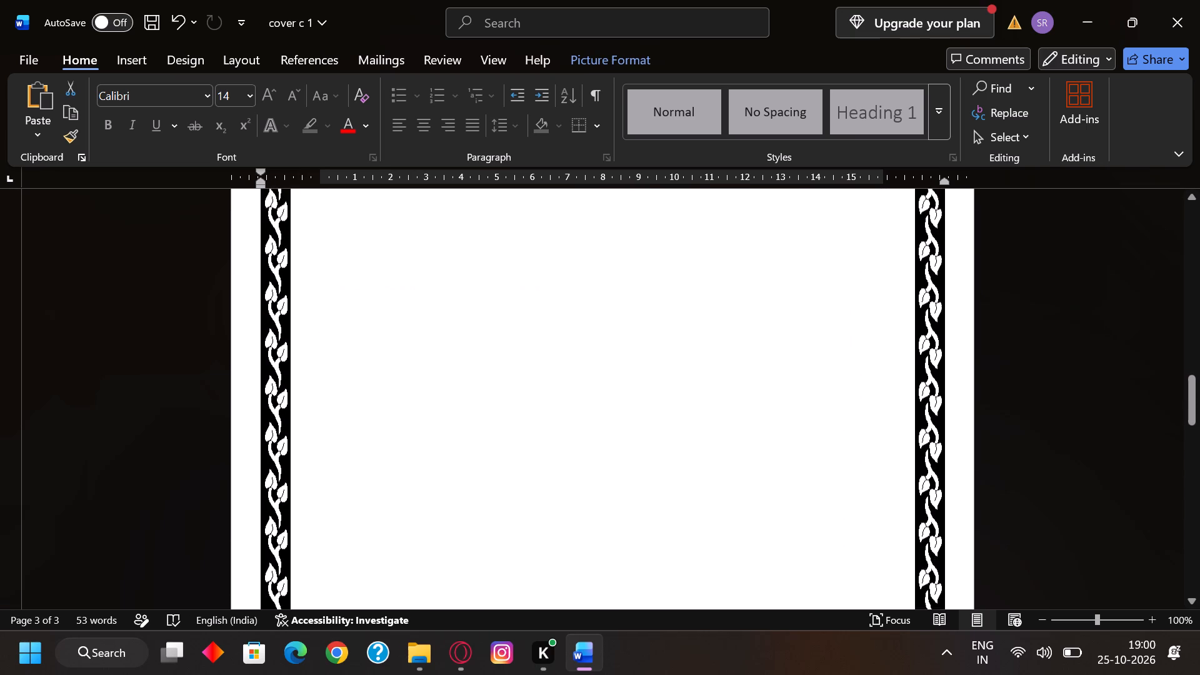
pyautogui.scroll(7, 597, 333)
pyautogui.scroll(-10, 597, 333)
pyautogui.scroll(17, 597, 332)
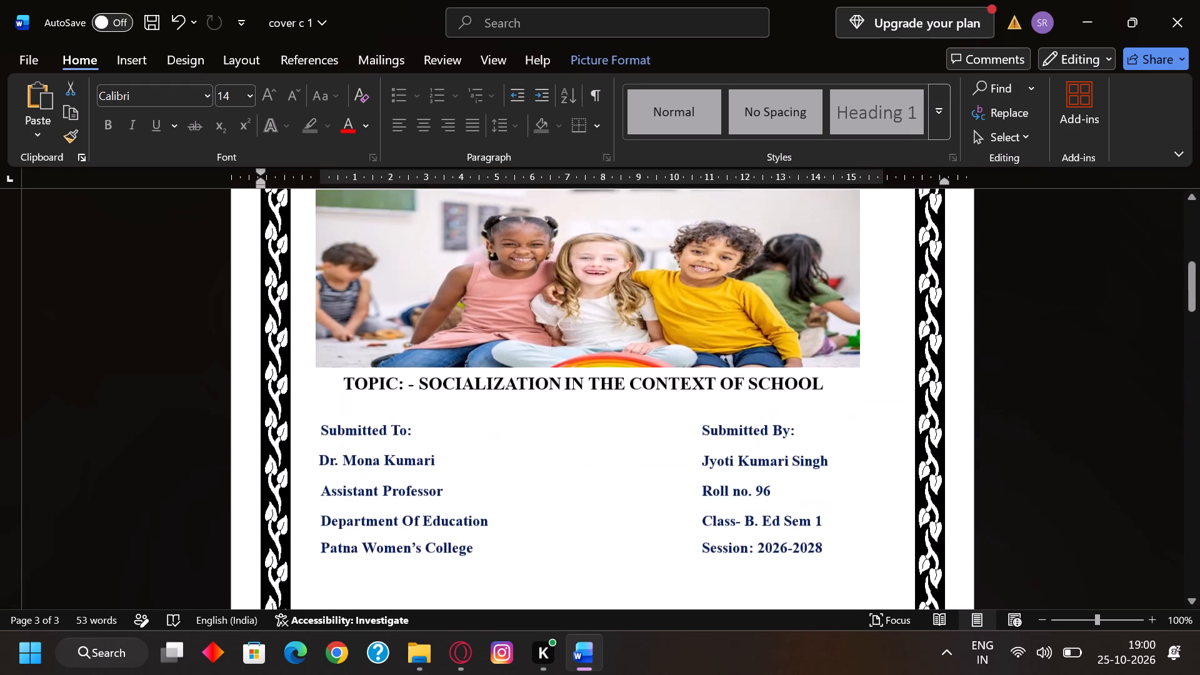
pyautogui.scroll(8, 586, 331)
pyautogui.scroll(-14, 586, 331)
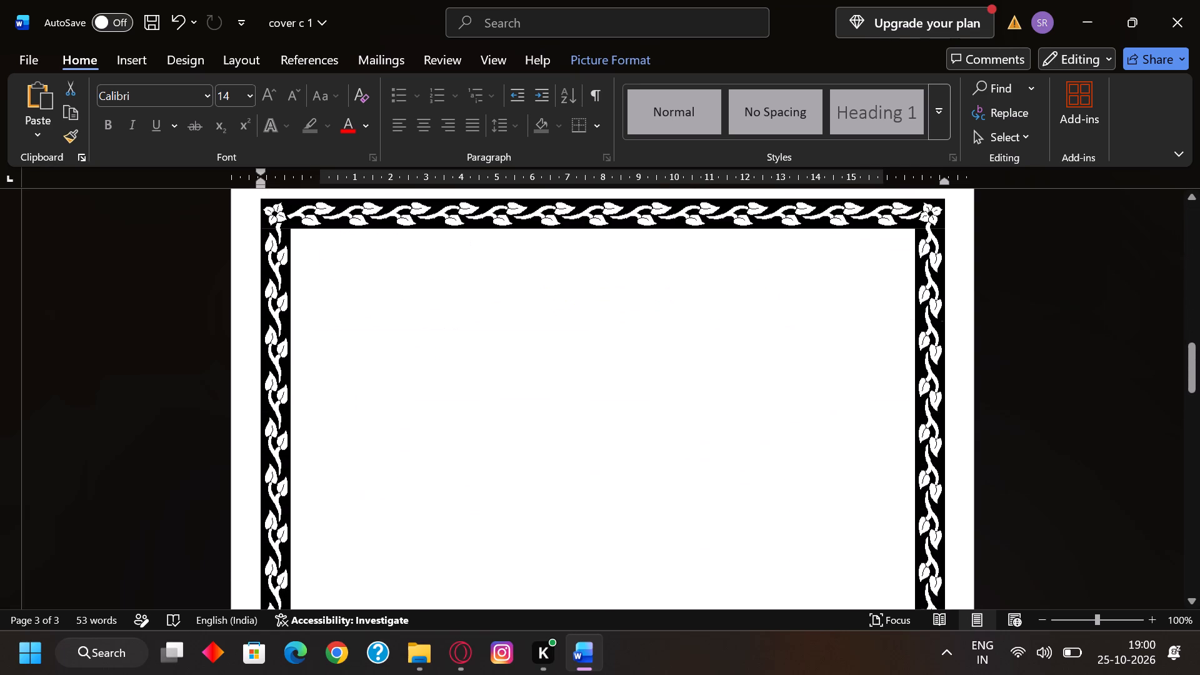
pyautogui.scroll(1, 586, 331)
pyautogui.scroll(-14, 586, 331)
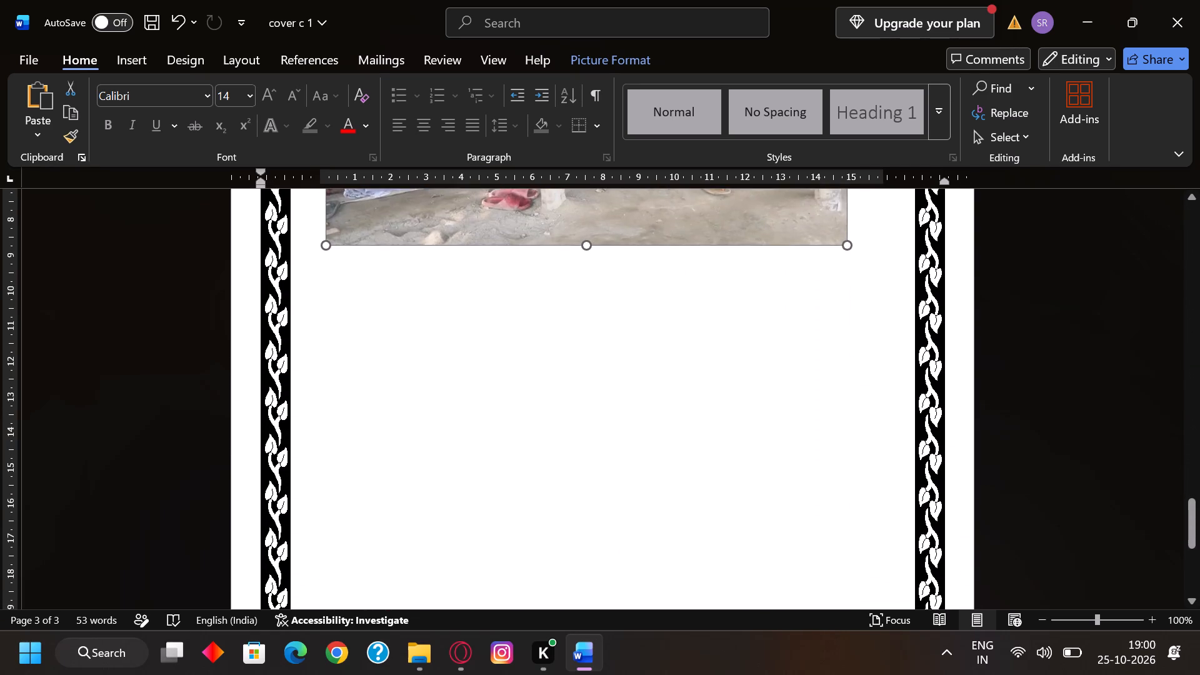
pyautogui.scroll(3, 575, 336)
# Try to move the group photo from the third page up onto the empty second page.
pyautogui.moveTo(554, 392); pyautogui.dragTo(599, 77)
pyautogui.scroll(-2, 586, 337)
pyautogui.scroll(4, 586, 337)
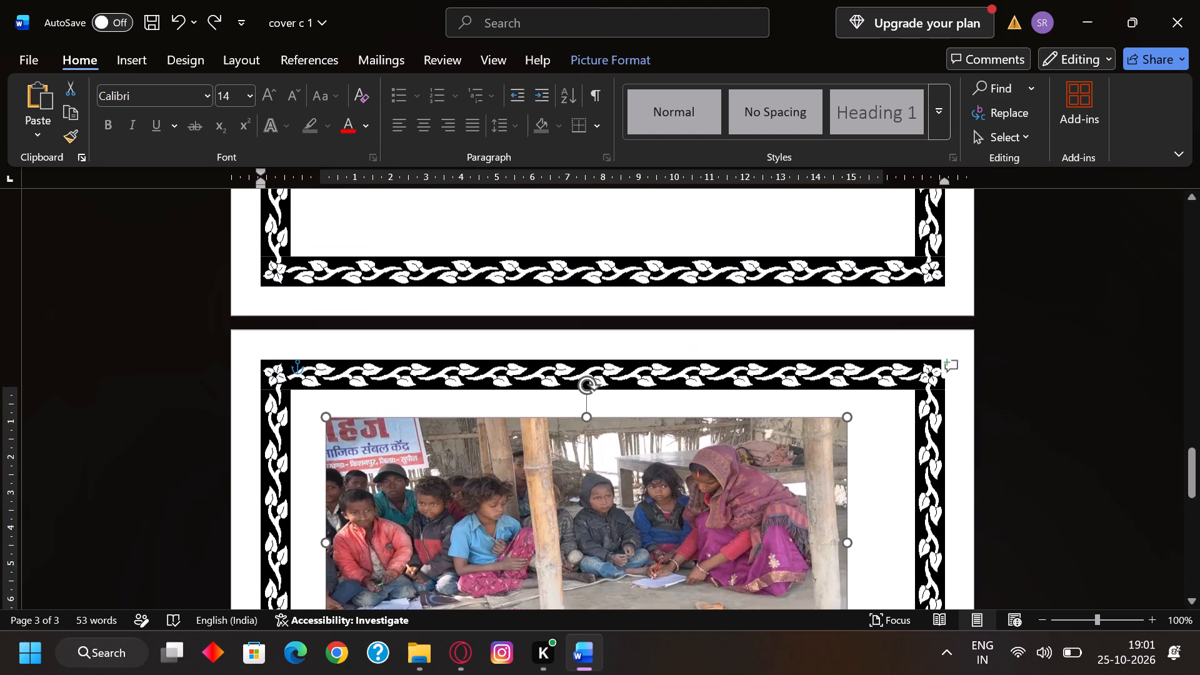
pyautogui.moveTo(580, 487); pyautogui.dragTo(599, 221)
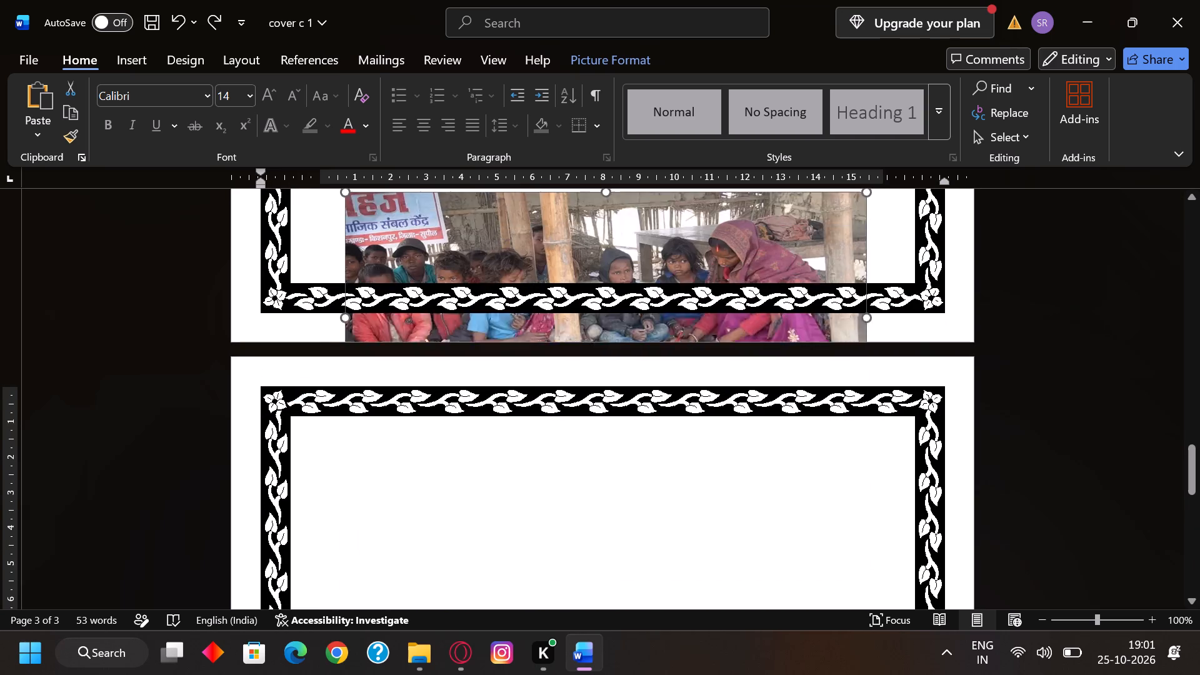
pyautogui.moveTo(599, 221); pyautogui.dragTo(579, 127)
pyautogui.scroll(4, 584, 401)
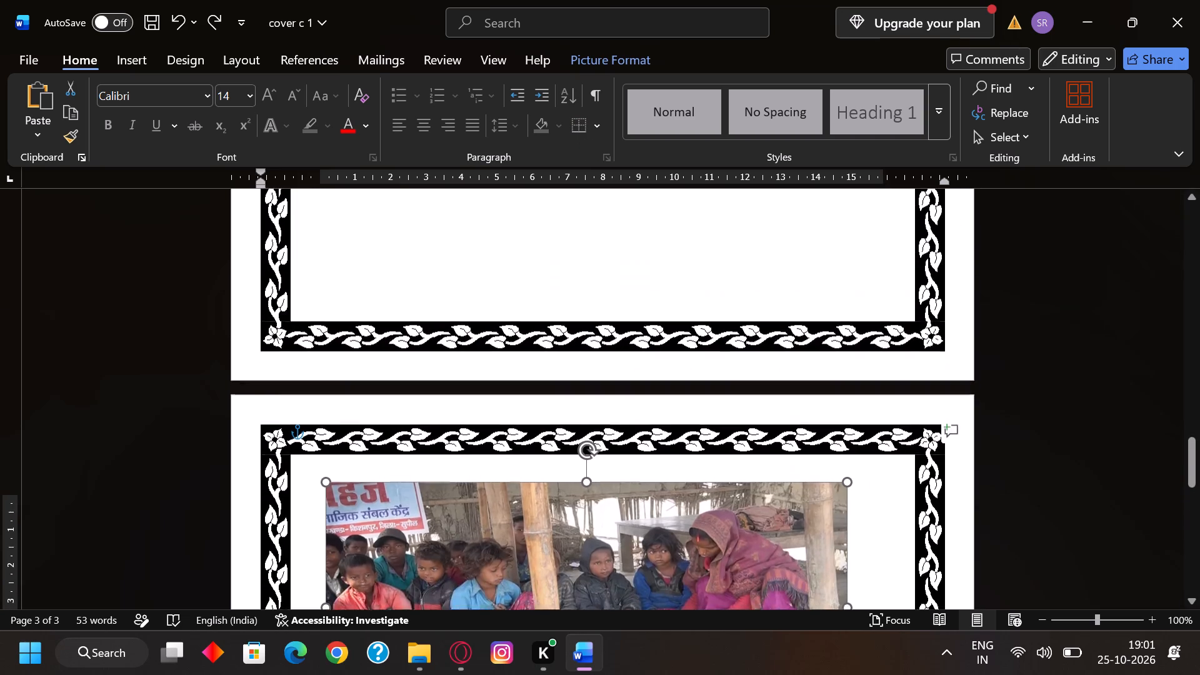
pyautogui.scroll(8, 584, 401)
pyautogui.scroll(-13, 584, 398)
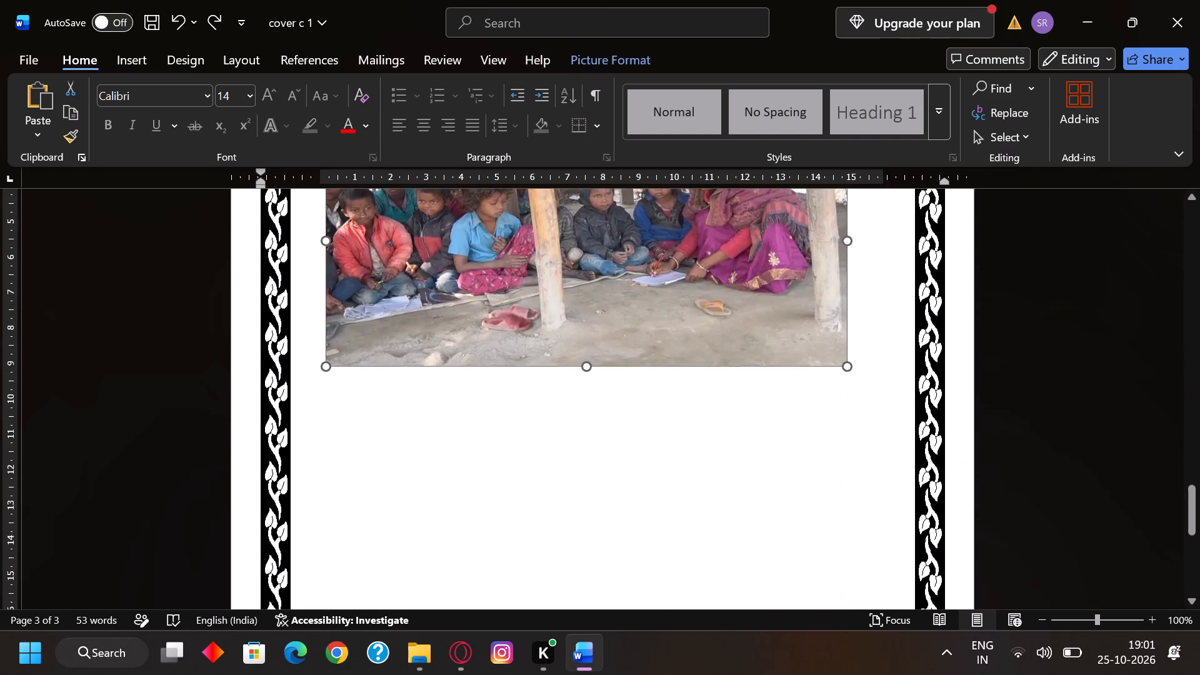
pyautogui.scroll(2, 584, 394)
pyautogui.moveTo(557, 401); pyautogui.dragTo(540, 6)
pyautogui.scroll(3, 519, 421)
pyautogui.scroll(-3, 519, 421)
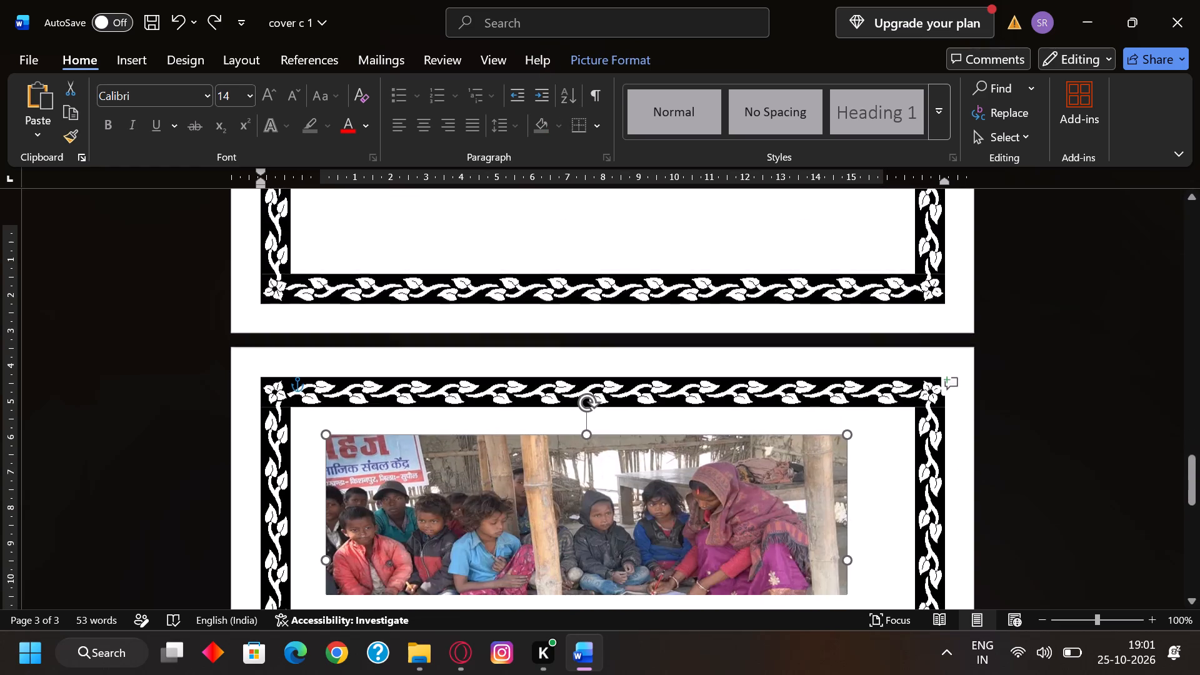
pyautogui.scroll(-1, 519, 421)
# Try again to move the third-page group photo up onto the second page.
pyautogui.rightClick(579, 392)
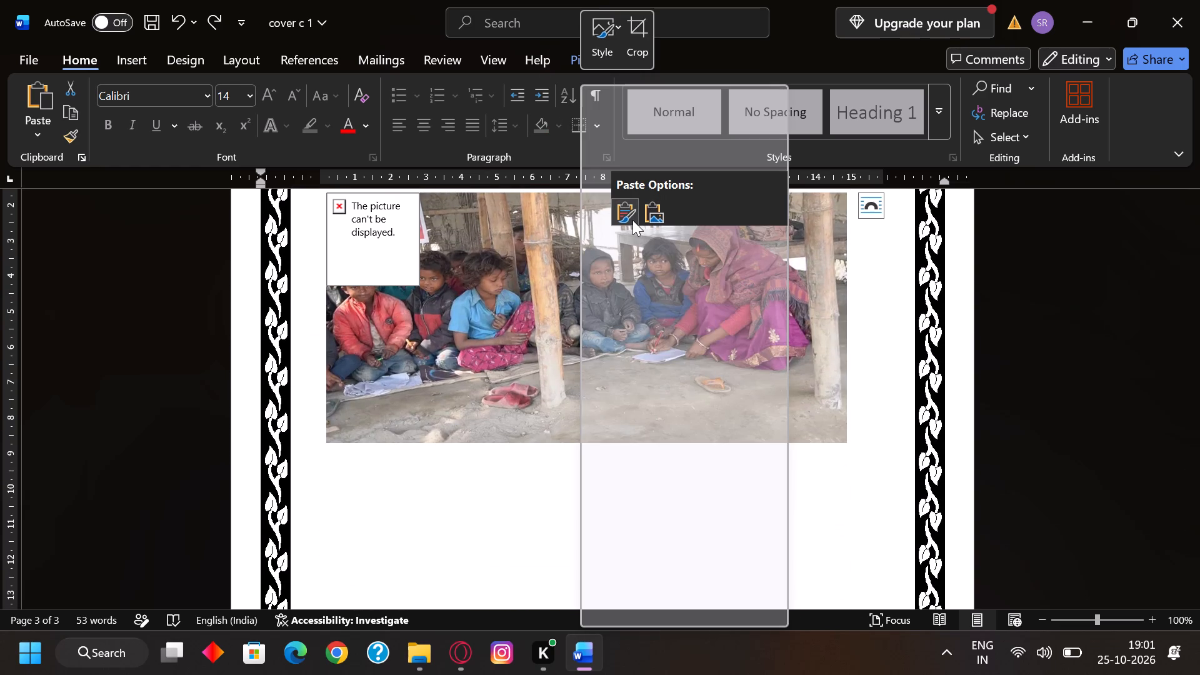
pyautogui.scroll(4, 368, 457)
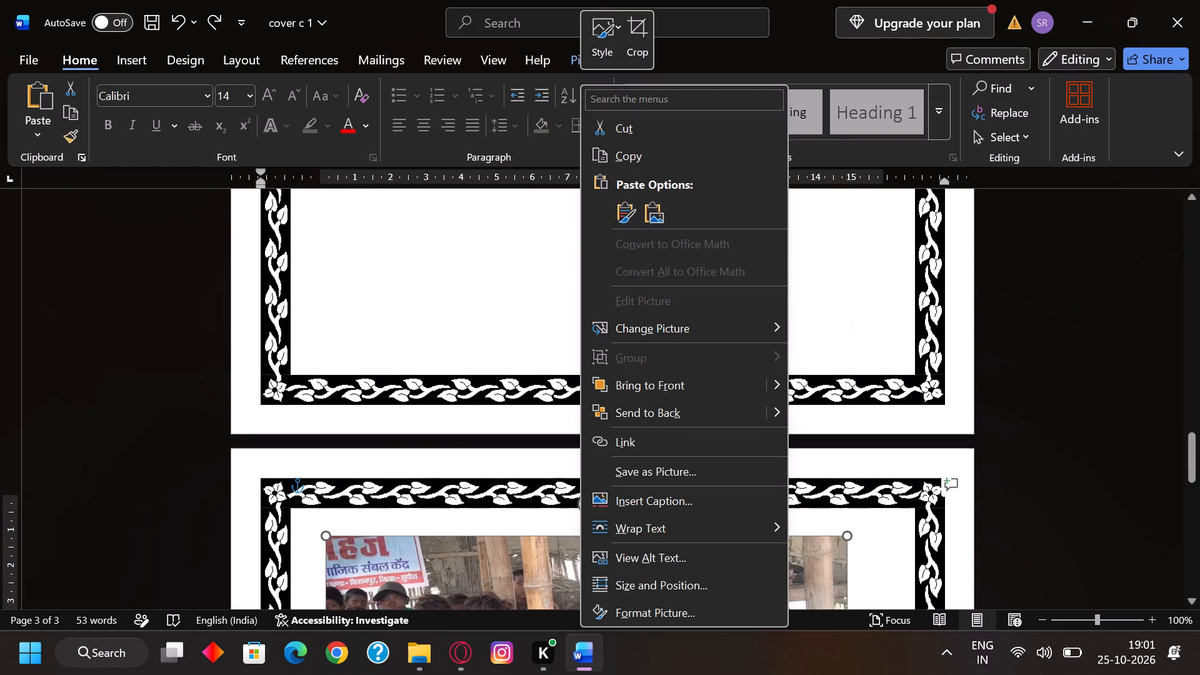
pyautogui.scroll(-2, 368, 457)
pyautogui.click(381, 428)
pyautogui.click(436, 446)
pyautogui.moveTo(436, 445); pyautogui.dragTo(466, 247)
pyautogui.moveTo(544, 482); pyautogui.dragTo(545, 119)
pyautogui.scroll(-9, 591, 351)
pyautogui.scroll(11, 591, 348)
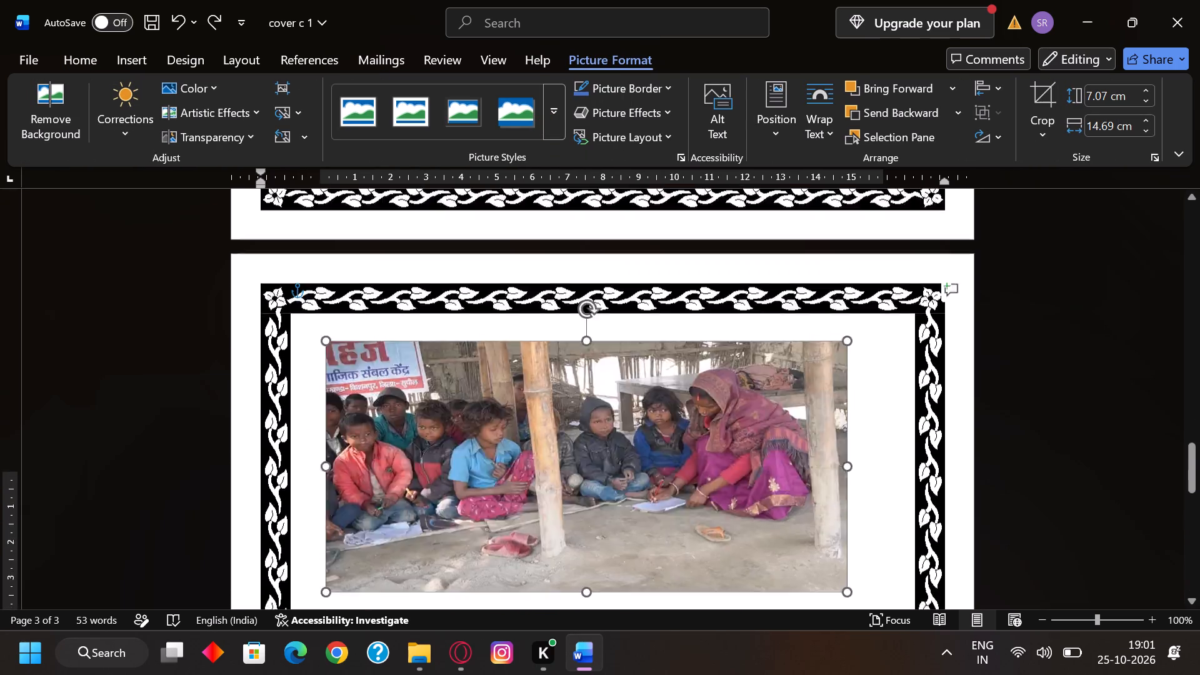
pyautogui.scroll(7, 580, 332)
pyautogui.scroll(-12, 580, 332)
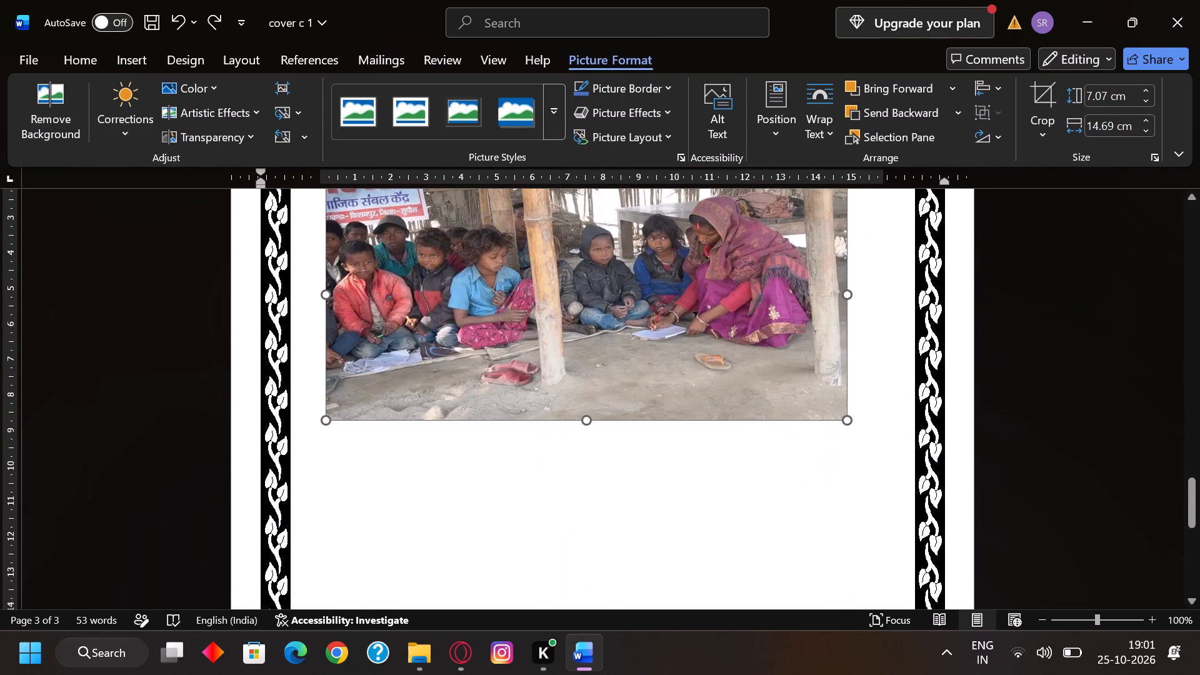
# Insert the UNICEF 1 picture from the Downloads folder with the cursor placed on the empty second page.
pyautogui.scroll(16, 579, 332)
pyautogui.scroll(6, 579, 332)
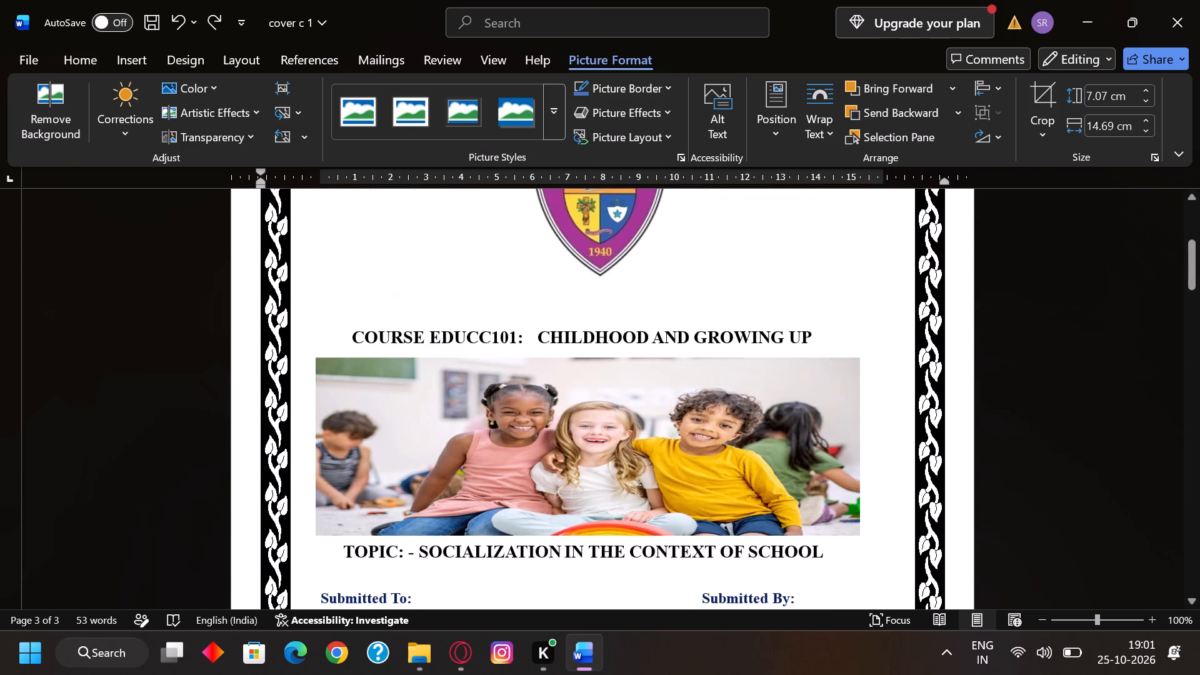
pyautogui.scroll(-12, 579, 332)
pyautogui.click(526, 317)
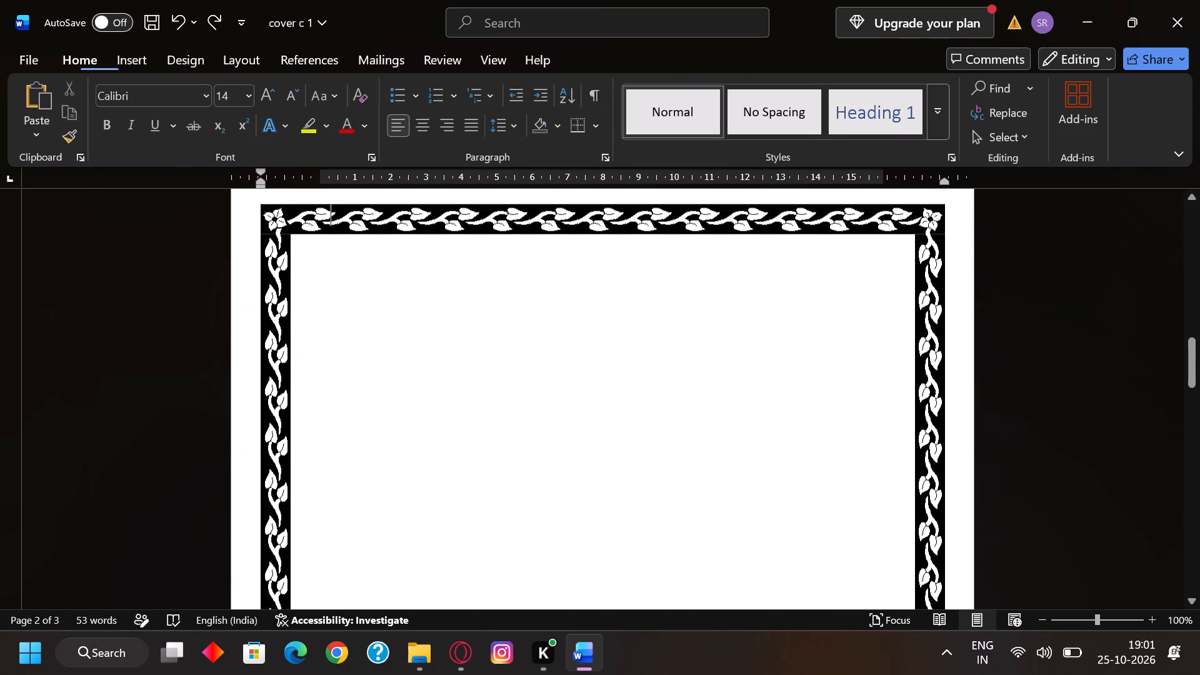
pyautogui.click(424, 327)
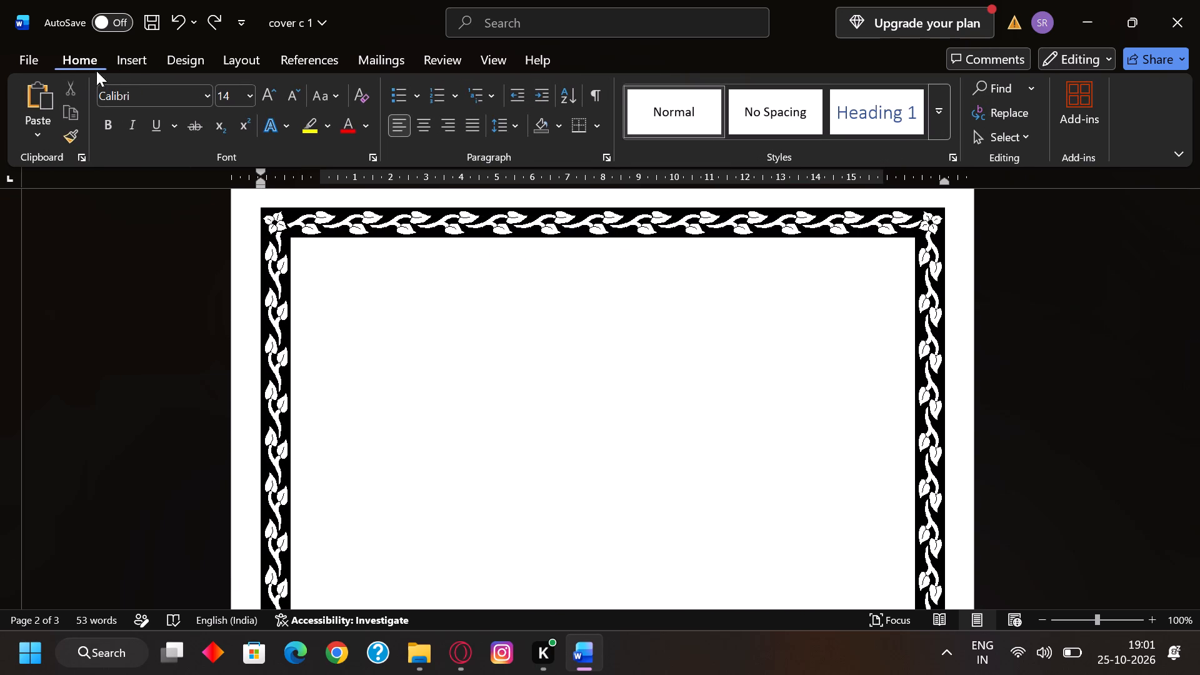
pyautogui.click(137, 62)
pyautogui.click(482, 348)
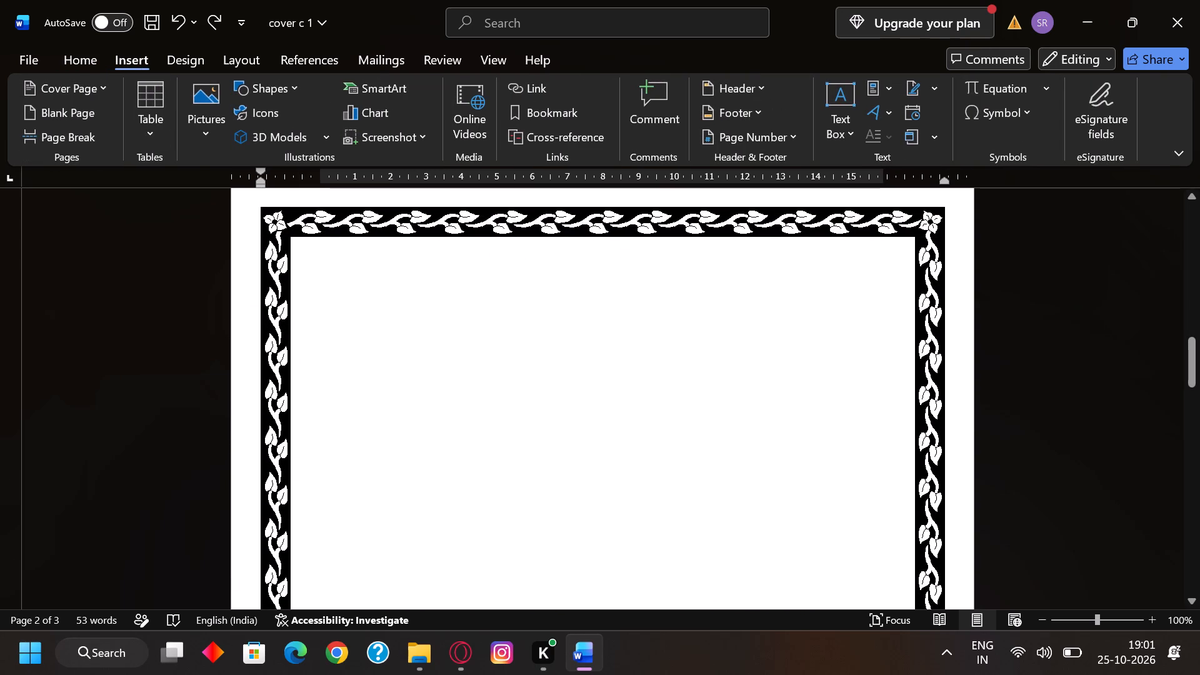
pyautogui.click(207, 133)
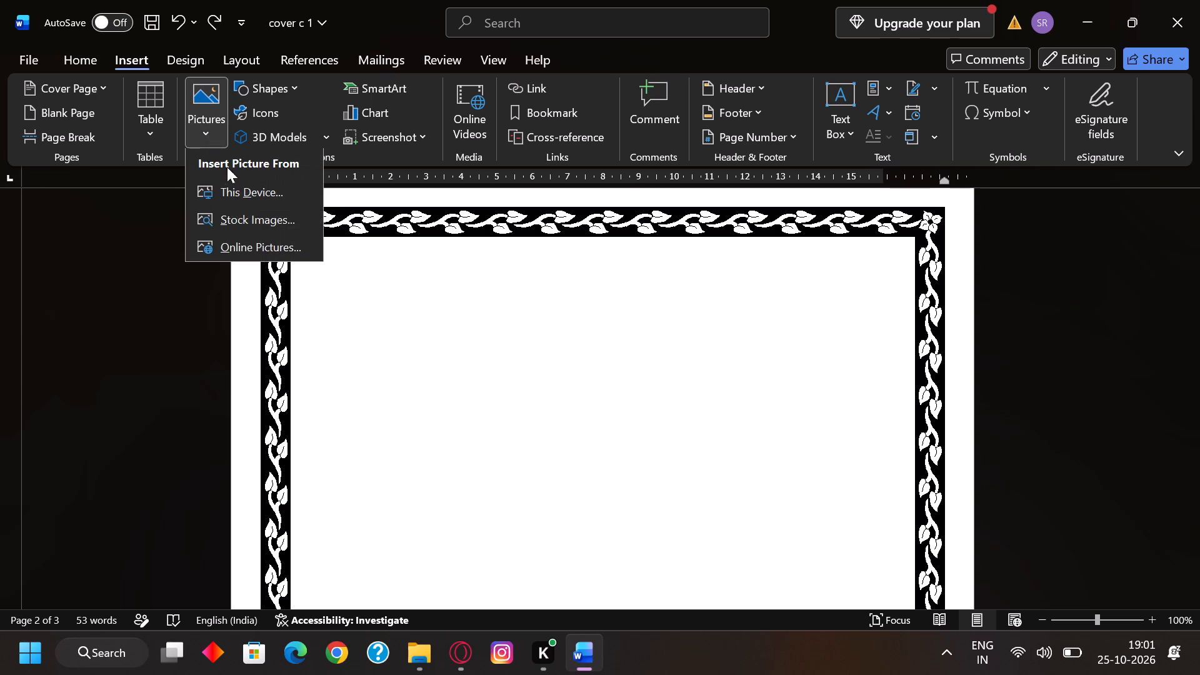
pyautogui.click(241, 189)
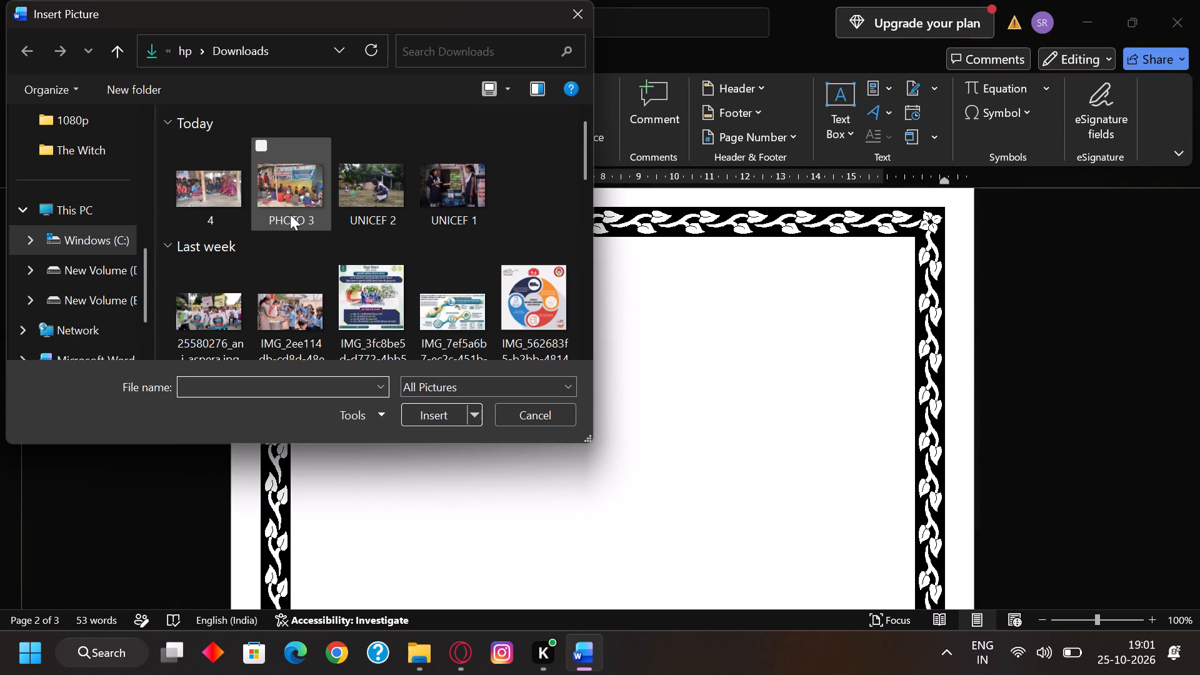
pyautogui.click(442, 192)
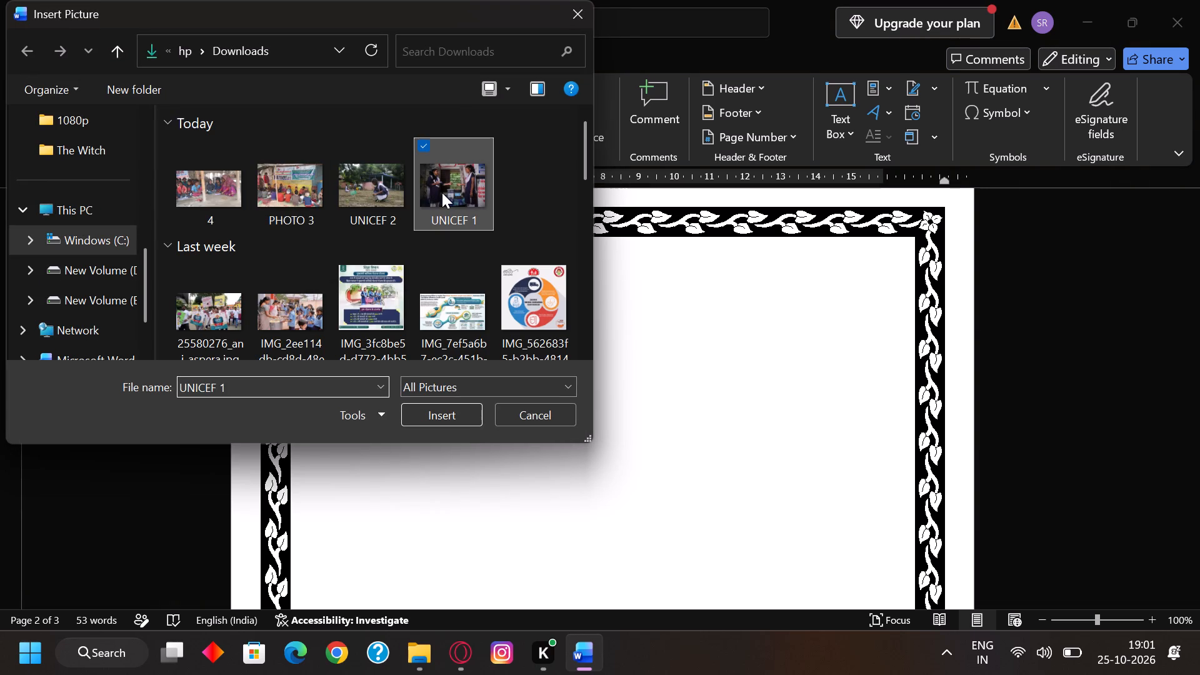
pyautogui.click(433, 417)
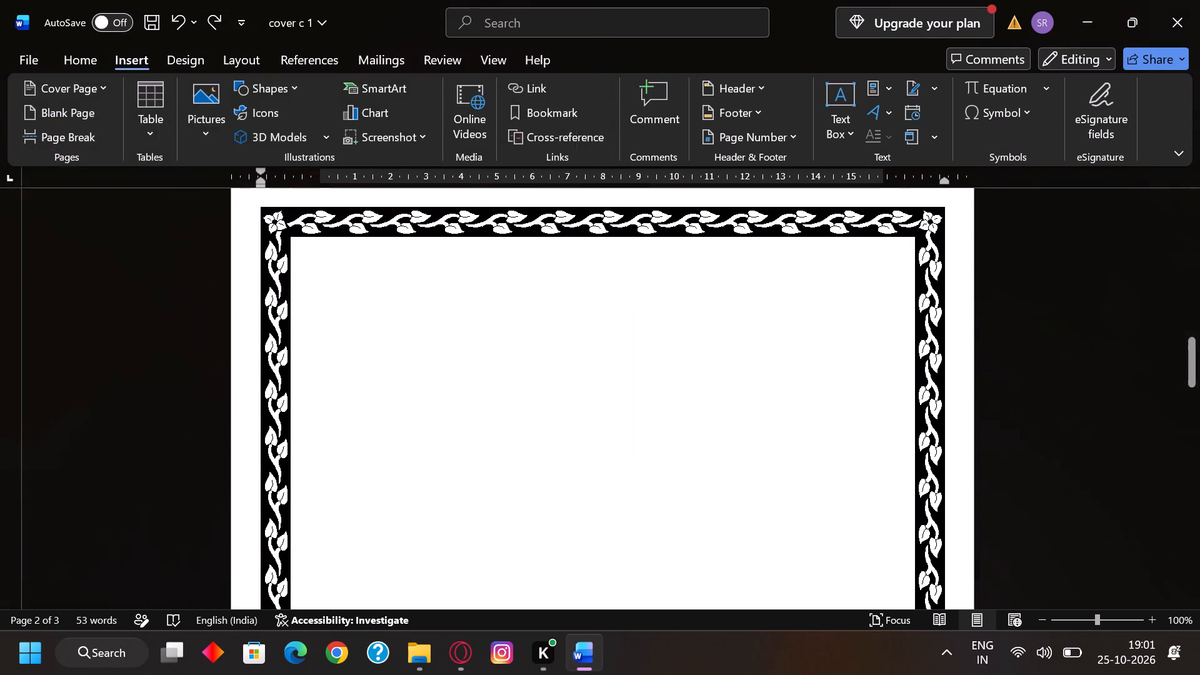
# Set the text wrapping of the UNICEF 1 picture to In Front of Text.
pyautogui.scroll(10, 432, 415)
pyautogui.scroll(-11, 424, 406)
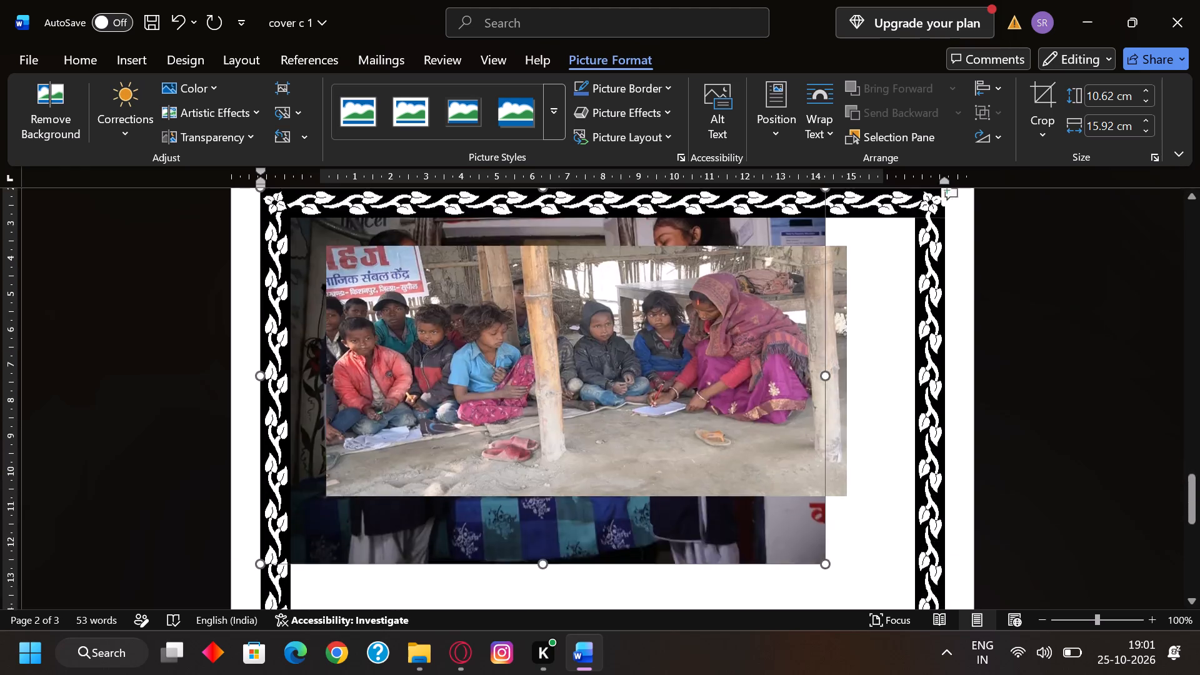
pyautogui.scroll(-6, 424, 404)
pyautogui.scroll(5, 424, 404)
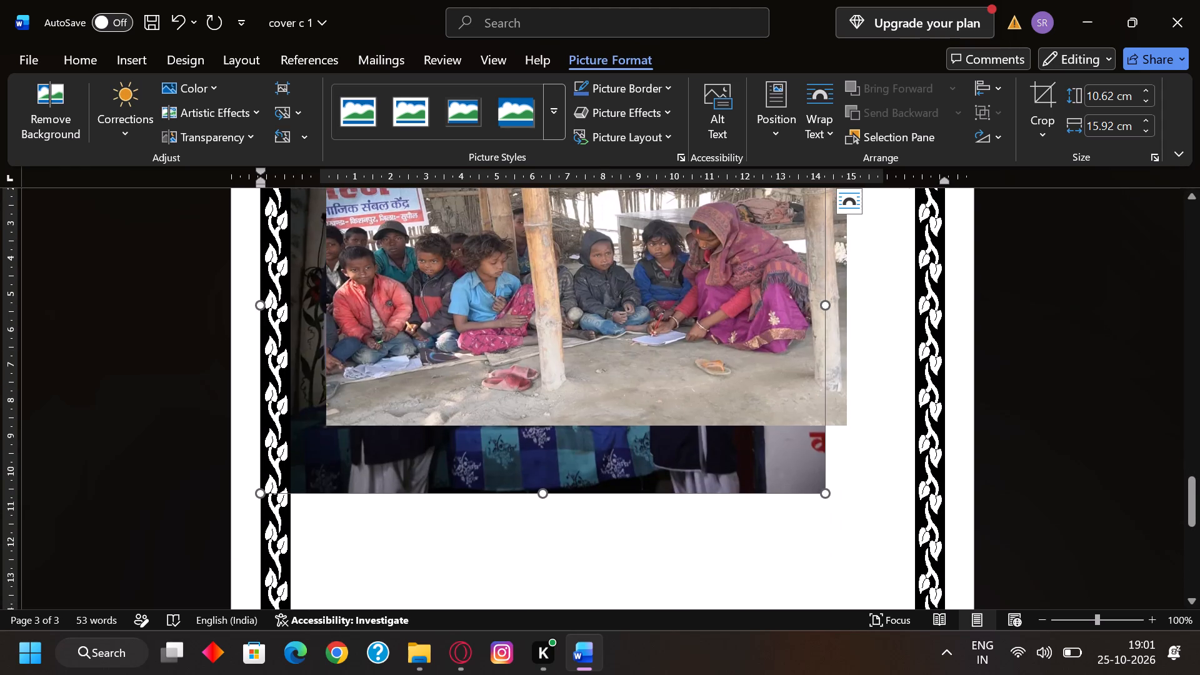
pyautogui.moveTo(558, 470); pyautogui.dragTo(576, 541)
pyautogui.click(576, 451)
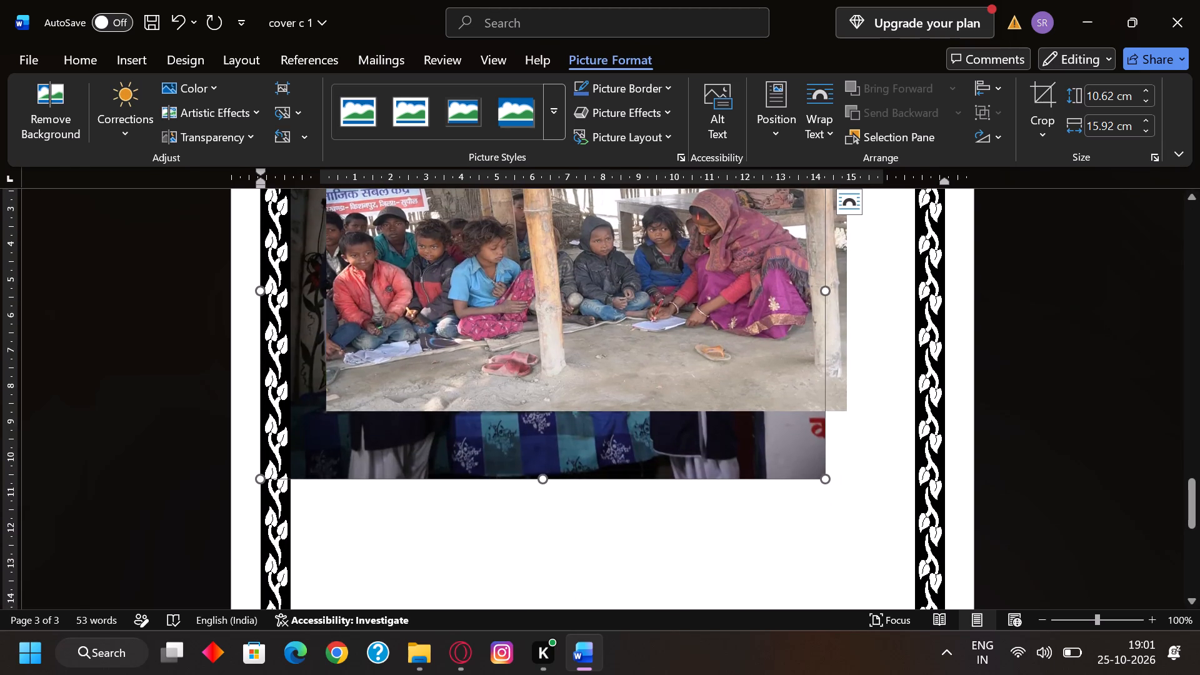
pyautogui.click(851, 199)
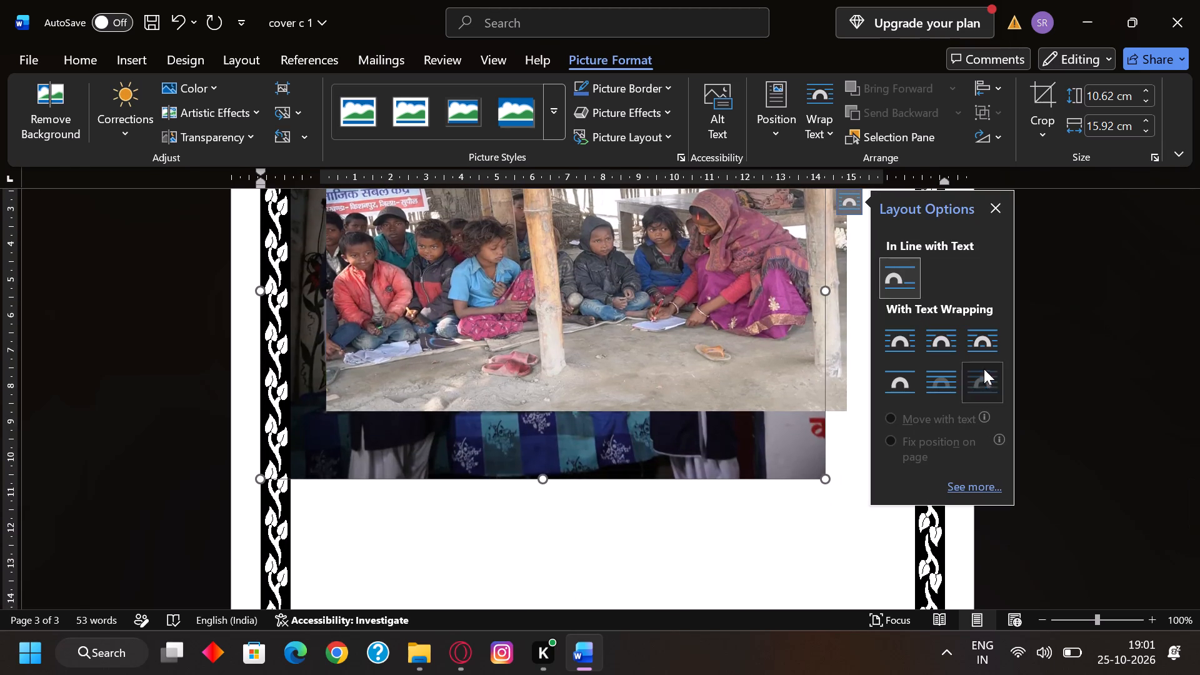
pyautogui.click(984, 369)
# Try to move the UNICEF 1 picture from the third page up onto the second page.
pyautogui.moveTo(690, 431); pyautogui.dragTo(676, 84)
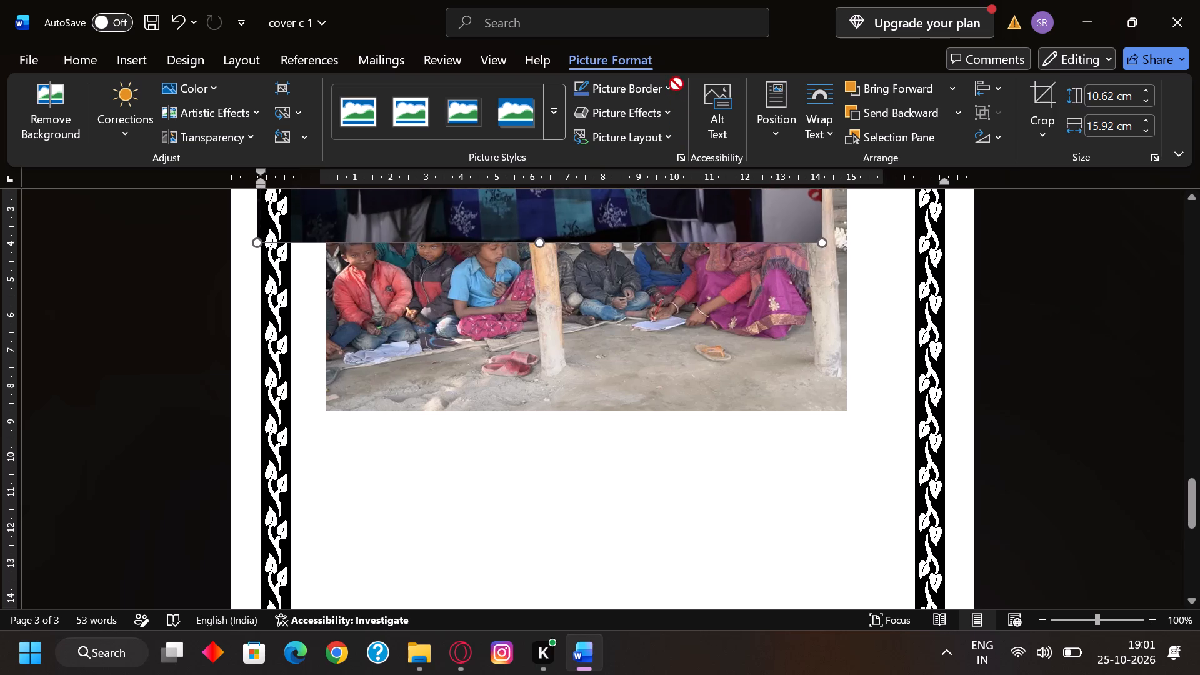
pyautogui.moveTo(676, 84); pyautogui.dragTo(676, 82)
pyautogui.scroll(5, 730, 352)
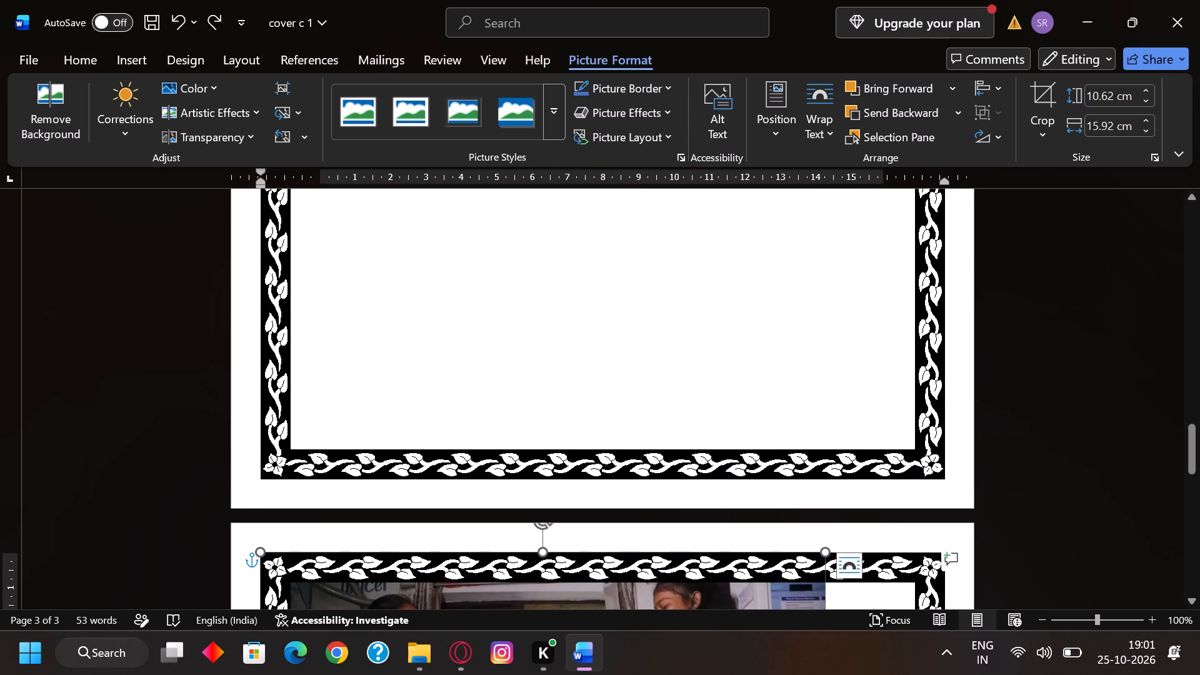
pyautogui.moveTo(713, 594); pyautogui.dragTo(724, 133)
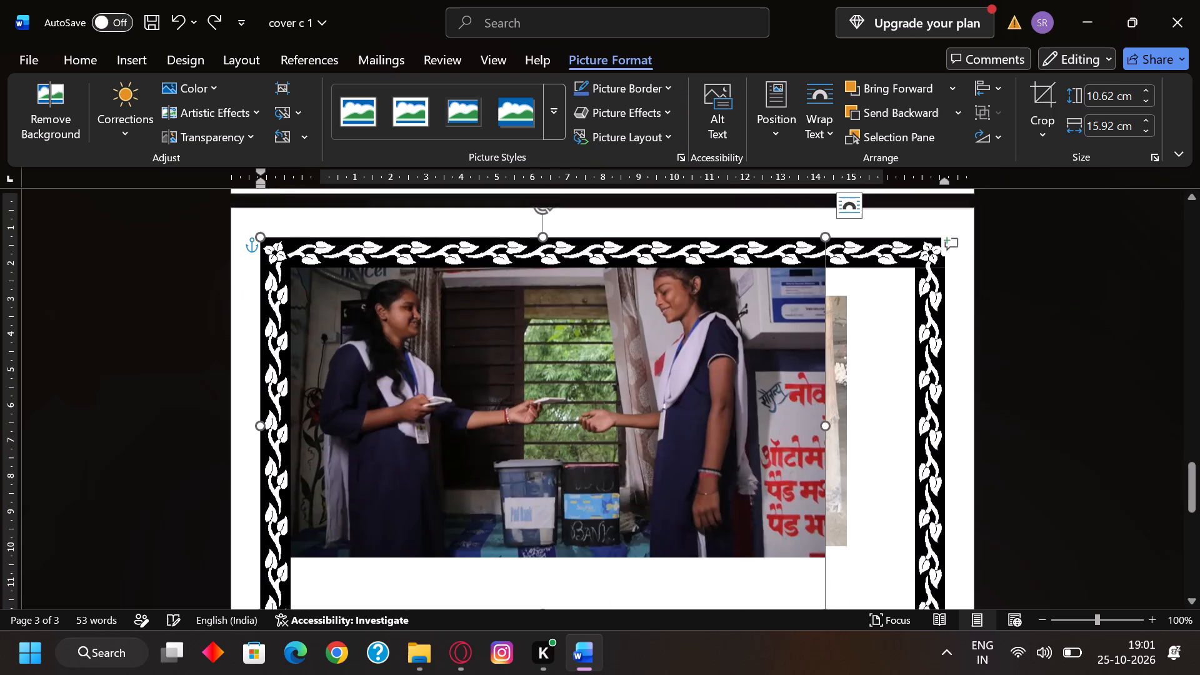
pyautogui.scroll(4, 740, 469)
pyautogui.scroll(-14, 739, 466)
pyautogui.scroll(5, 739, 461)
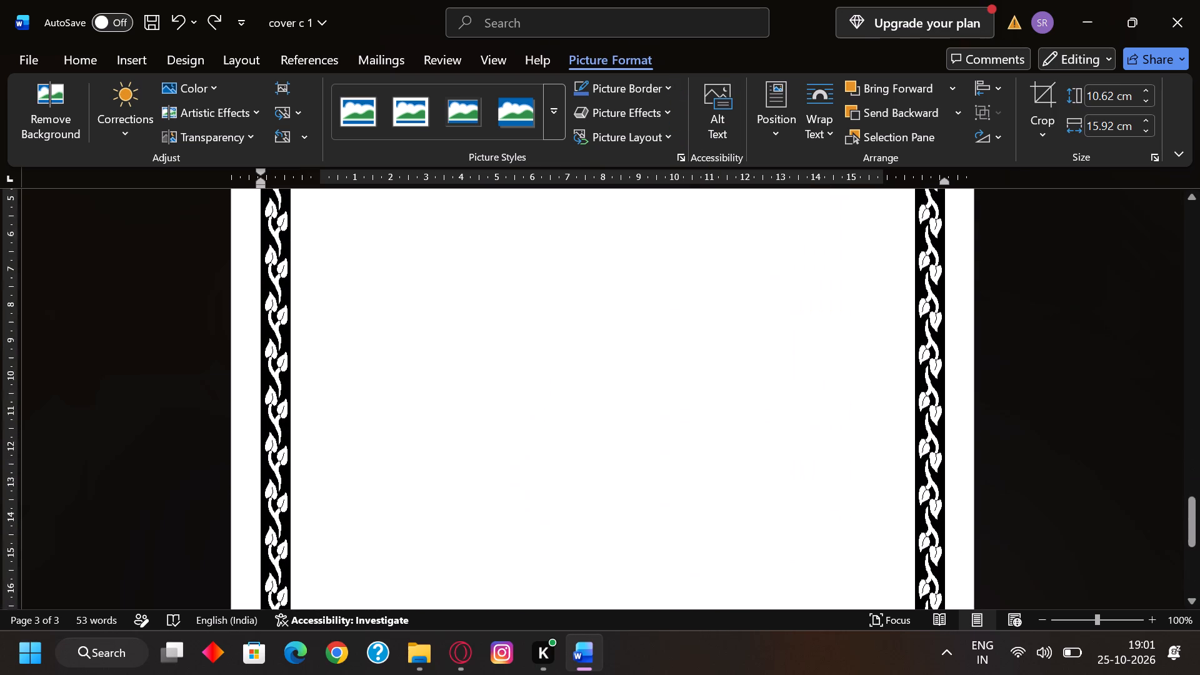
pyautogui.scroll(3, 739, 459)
# Move the UNICEF 1 picture down the third page, inside the border and over the group photo's lower edge.
pyautogui.moveTo(731, 452); pyautogui.dragTo(780, 664)
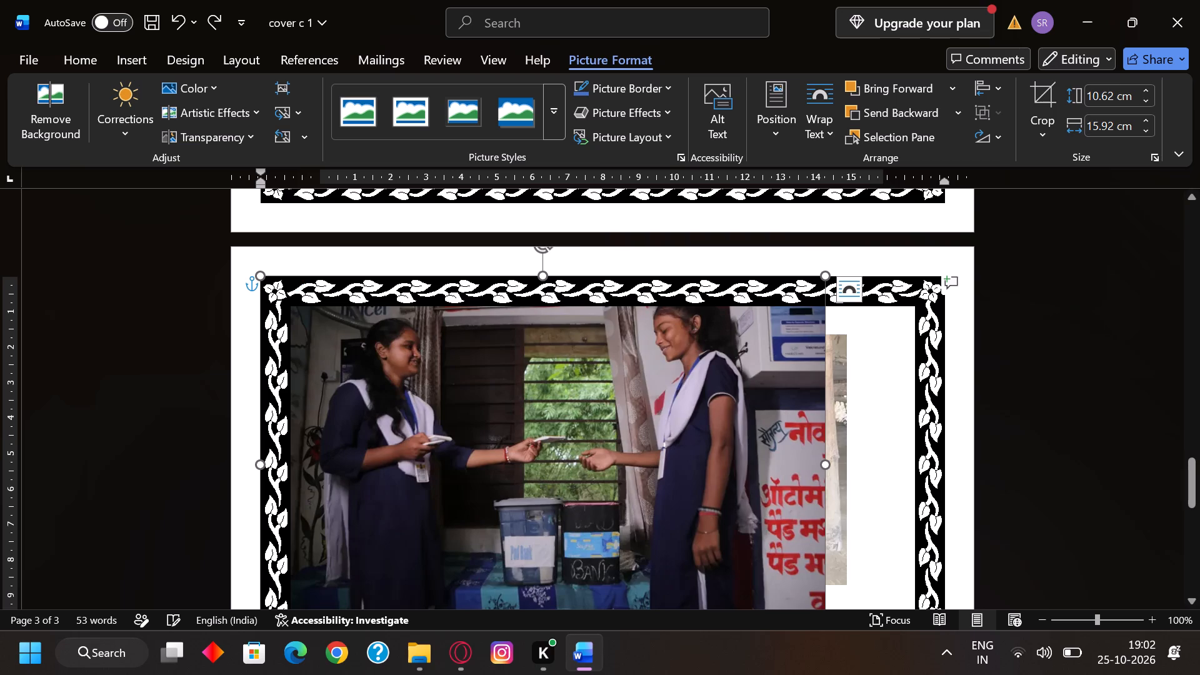
pyautogui.moveTo(706, 482); pyautogui.dragTo(786, 633)
pyautogui.scroll(-3, 721, 416)
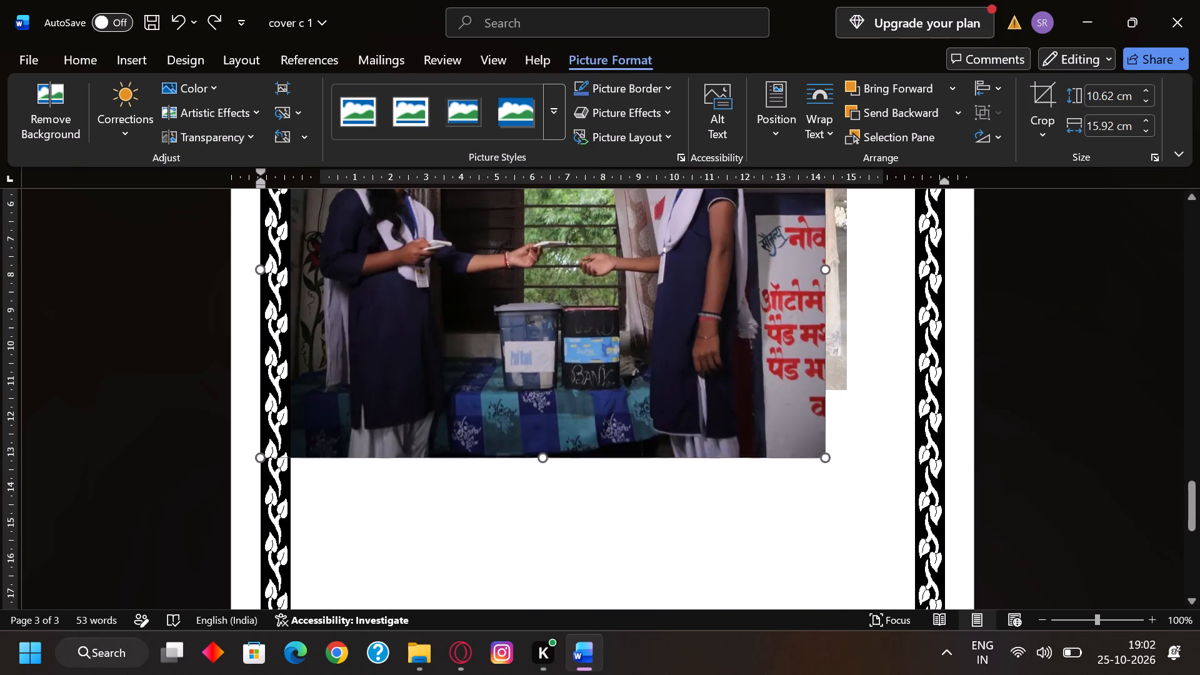
pyautogui.moveTo(657, 310); pyautogui.dragTo(726, 569)
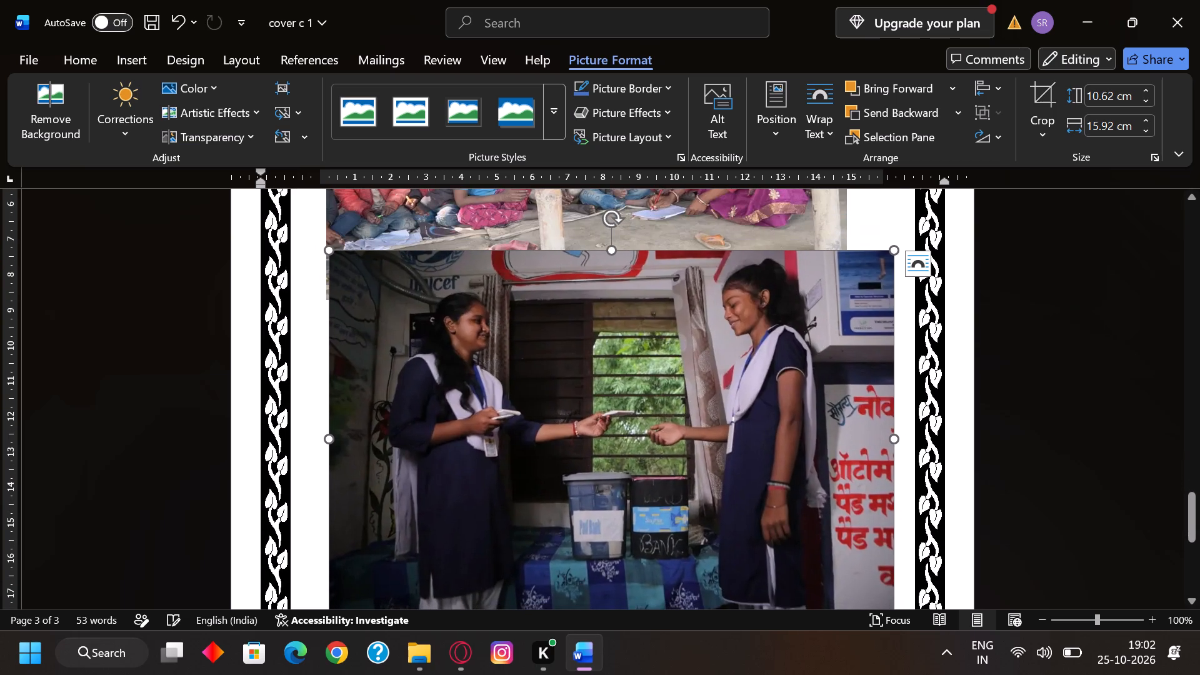
# Reduce the UNICEF 1 picture's height to about 7.46 cm, leaving a gap below the group photo, and narrow its width.
pyautogui.moveTo(610, 250); pyautogui.dragTo(639, 372)
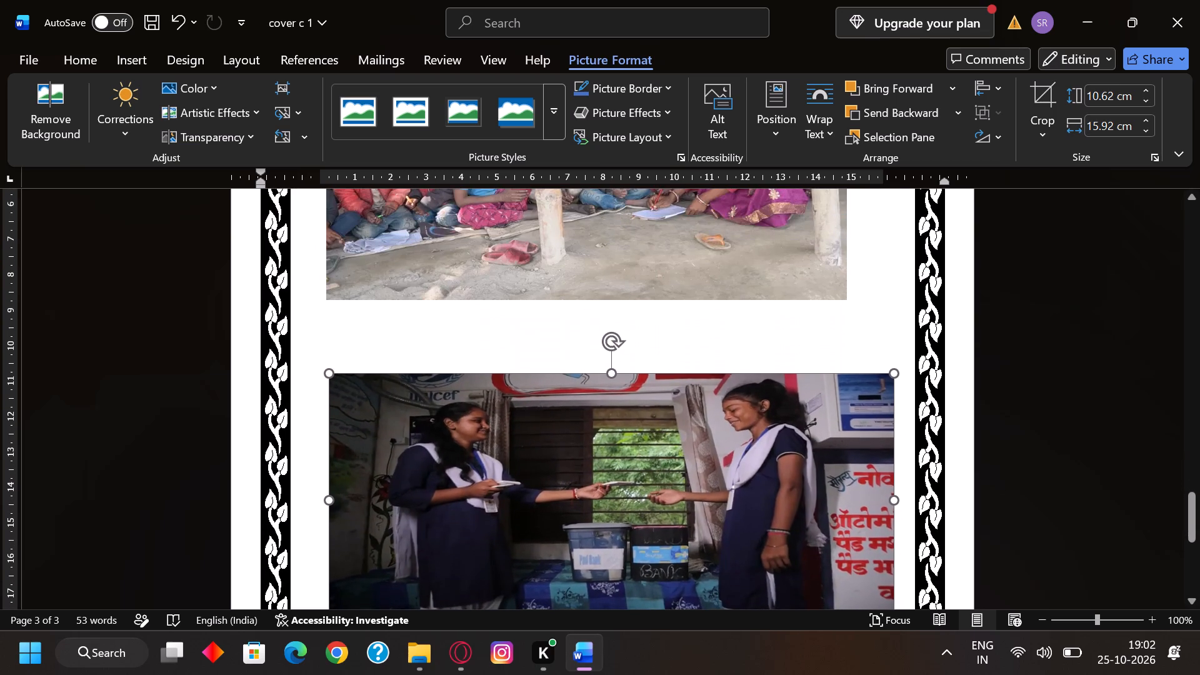
pyautogui.moveTo(639, 372); pyautogui.dragTo(639, 362)
pyautogui.scroll(-1, 782, 461)
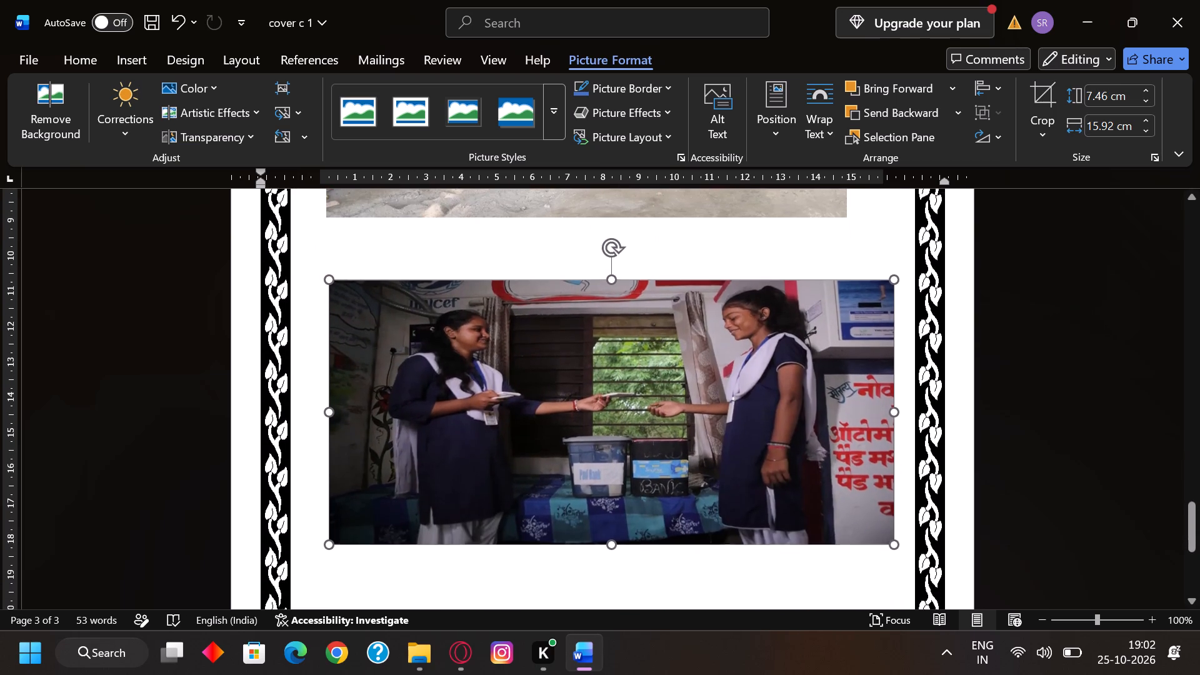
pyautogui.moveTo(895, 402); pyautogui.dragTo(832, 424)
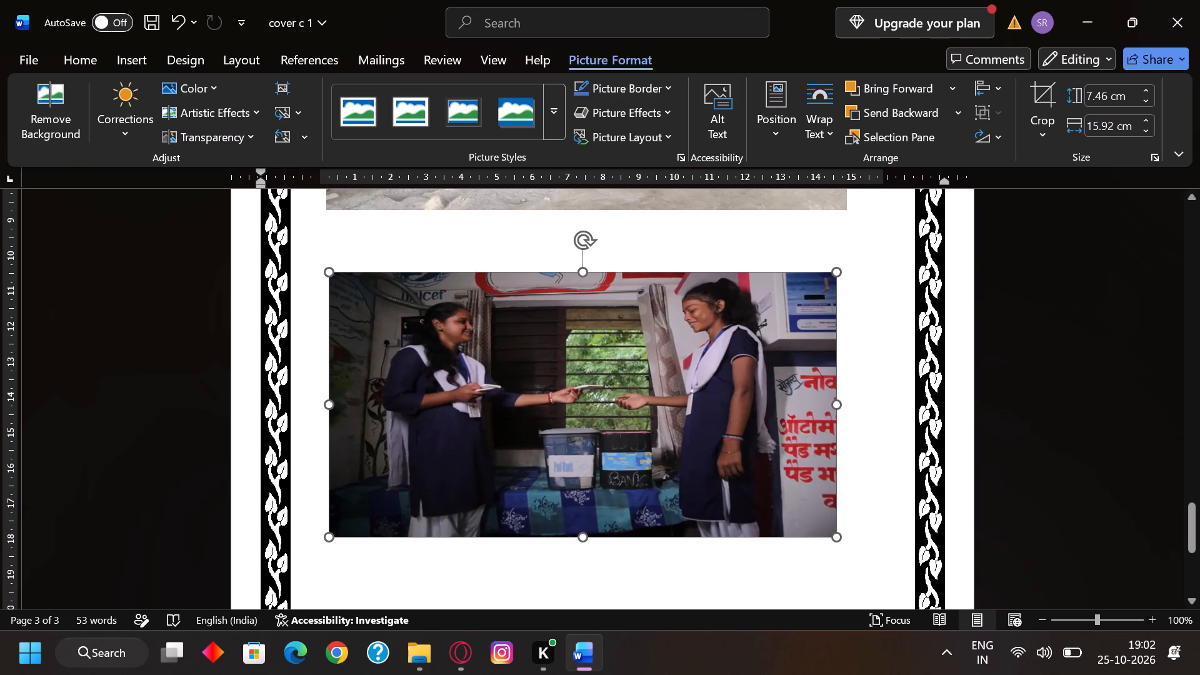
# Reduce the UNICEF 1 picture below the group photo to about 6.35 cm high and 12.7 cm wide.
pyautogui.moveTo(832, 424); pyautogui.dragTo(814, 425)
pyautogui.moveTo(570, 536); pyautogui.dragTo(572, 533)
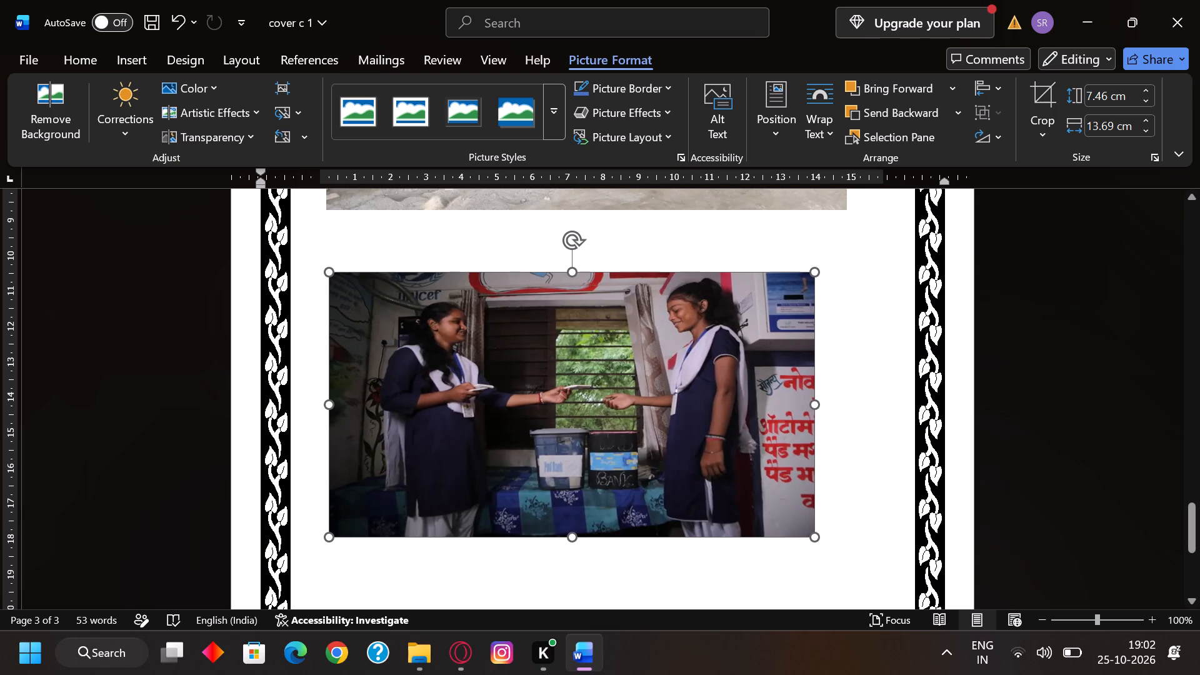
pyautogui.moveTo(572, 533); pyautogui.dragTo(576, 497)
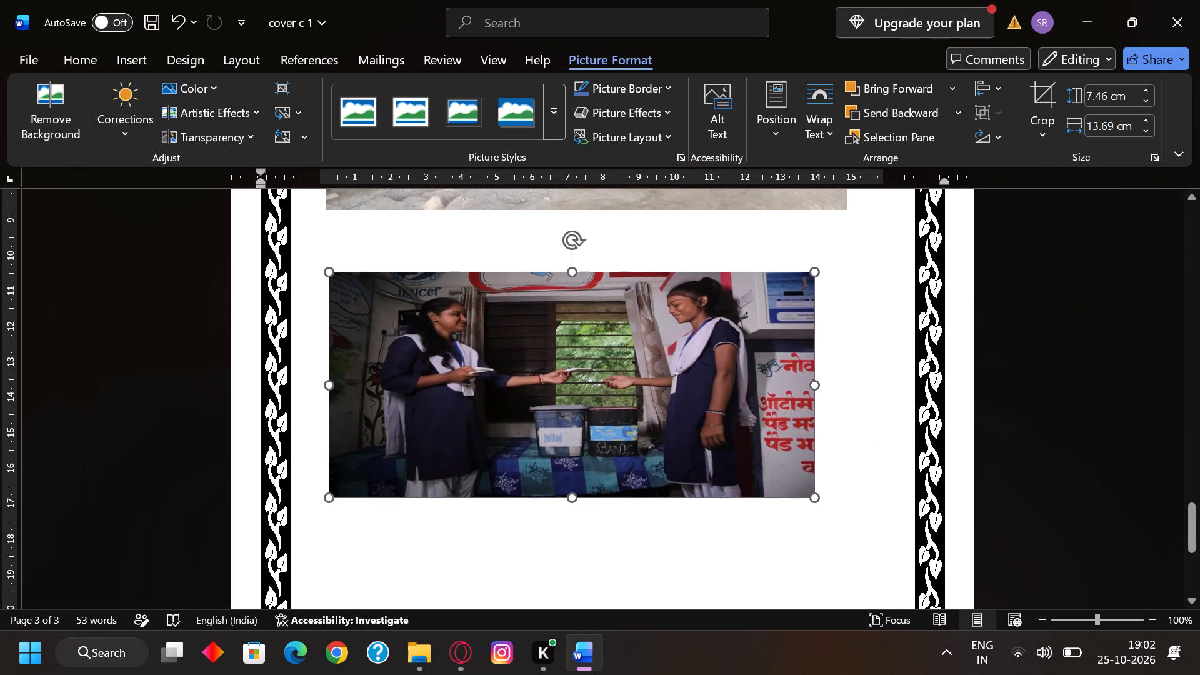
pyautogui.moveTo(816, 384); pyautogui.dragTo(779, 394)
# Review the layout of all three bordered pages, from the cover page to the photo page.
pyautogui.scroll(18, 781, 394)
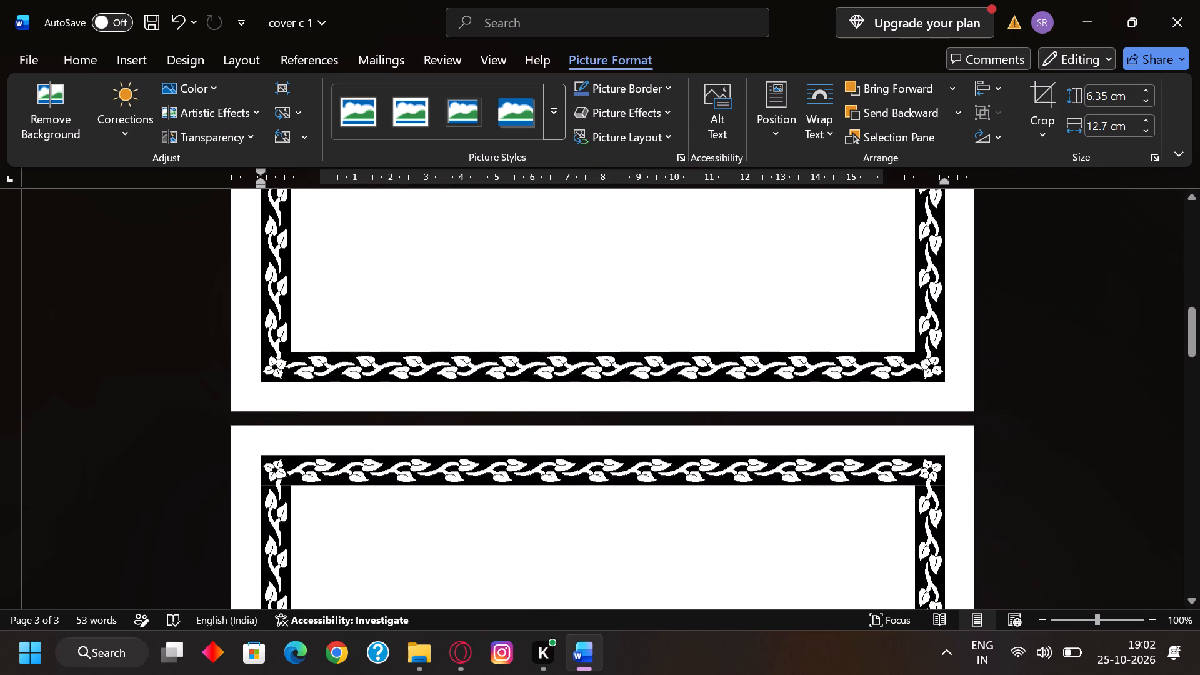
pyautogui.scroll(6, 781, 390)
pyautogui.scroll(-20, 781, 387)
pyautogui.scroll(-5, 781, 387)
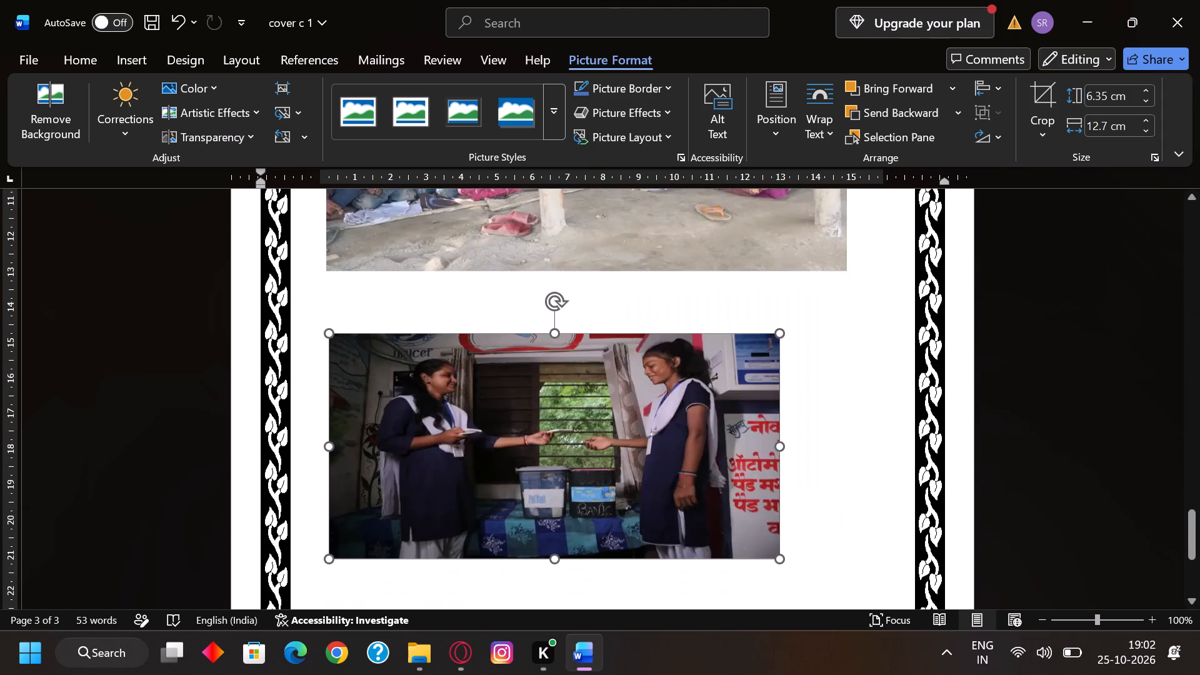
pyautogui.scroll(-15, 781, 371)
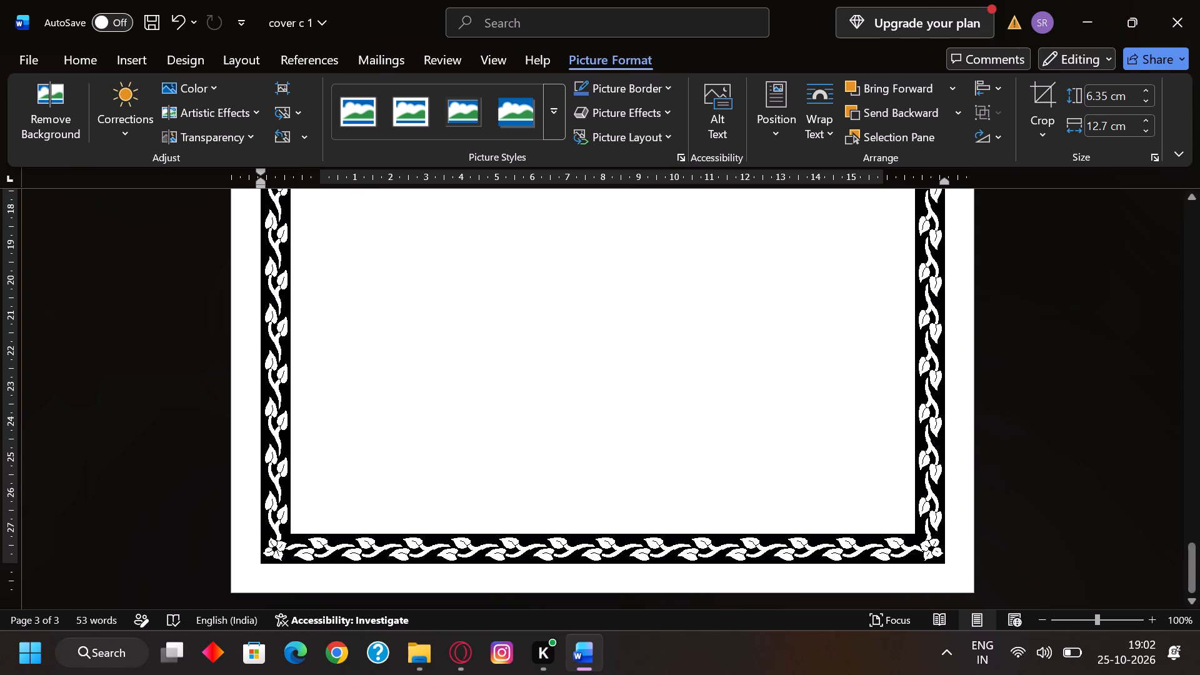
pyautogui.scroll(-3, 494, 397)
pyautogui.scroll(8, 489, 384)
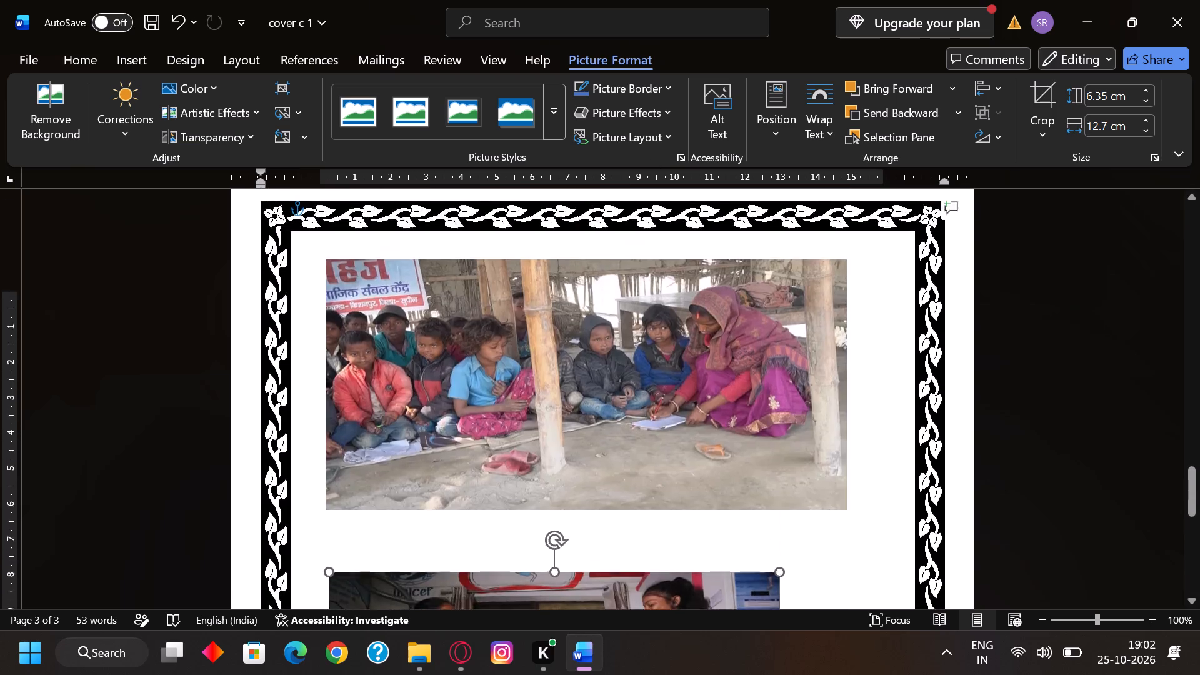
pyautogui.scroll(20, 474, 361)
pyautogui.scroll(-2, 474, 358)
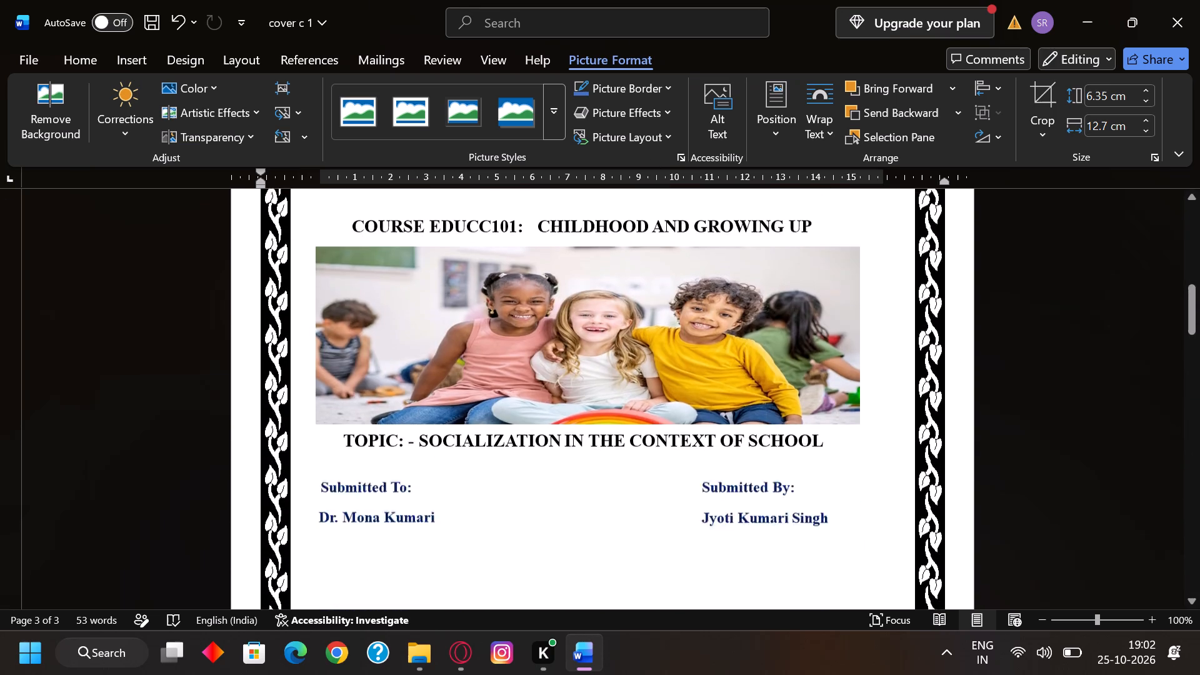
pyautogui.scroll(-15, 474, 358)
pyautogui.scroll(-9, 474, 358)
pyautogui.scroll(2, 474, 358)
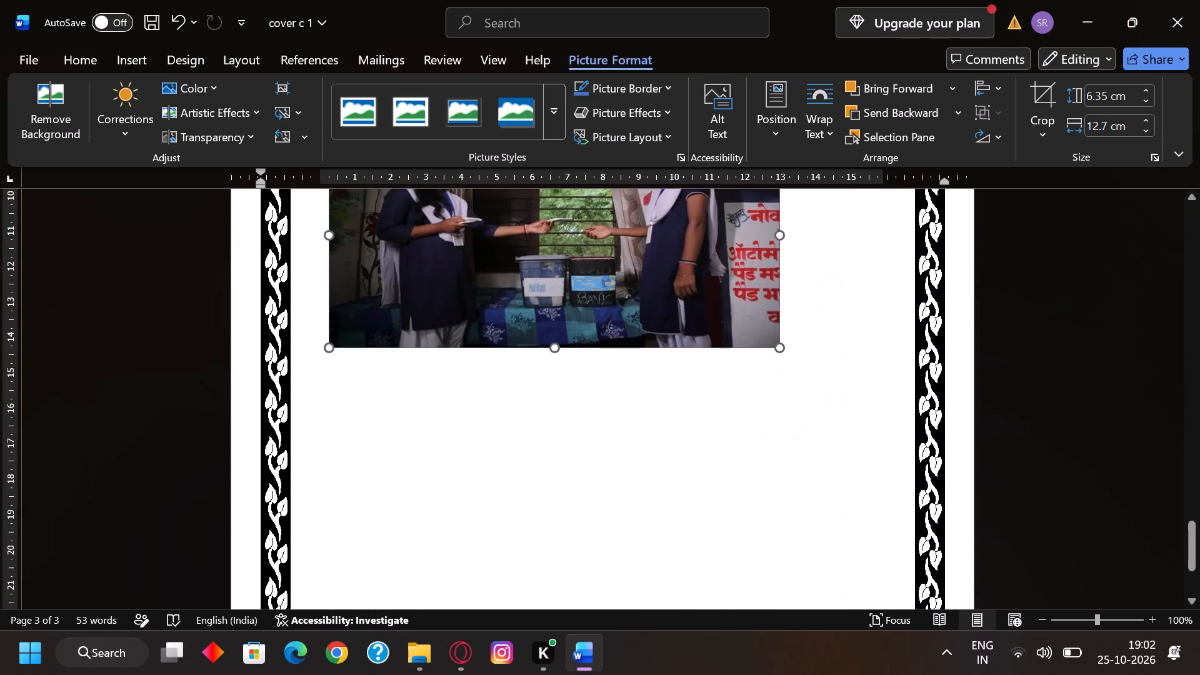
pyautogui.scroll(3, 474, 358)
pyautogui.scroll(-14, 475, 352)
pyautogui.scroll(3, 478, 337)
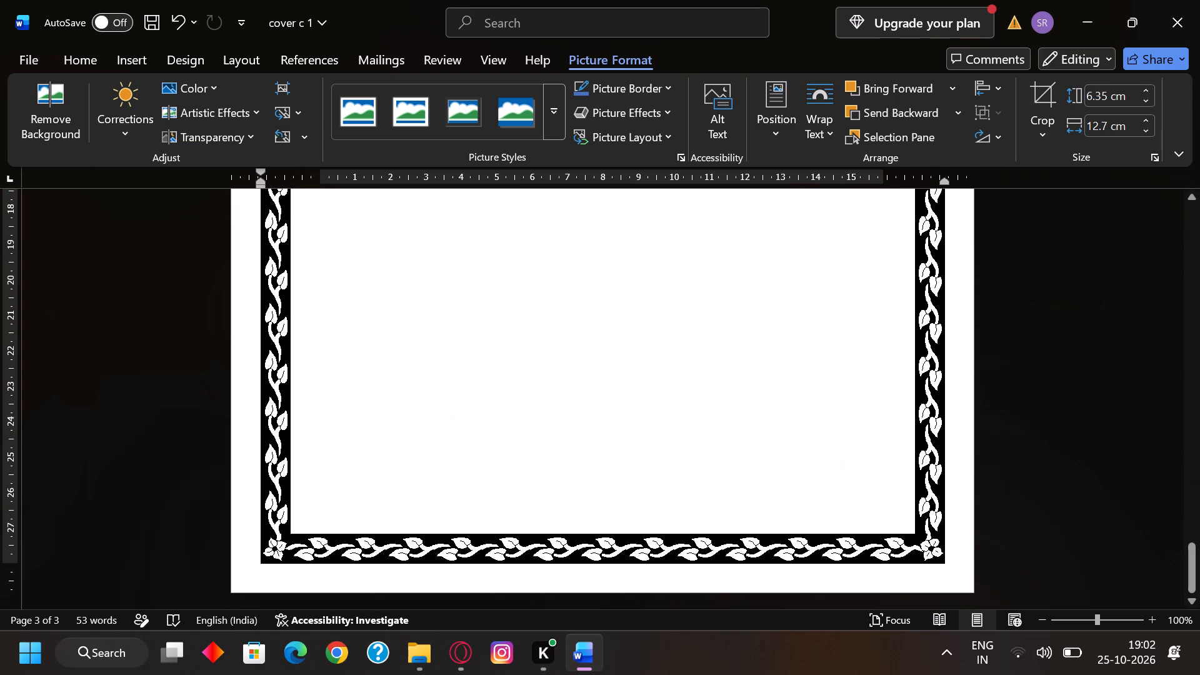
pyautogui.scroll(9, 478, 337)
# Enter the text bvbb on the blank bordered page after the cover.
pyautogui.click(501, 329)
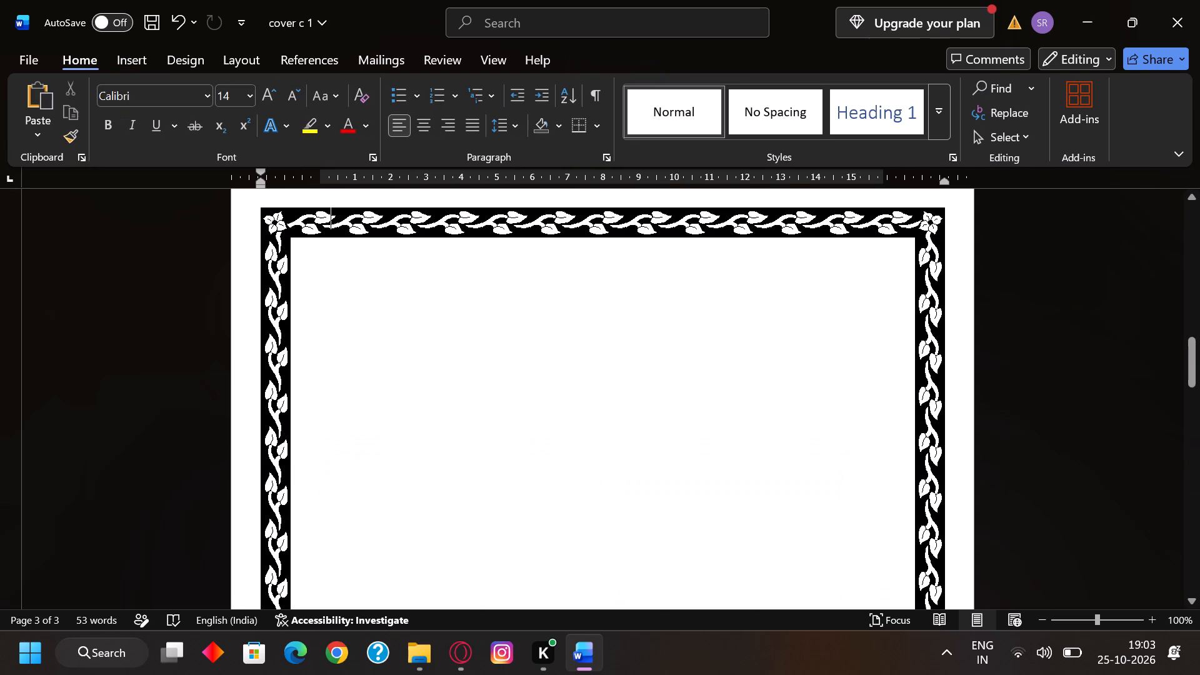
pyautogui.click(377, 379)
pyautogui.write('bv')
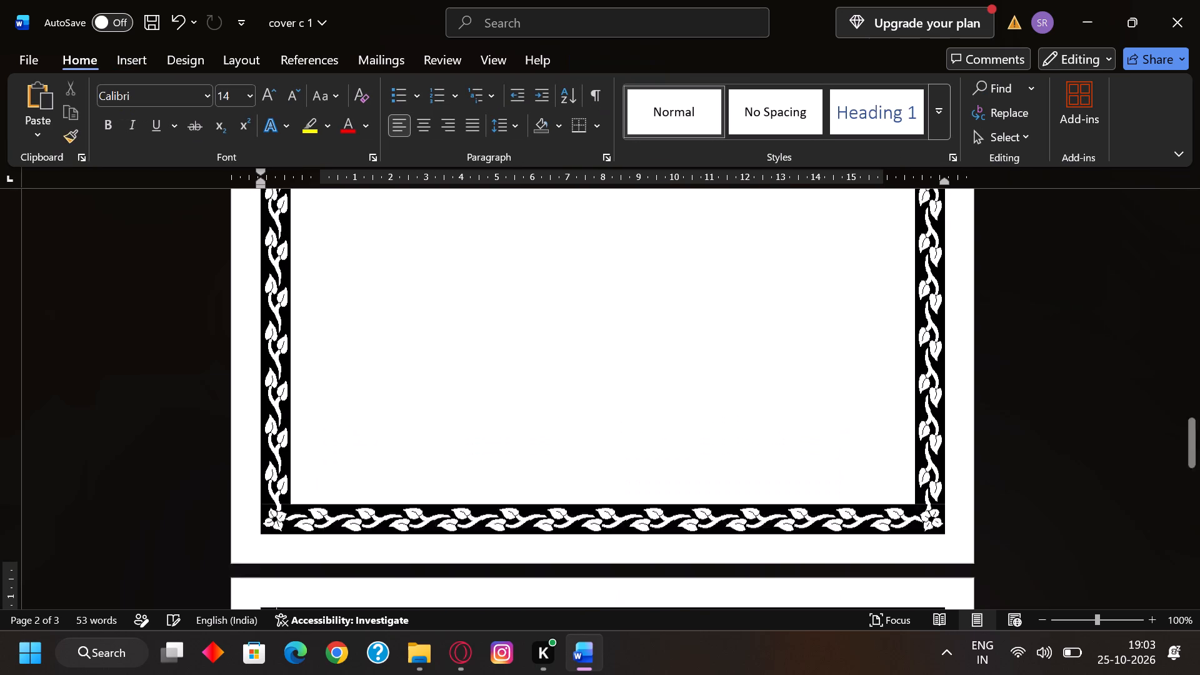
pyautogui.press('b')
pyautogui.press('b')
pyautogui.press('g')
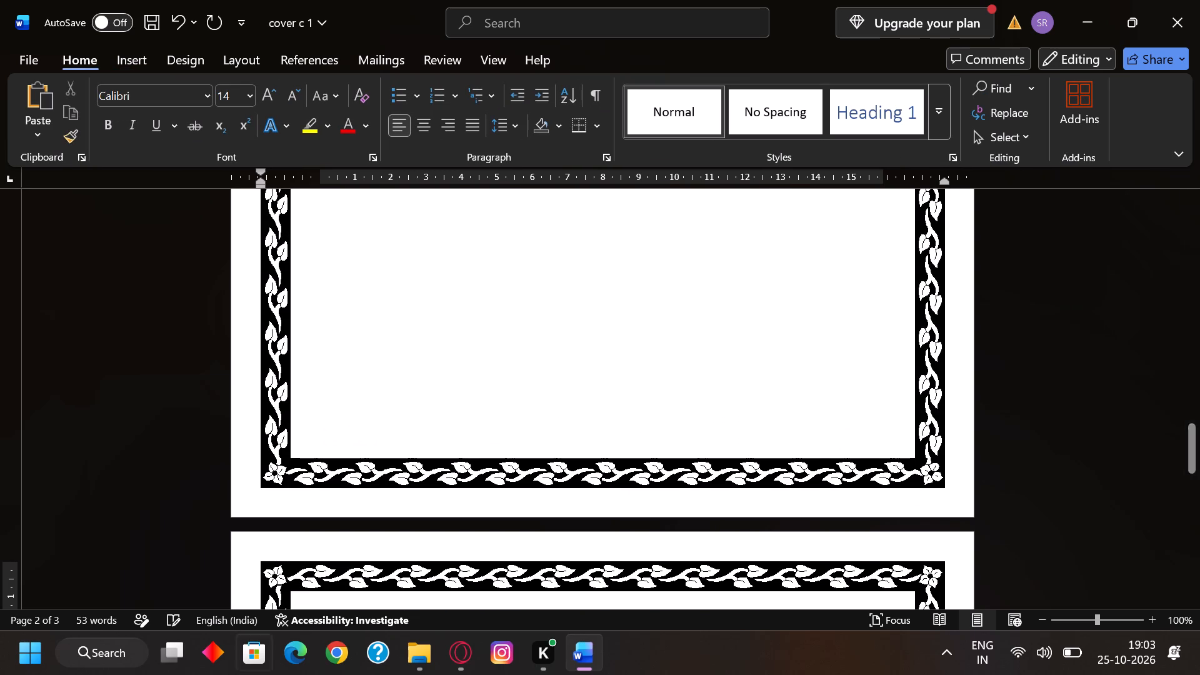
pyautogui.press('BackSpace')
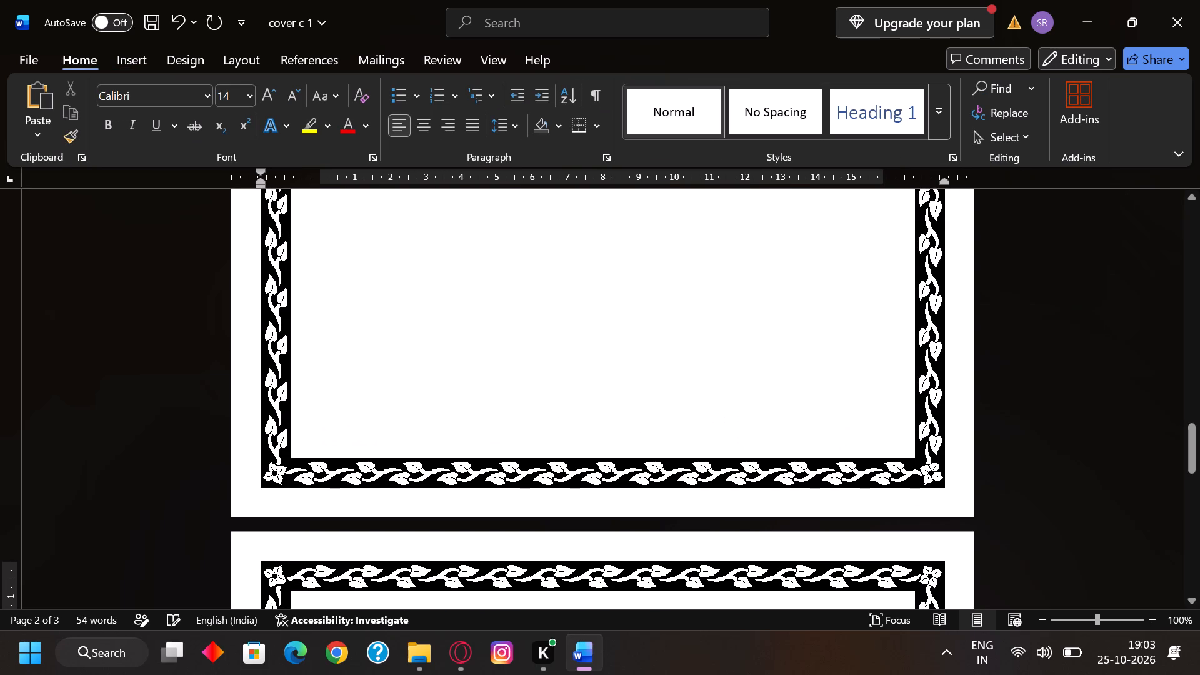
pyautogui.click(395, 388)
# Look over the cover, the blank second page and the photo page again.
pyautogui.scroll(12, 468, 420)
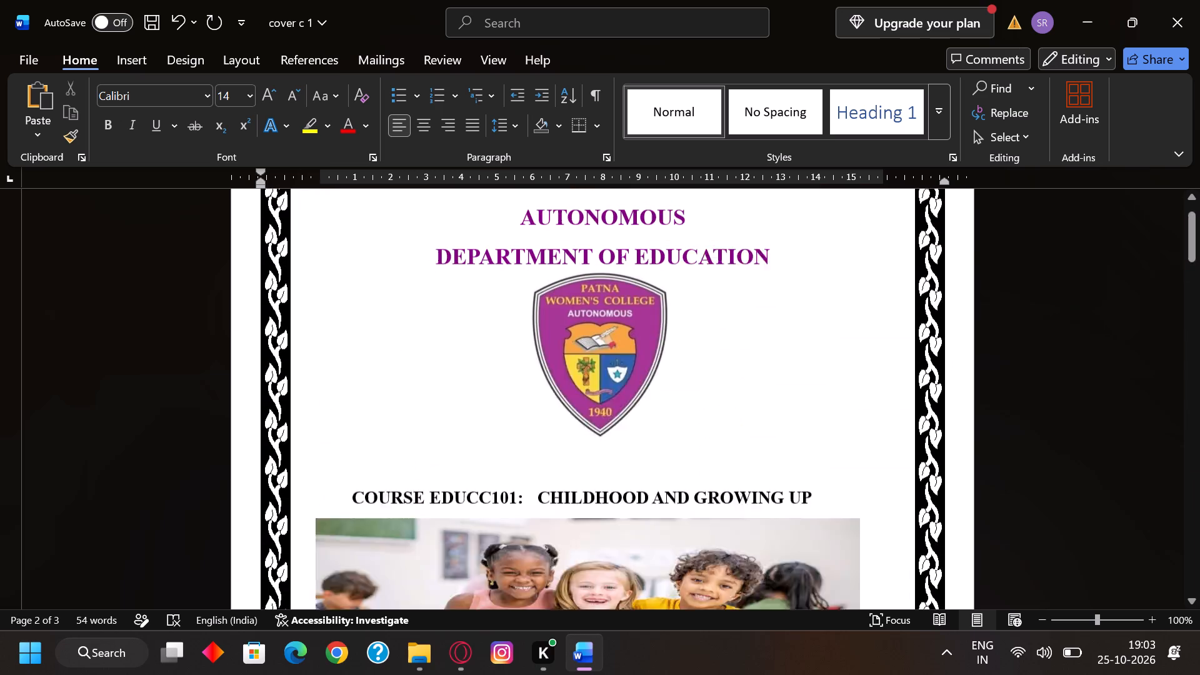
pyautogui.scroll(4, 468, 420)
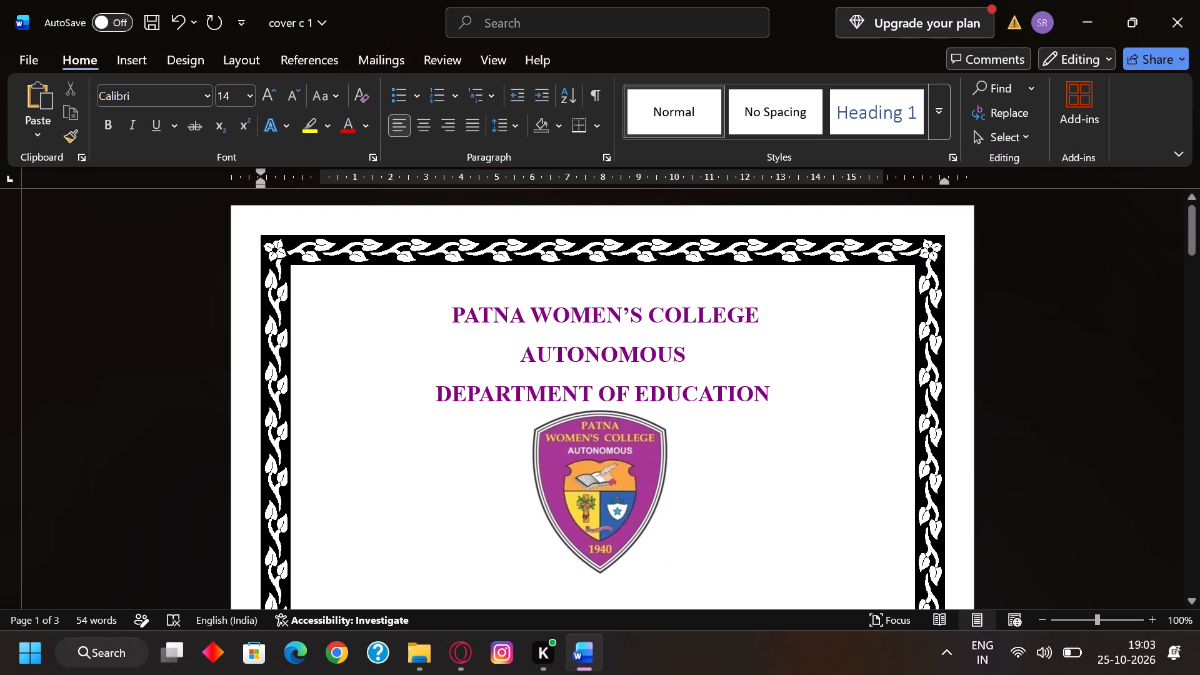
pyautogui.scroll(-9, 629, 497)
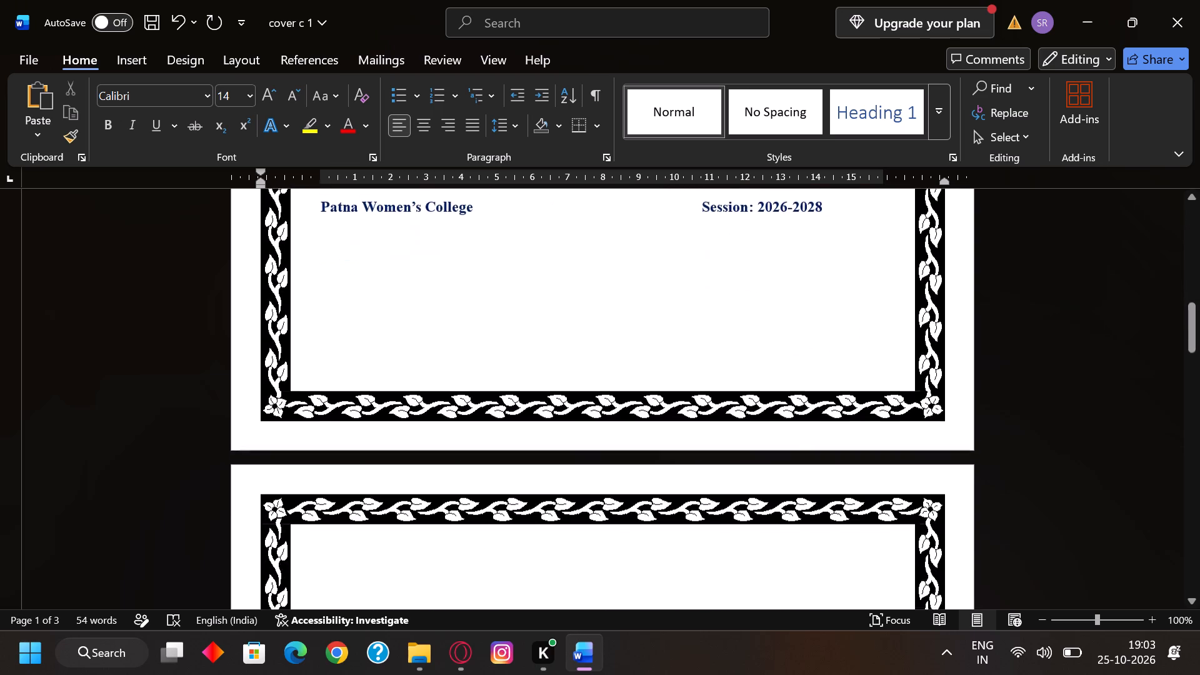
pyautogui.scroll(-20, 628, 452)
pyautogui.scroll(-1, 628, 452)
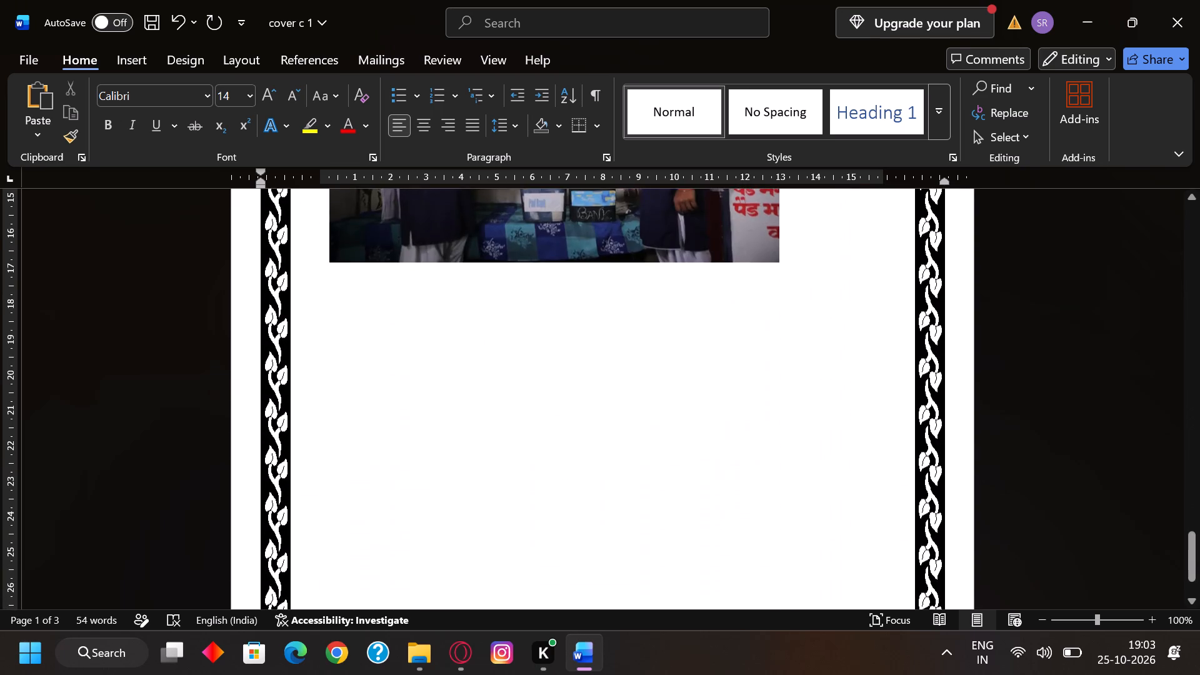
pyautogui.scroll(1, 618, 446)
pyautogui.scroll(-7, 618, 444)
pyautogui.scroll(20, 618, 444)
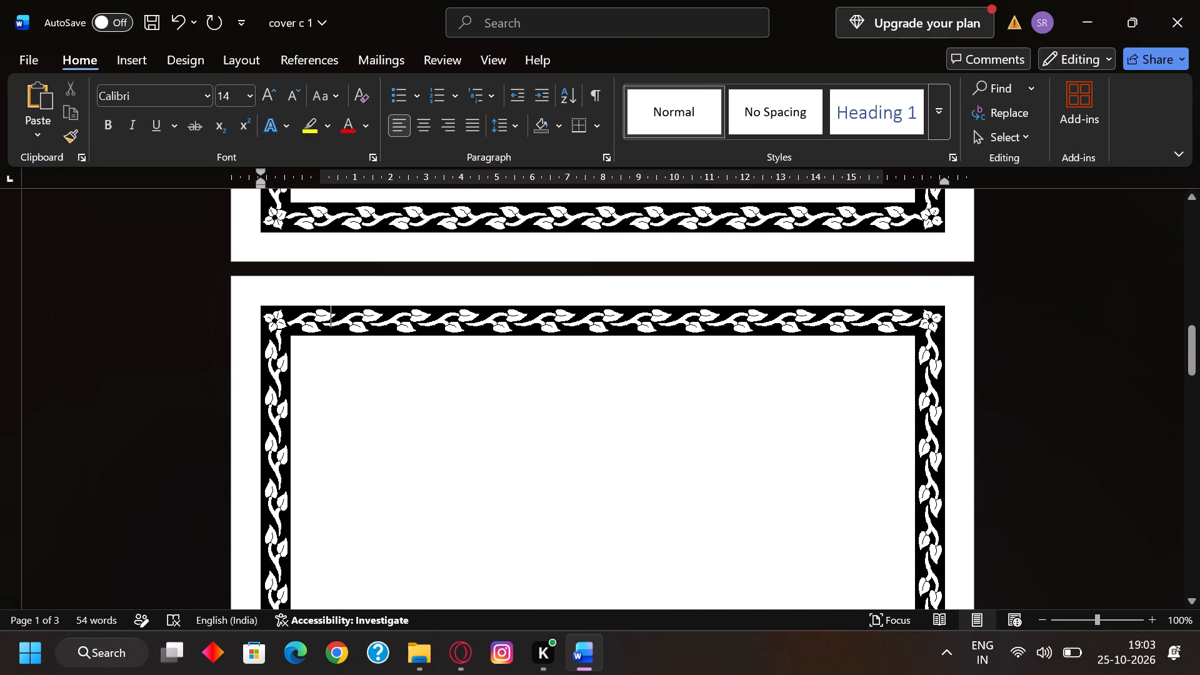
pyautogui.scroll(-3, 553, 411)
# Select the blank paragraph on the second page and insert the UNICEF 2 picture from the Downloads folder.
pyautogui.tripleClick(542, 379)
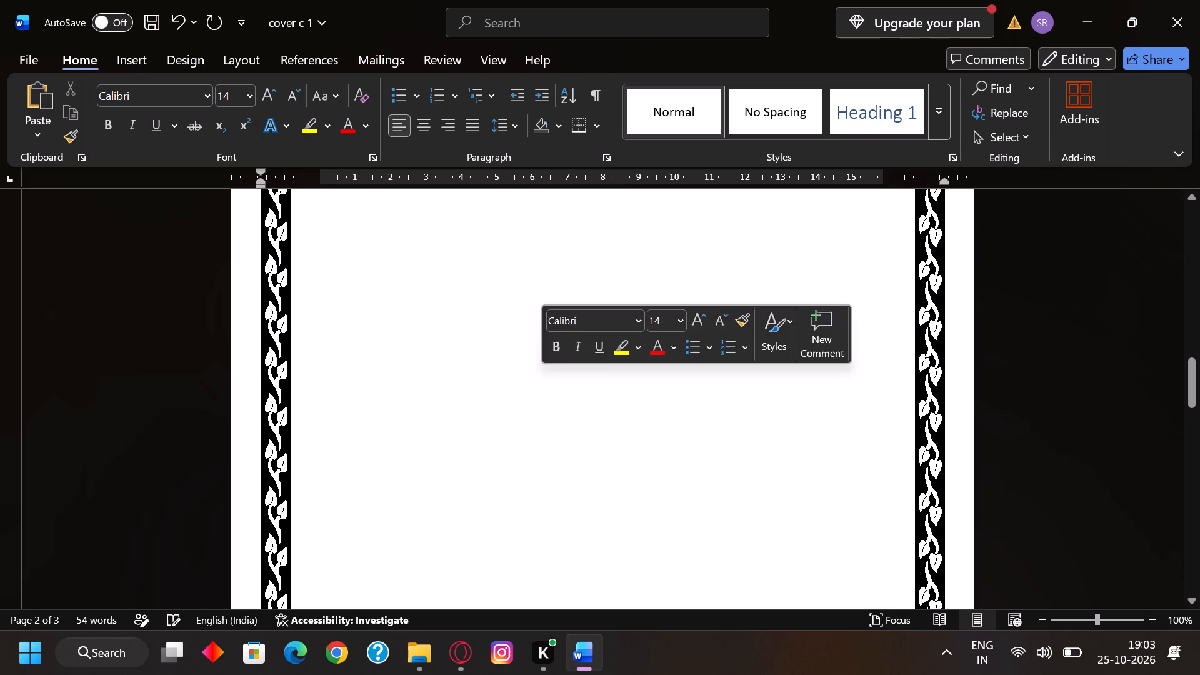
pyautogui.scroll(-16, 545, 379)
pyautogui.scroll(2, 545, 379)
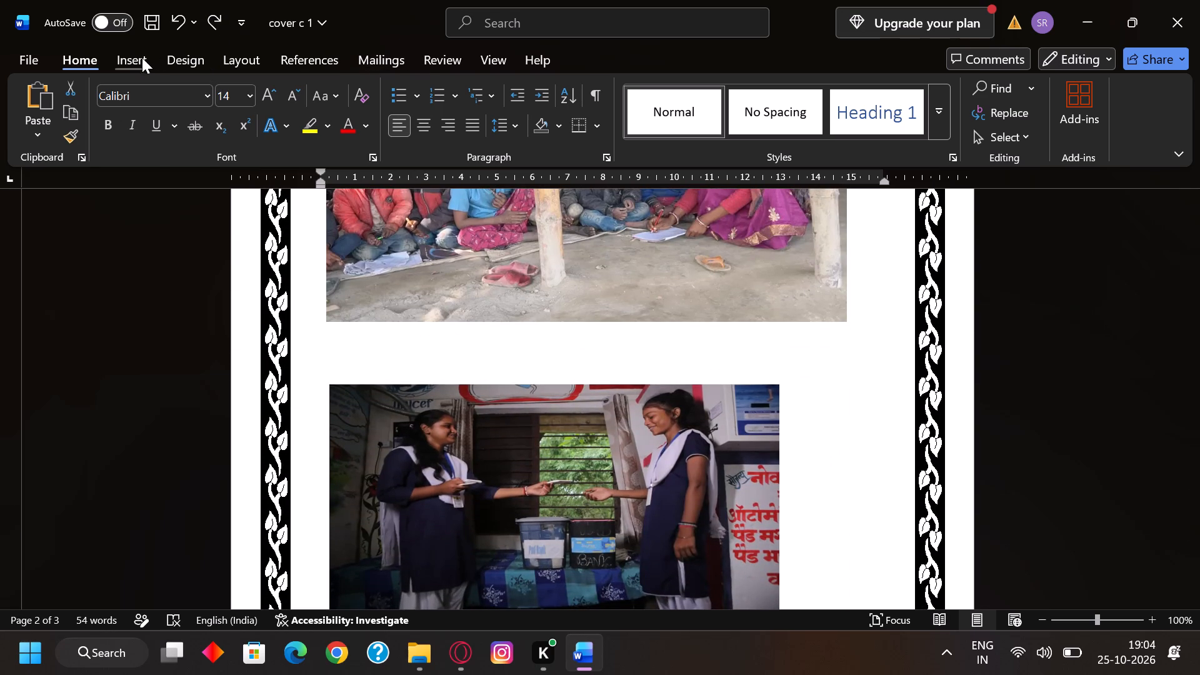
pyautogui.click(141, 57)
pyautogui.click(224, 128)
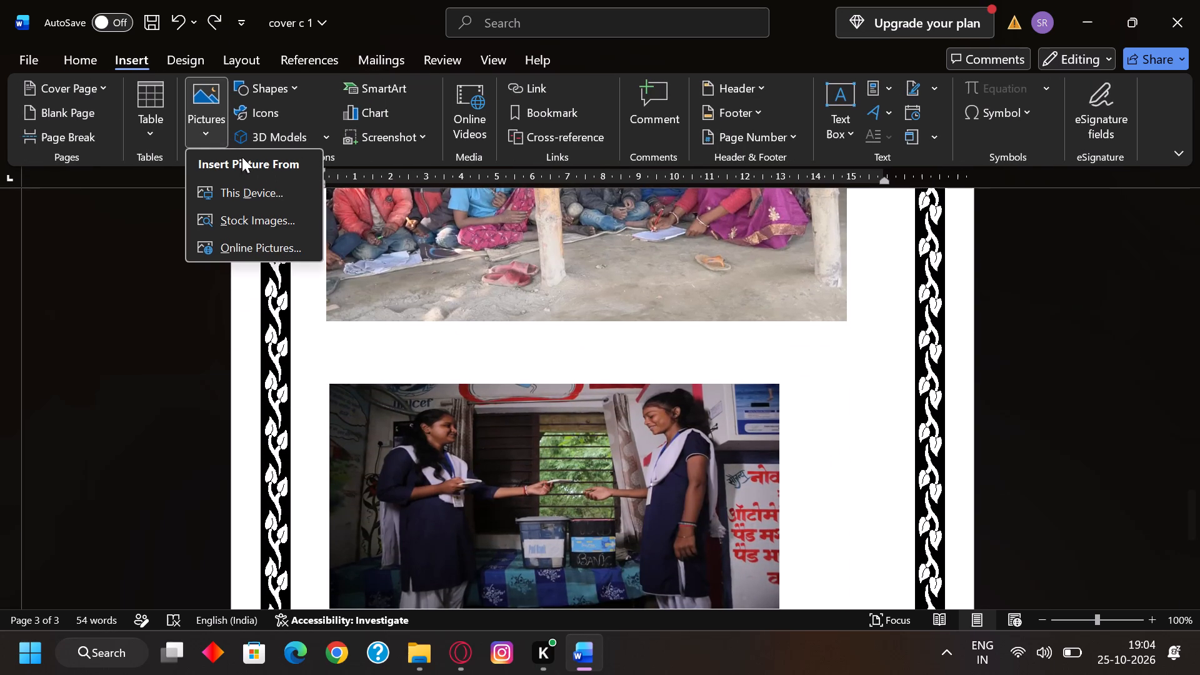
pyautogui.click(251, 192)
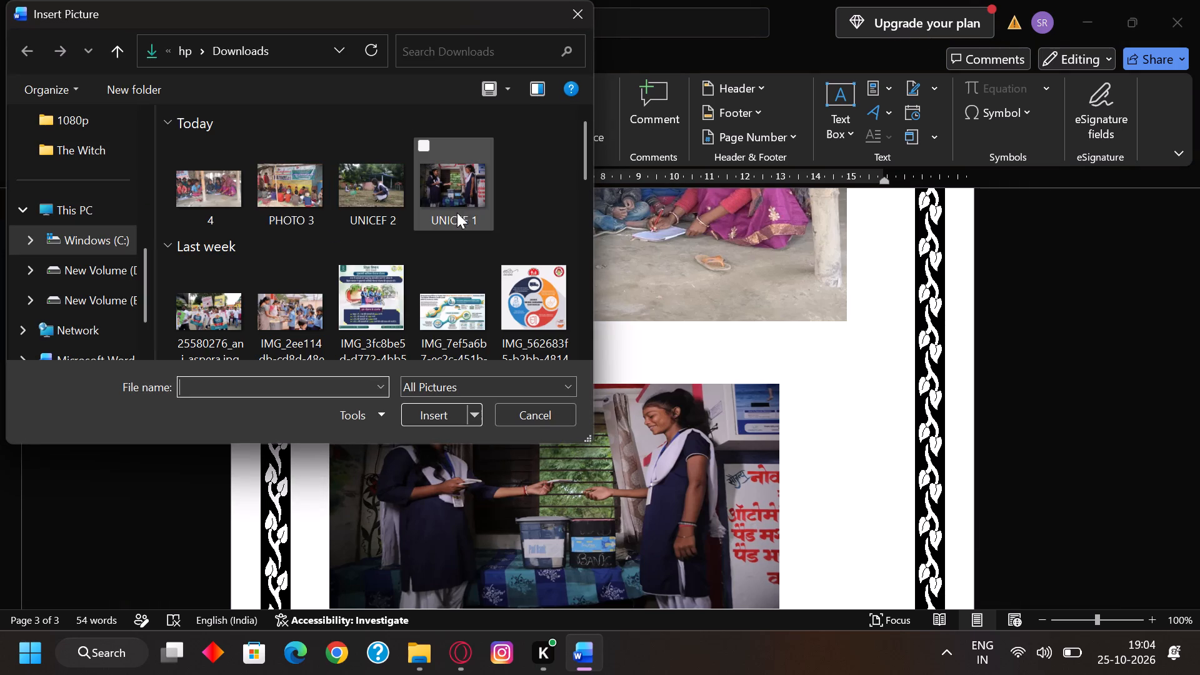
pyautogui.click(389, 213)
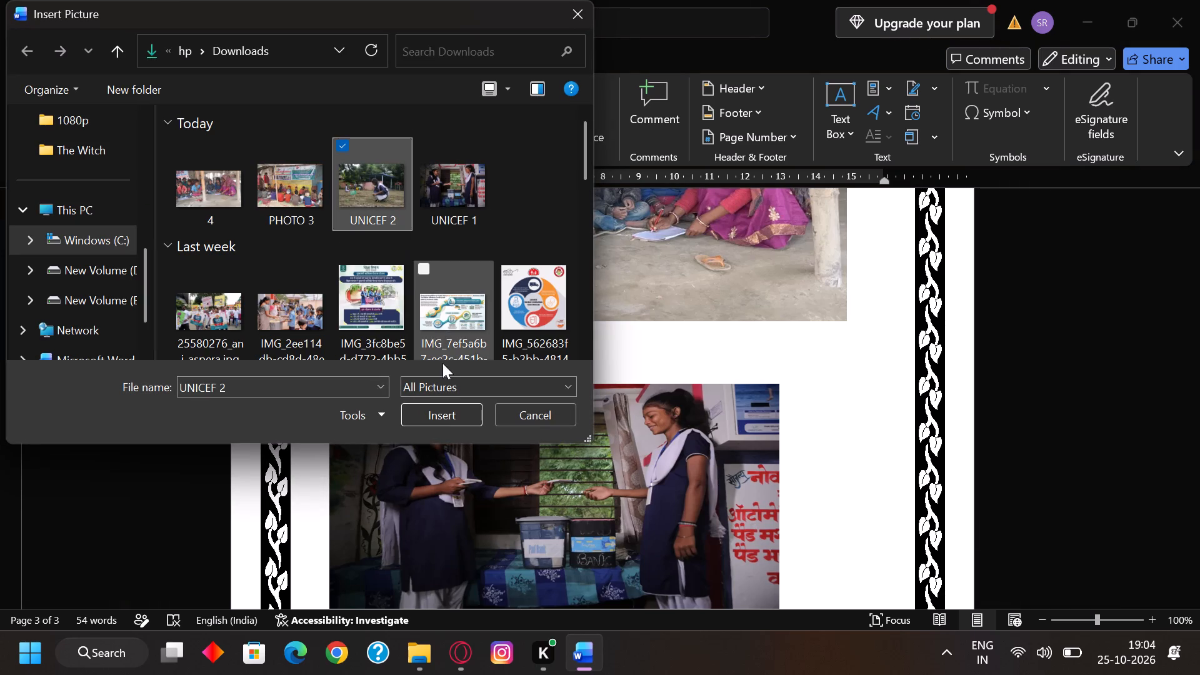
pyautogui.click(442, 417)
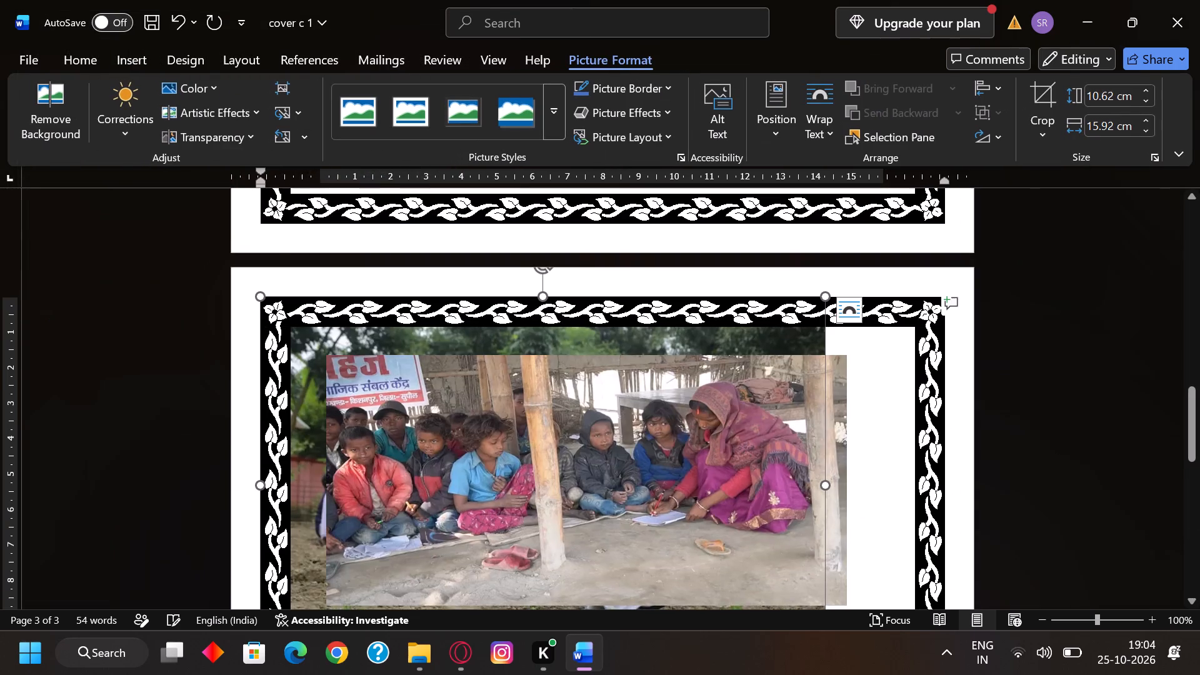
# Set the text wrapping of the UNICEF 2 picture to In Front of Text.
pyautogui.scroll(3, 572, 489)
pyautogui.scroll(-11, 572, 460)
pyautogui.scroll(1, 572, 434)
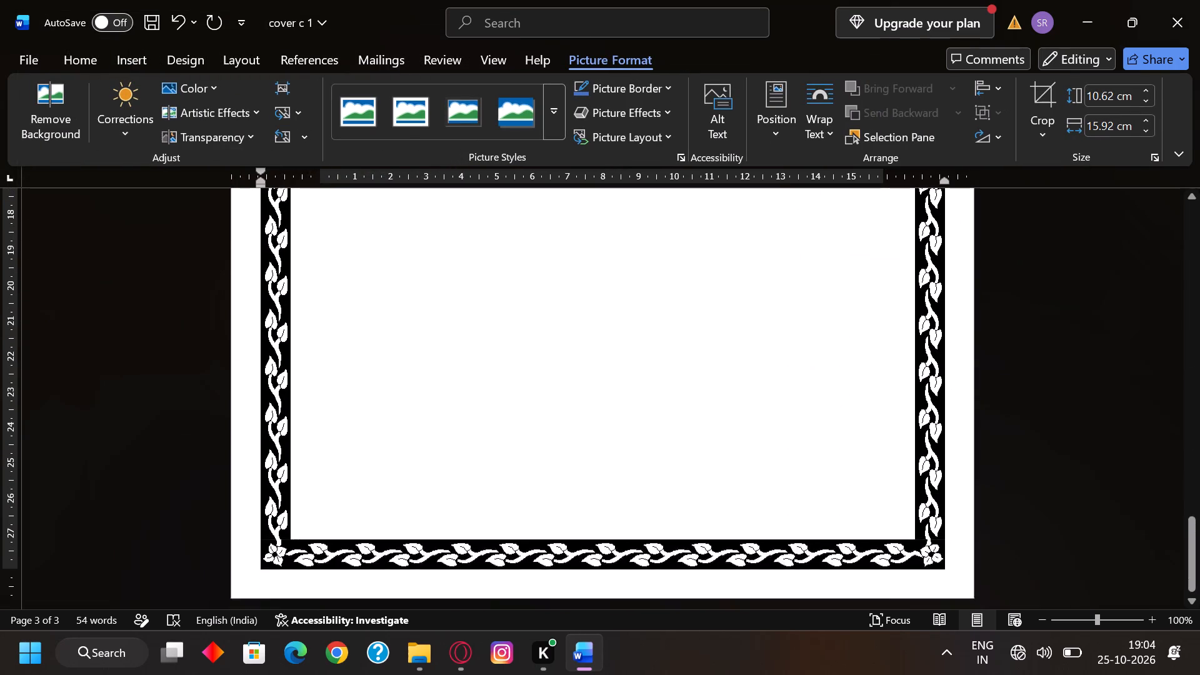
pyautogui.scroll(1, 572, 434)
pyautogui.scroll(-9, 573, 428)
pyautogui.scroll(6, 574, 406)
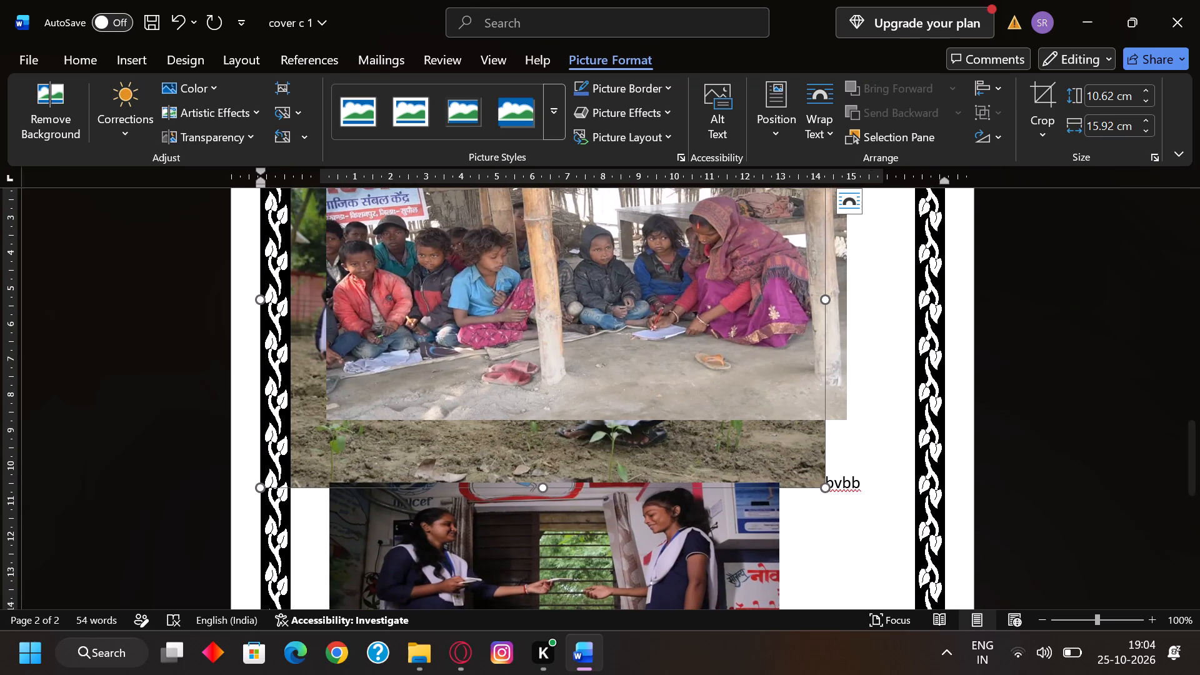
pyautogui.moveTo(1008, 227); pyautogui.dragTo(1053, 235)
pyautogui.click(785, 370)
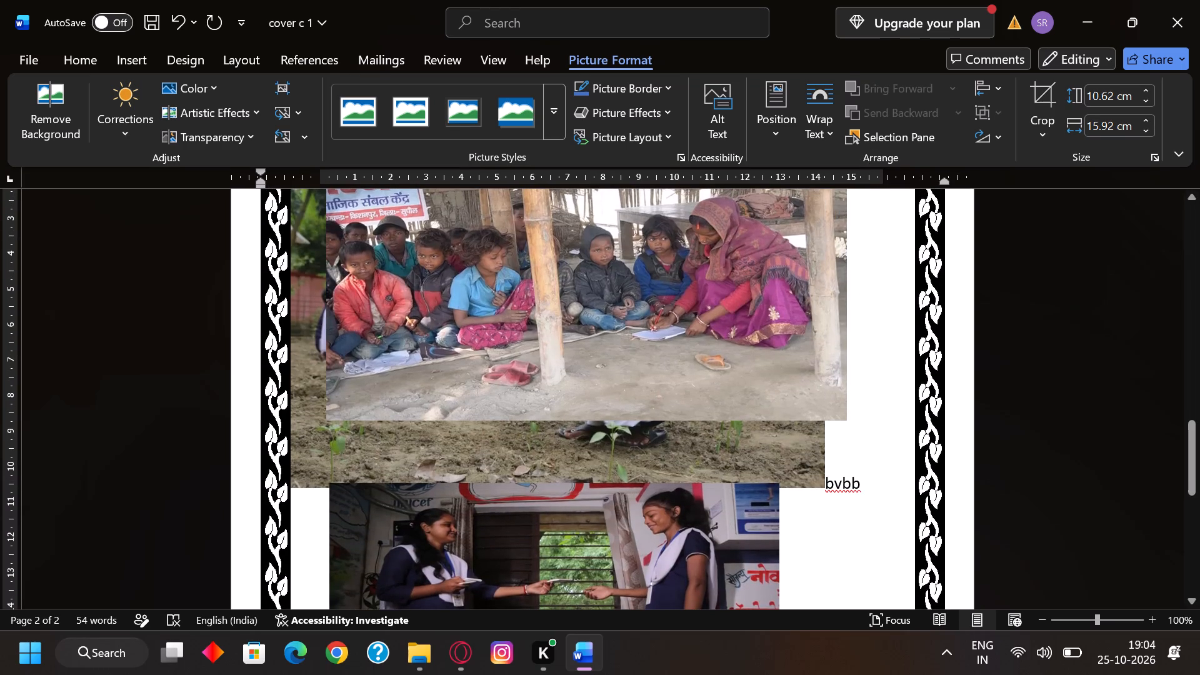
pyautogui.click(770, 447)
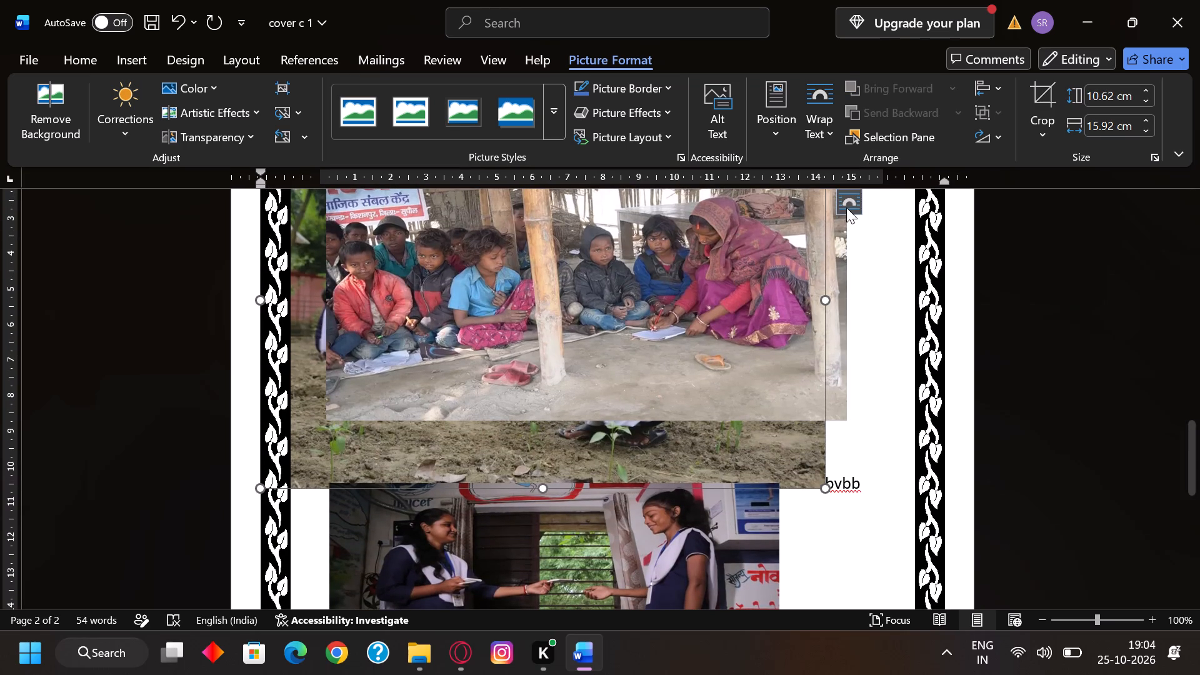
pyautogui.click(846, 207)
pyautogui.click(986, 374)
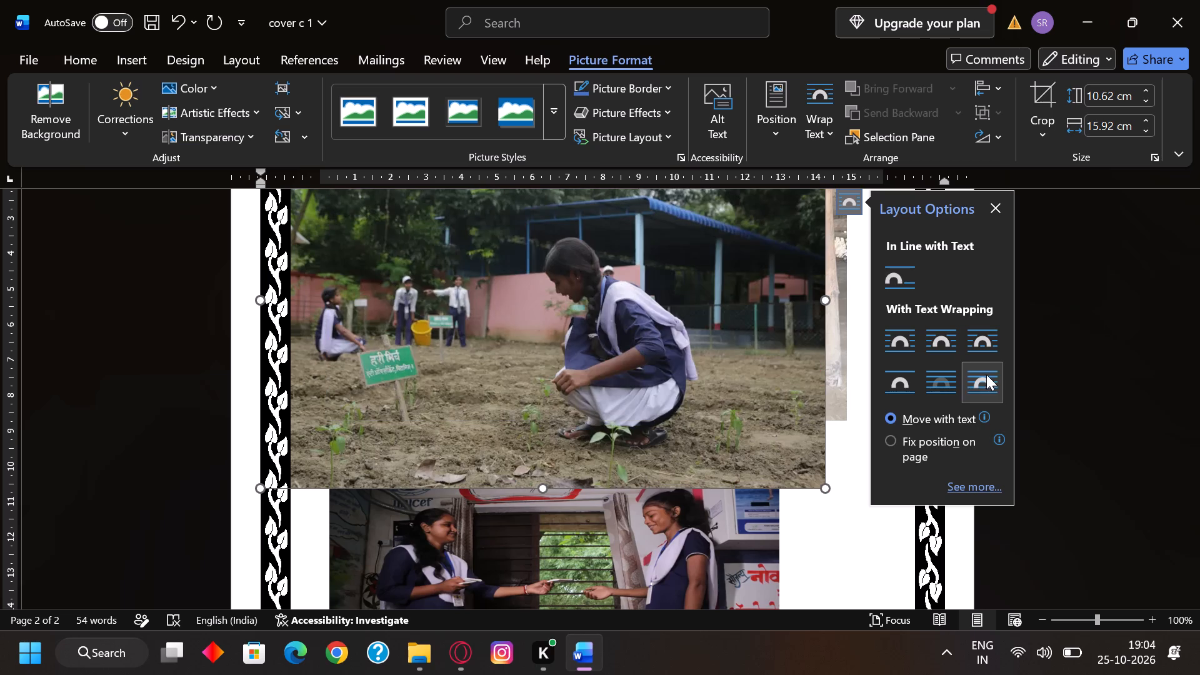
# Scale the UNICEF 2 picture down from its lower outer corner to about 7.88 cm high and 11.82 cm wide.
pyautogui.scroll(-4, 786, 363)
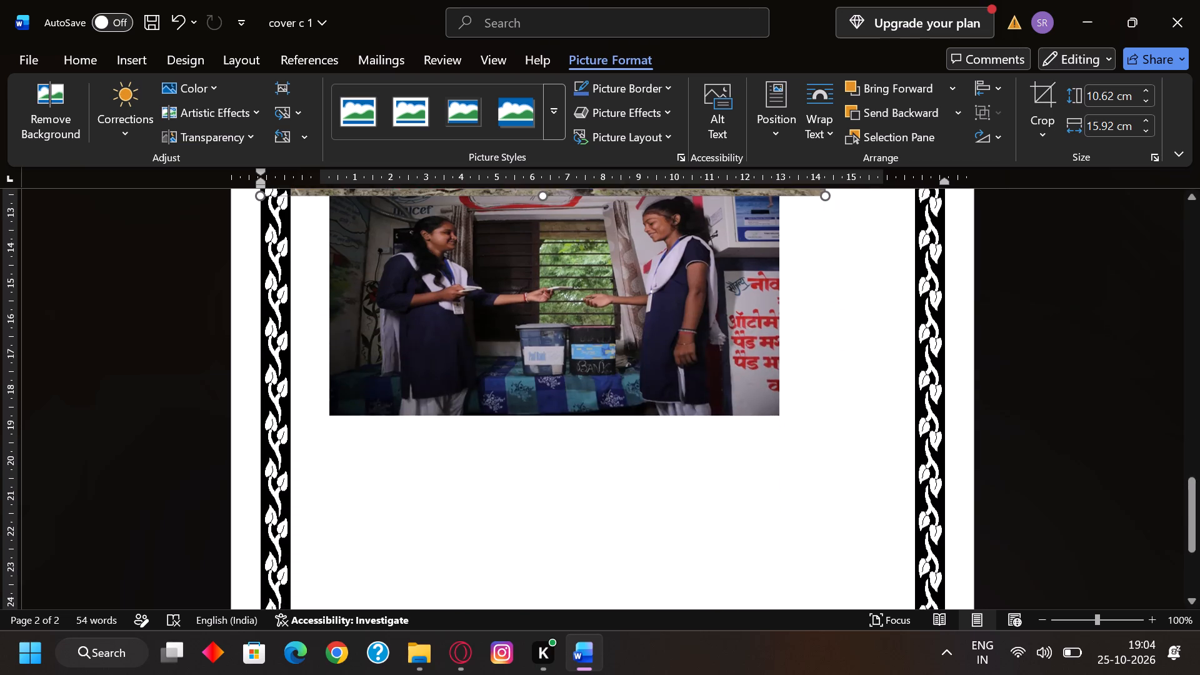
pyautogui.scroll(13, 786, 355)
pyautogui.scroll(-8, 774, 355)
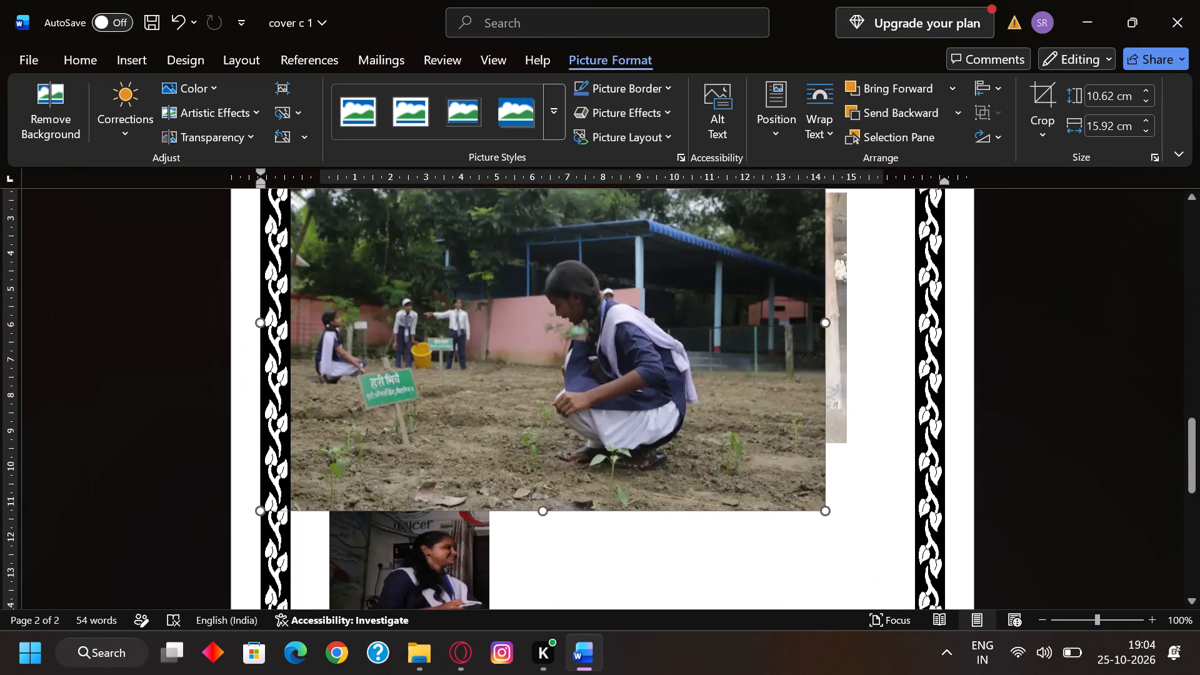
pyautogui.scroll(-2, 777, 353)
pyautogui.moveTo(825, 397); pyautogui.dragTo(824, 397)
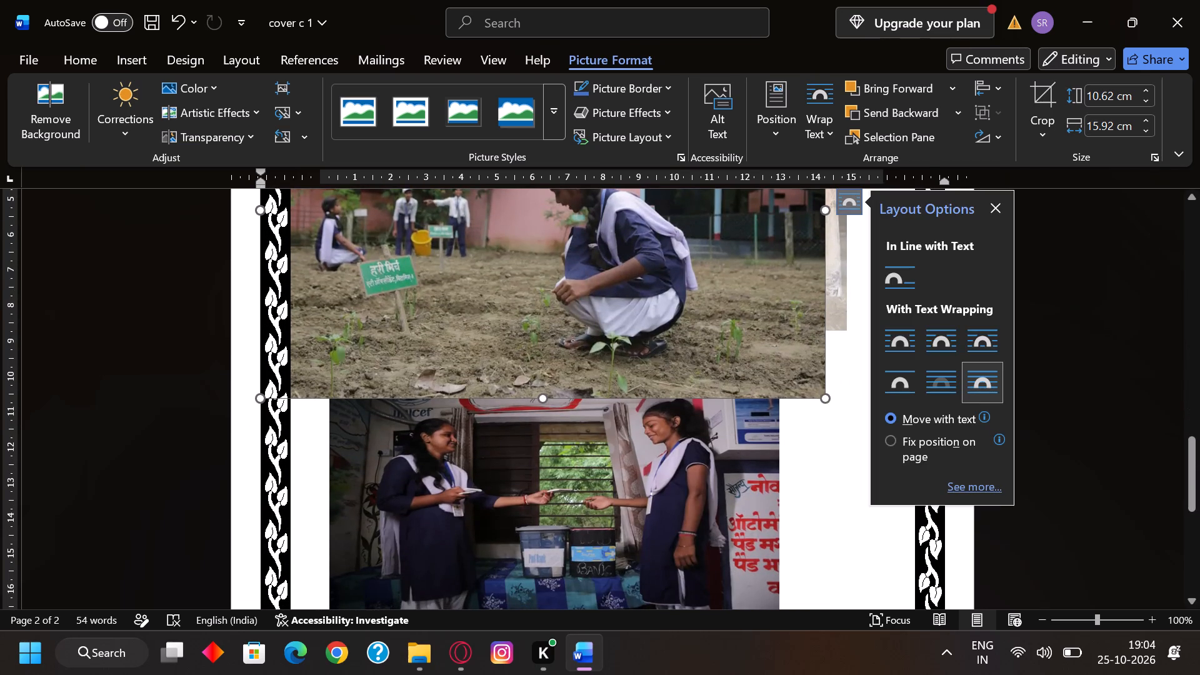
pyautogui.moveTo(824, 397); pyautogui.dragTo(679, 277)
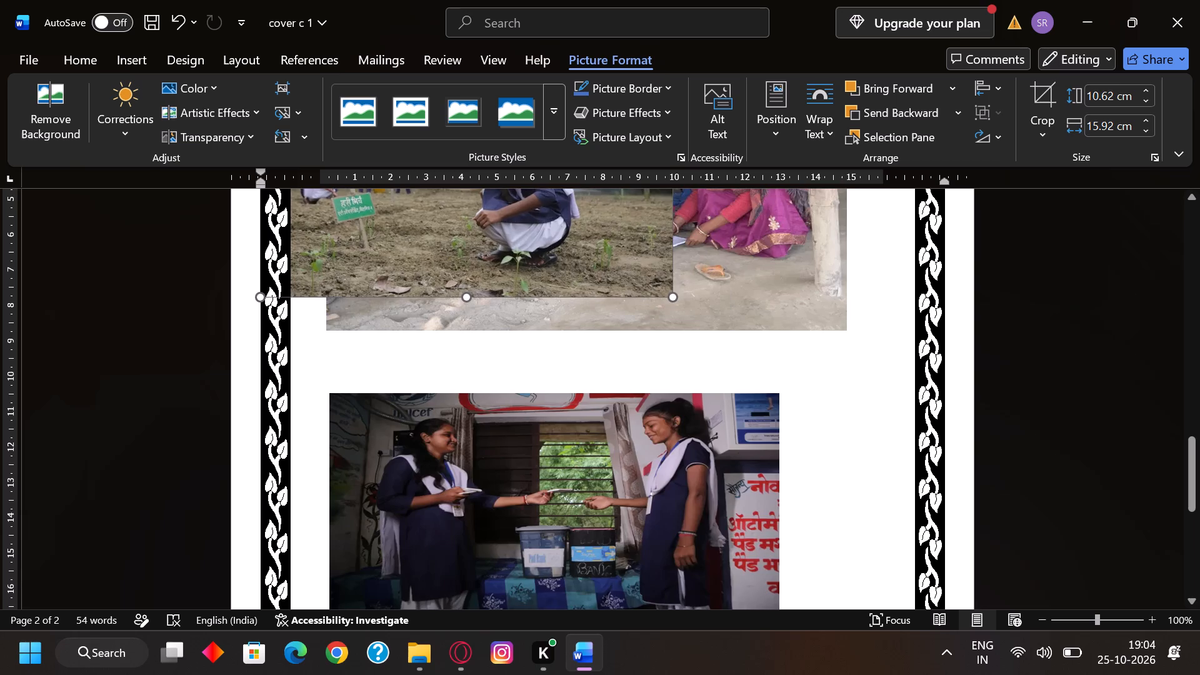
# Move the group photo down the second page and across to the right-hand page border.
pyautogui.moveTo(764, 366); pyautogui.dragTo(811, 464)
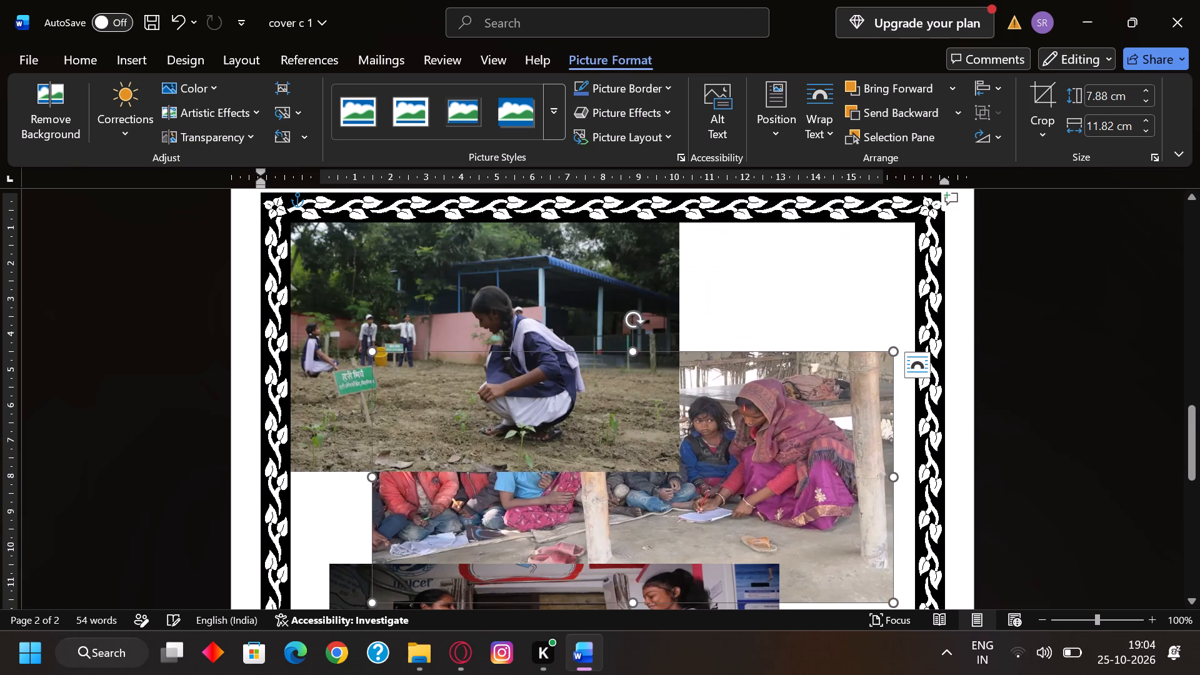
pyautogui.moveTo(608, 351); pyautogui.dragTo(646, 367)
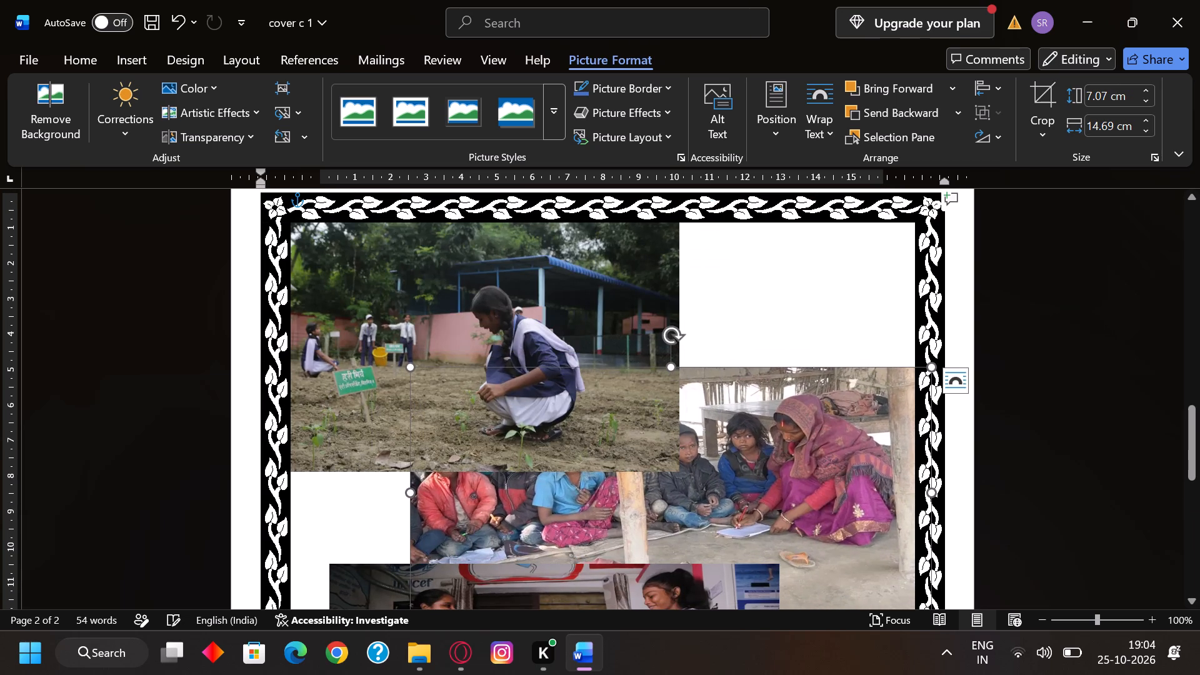
# Scale the UNICEF 2 picture down to 6 cm high and 9 cm wide and place it just inside the border's upper-left corner.
pyautogui.click(544, 321)
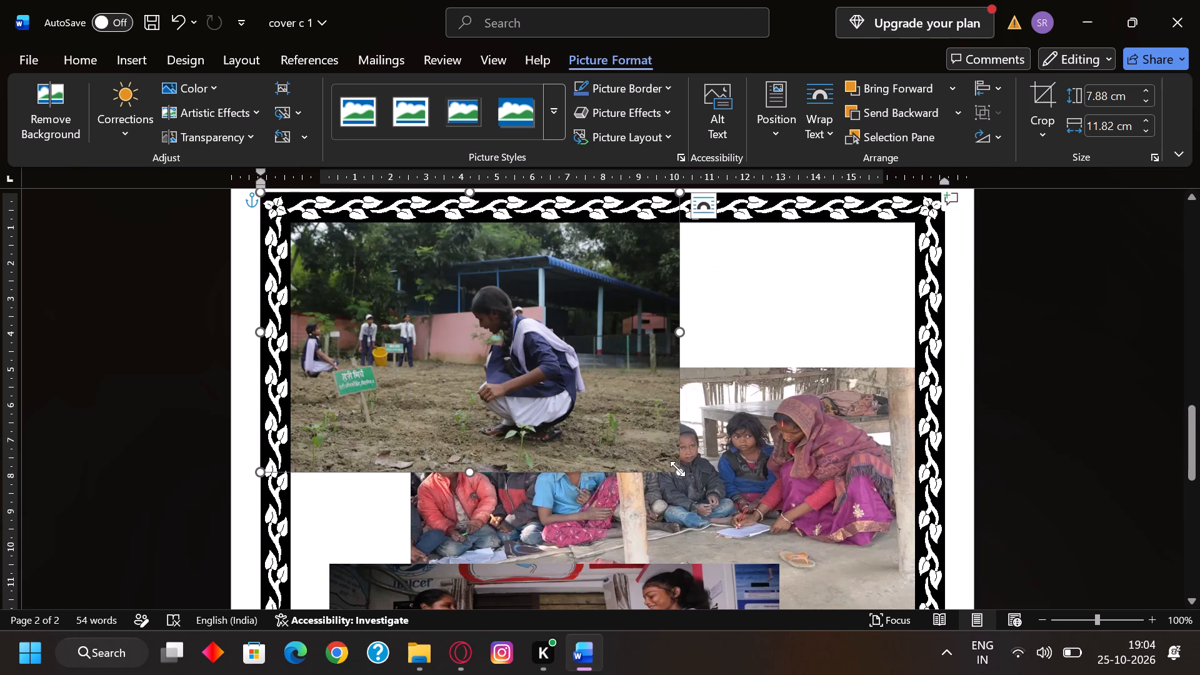
pyautogui.moveTo(677, 469); pyautogui.dragTo(579, 374)
pyautogui.moveTo(513, 311); pyautogui.dragTo(513, 310)
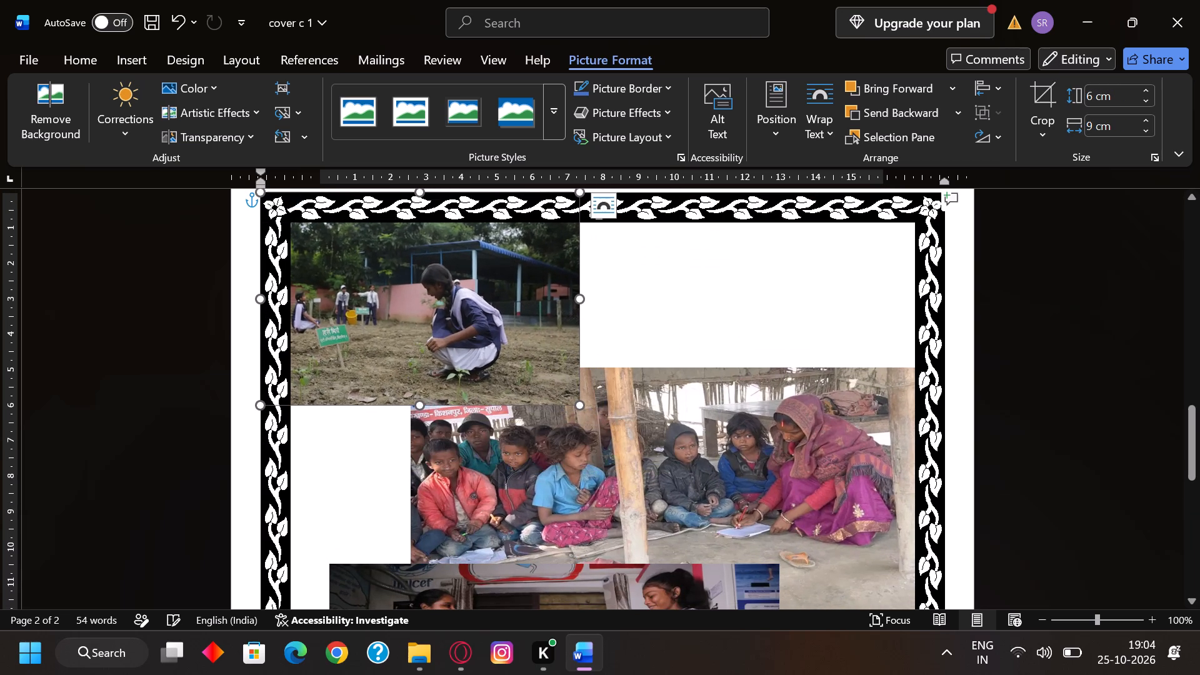
pyautogui.moveTo(513, 310); pyautogui.dragTo(566, 362)
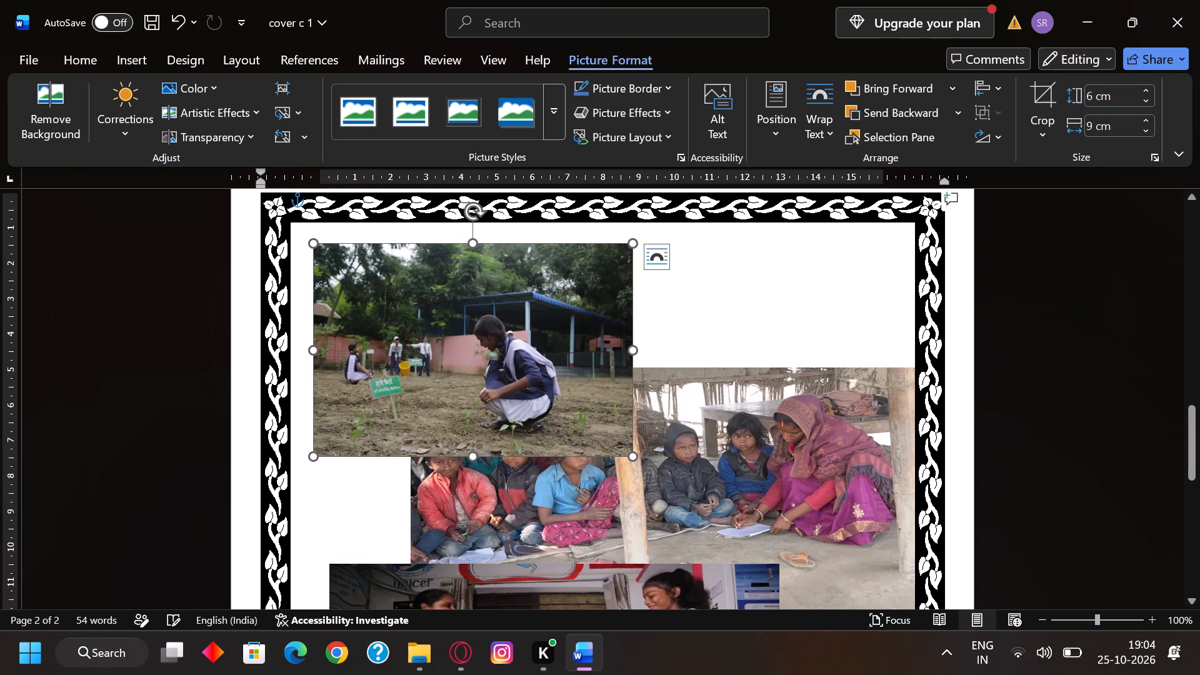
# Resize the group photo to about 5.27 cm high and 8.26 cm wide and place it directly beside the UNICEF 2 picture.
pyautogui.click(729, 469)
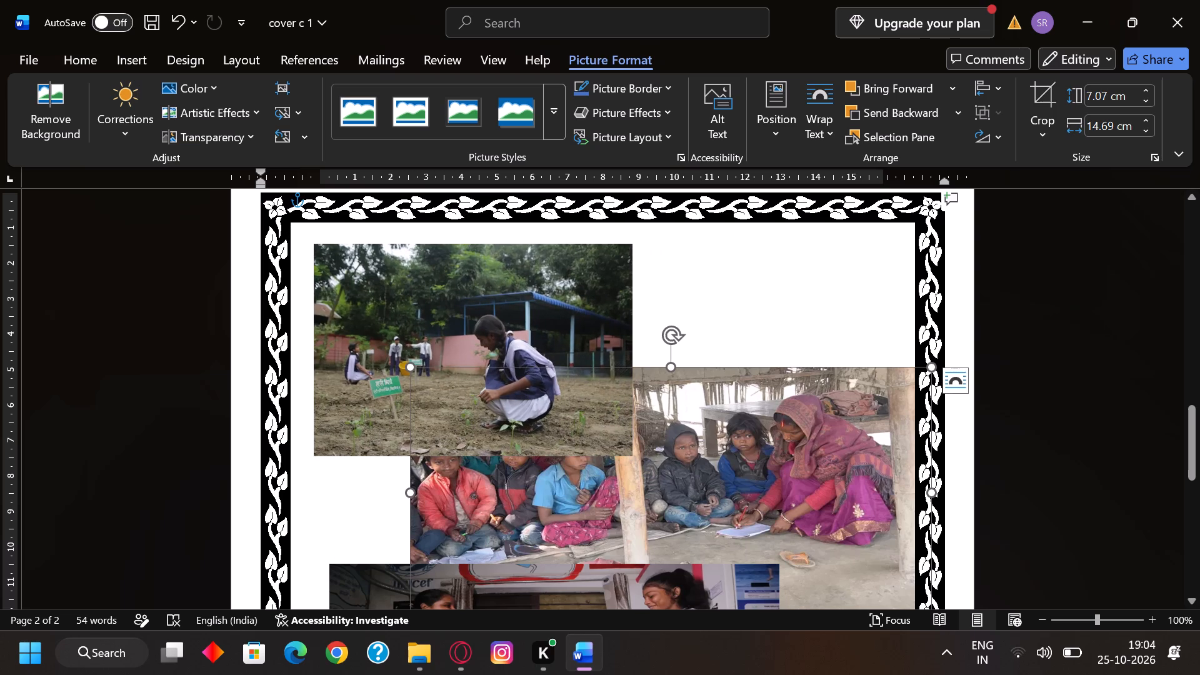
pyautogui.moveTo(671, 366); pyautogui.dragTo(674, 372)
pyautogui.moveTo(674, 372); pyautogui.dragTo(686, 431)
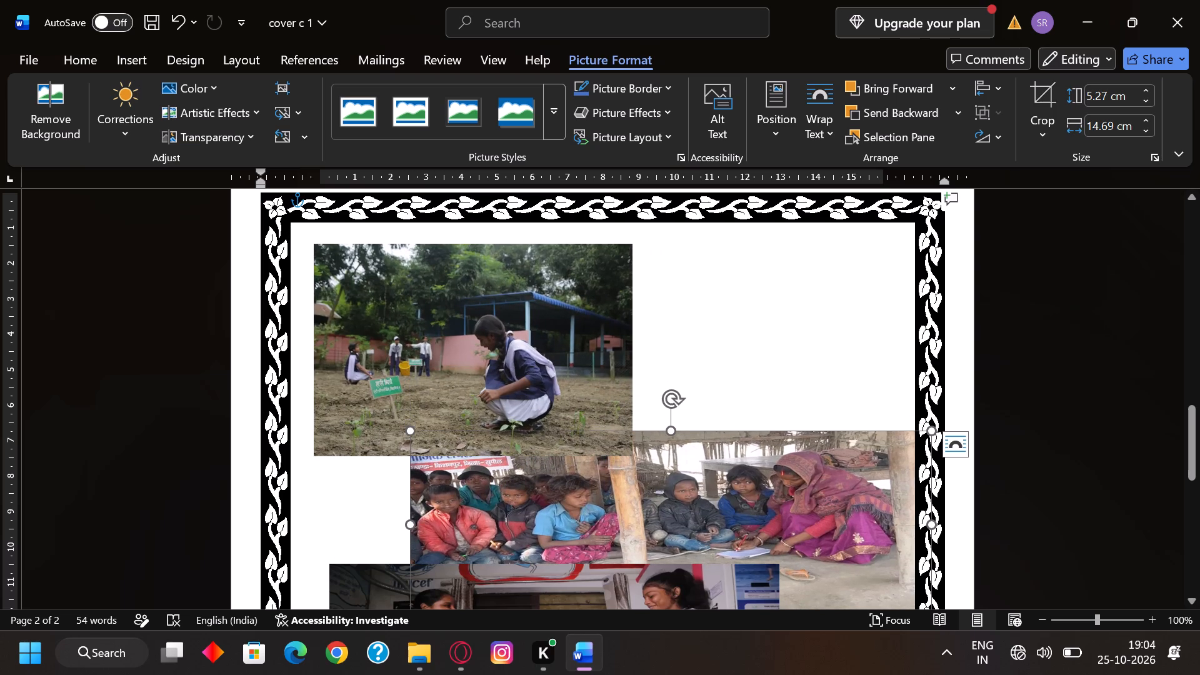
pyautogui.moveTo(405, 526); pyautogui.dragTo(627, 524)
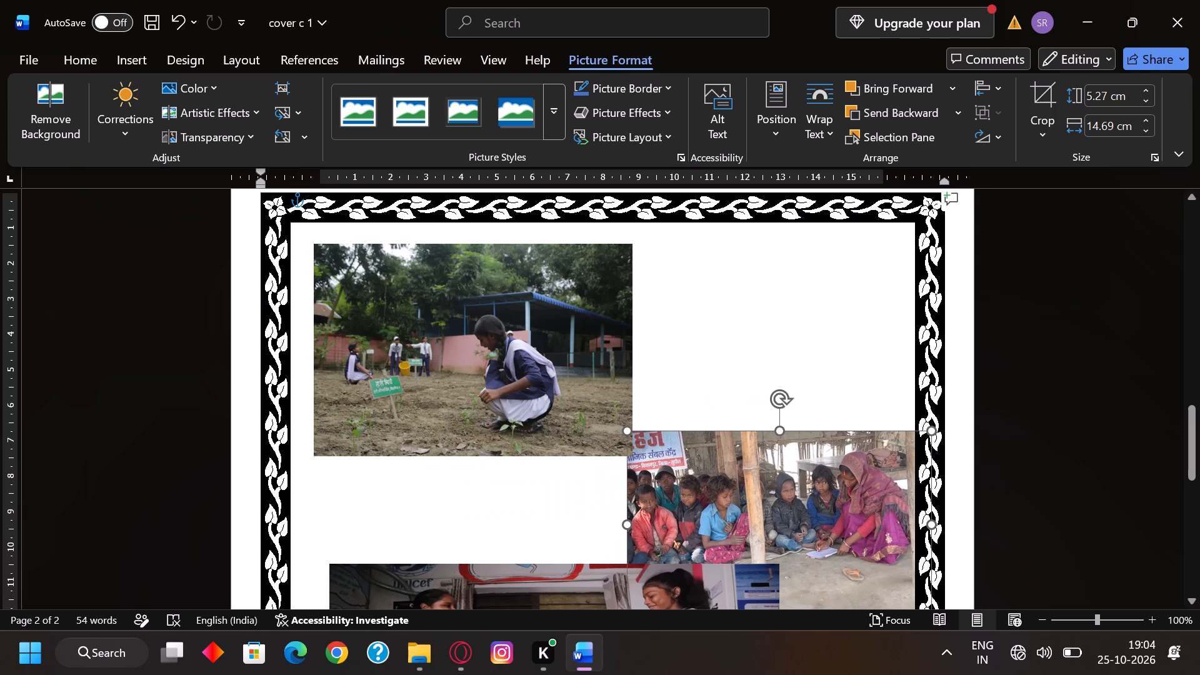
pyautogui.moveTo(627, 524); pyautogui.dragTo(640, 520)
pyautogui.moveTo(741, 509); pyautogui.dragTo(736, 374)
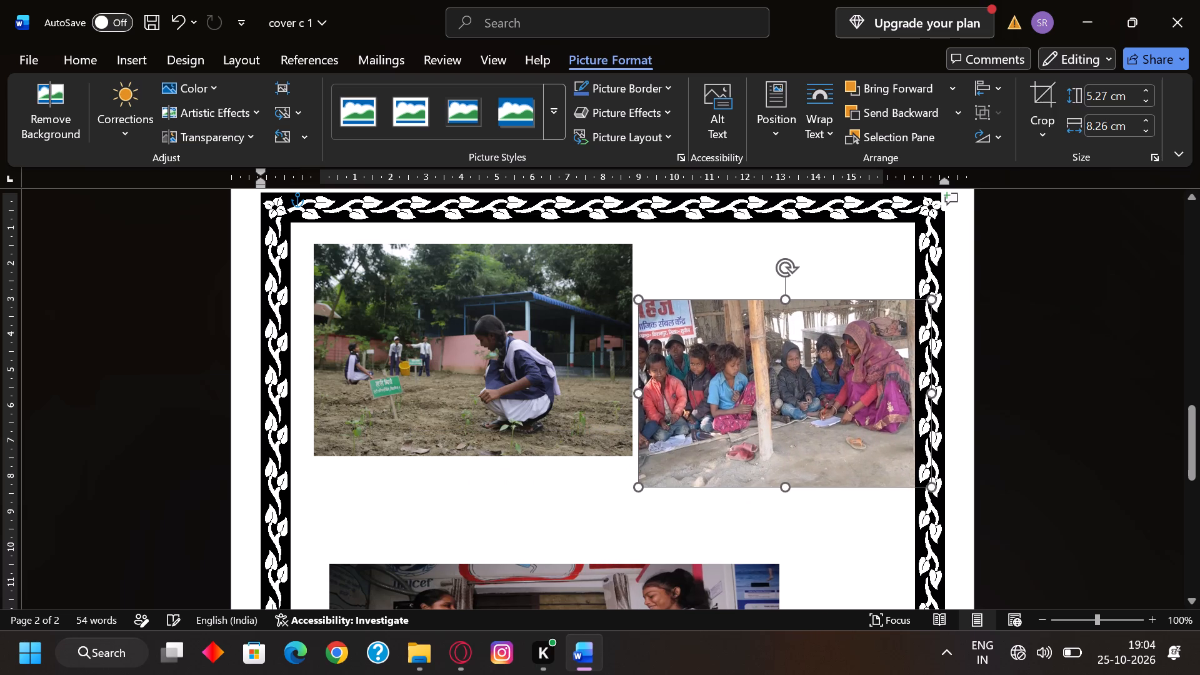
pyautogui.moveTo(736, 374); pyautogui.dragTo(729, 332)
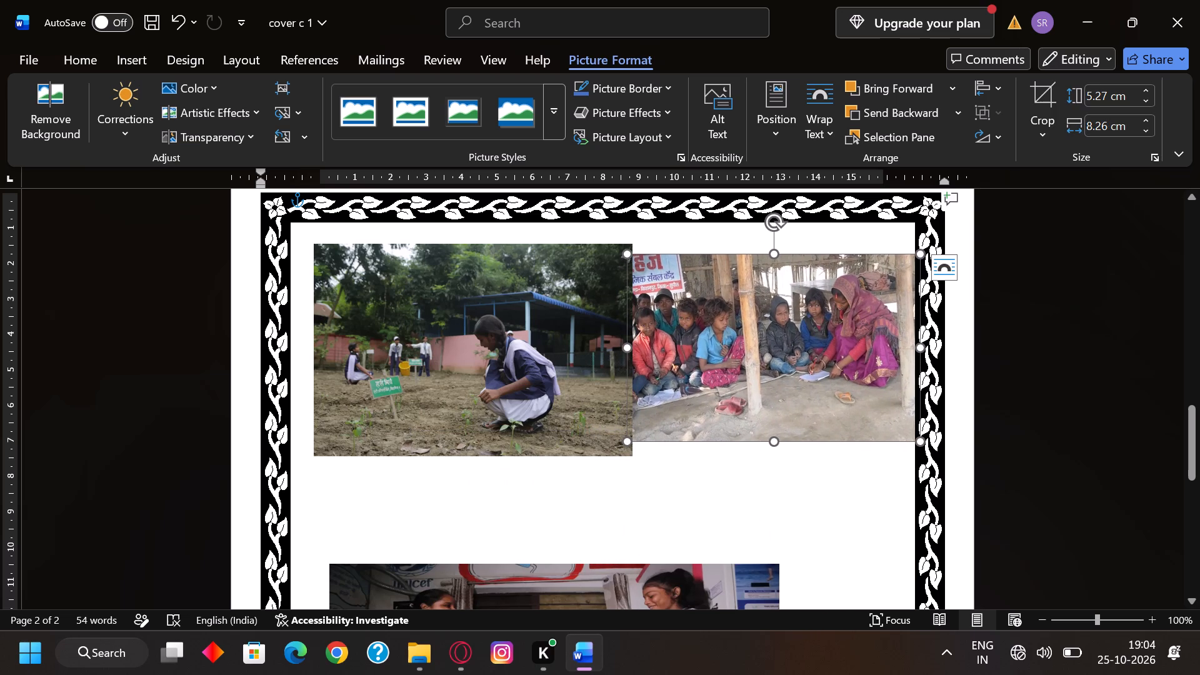
# Resize the UNICEF 1 picture to about 5.54 cm high and 8.41 cm wide and place it directly below the UNICEF 2 picture.
pyautogui.scroll(-3, 738, 427)
pyautogui.click(587, 378)
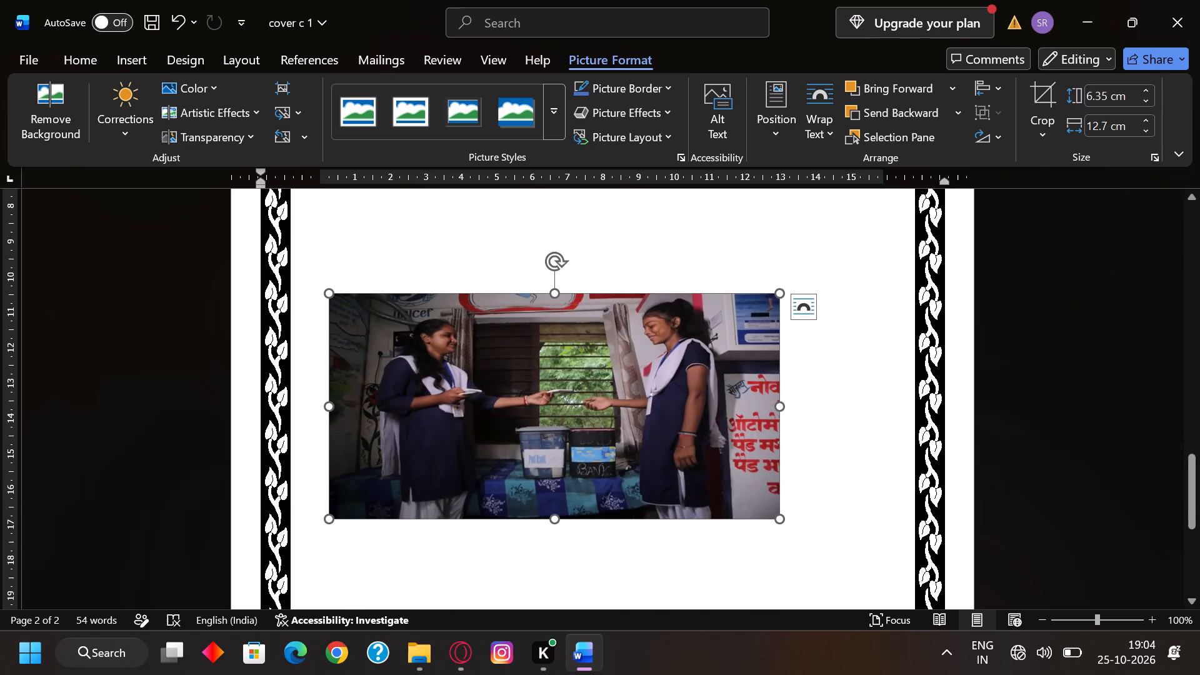
pyautogui.moveTo(784, 408); pyautogui.dragTo(637, 426)
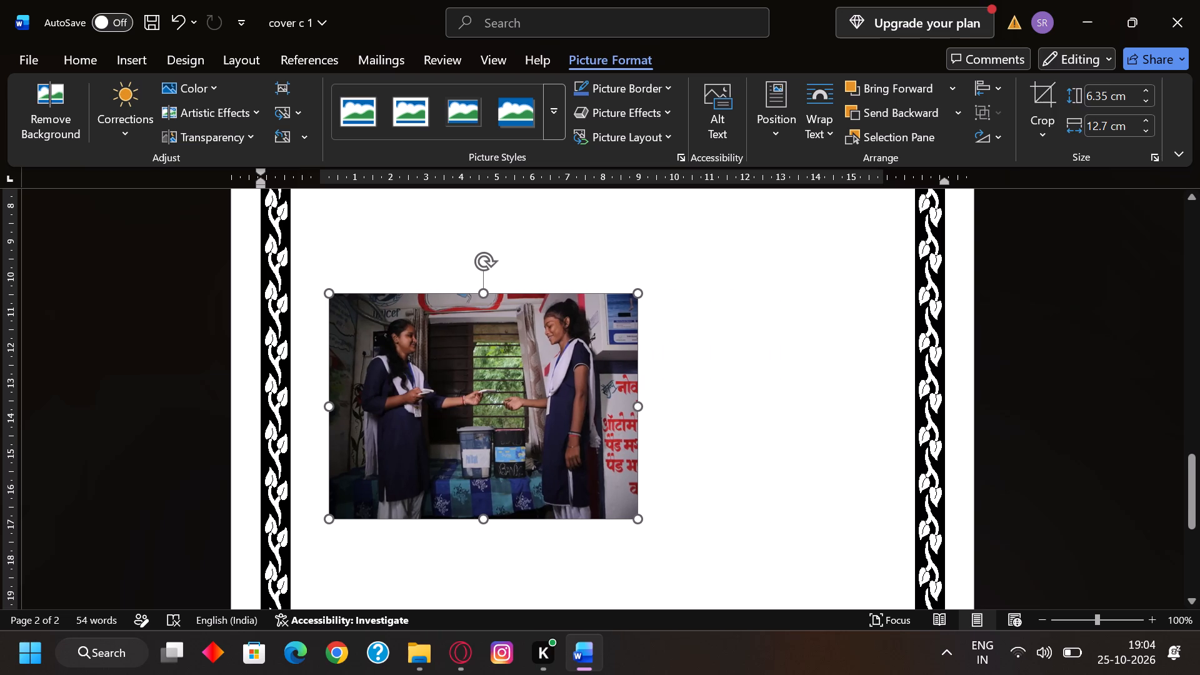
pyautogui.moveTo(637, 426); pyautogui.dragTo(626, 426)
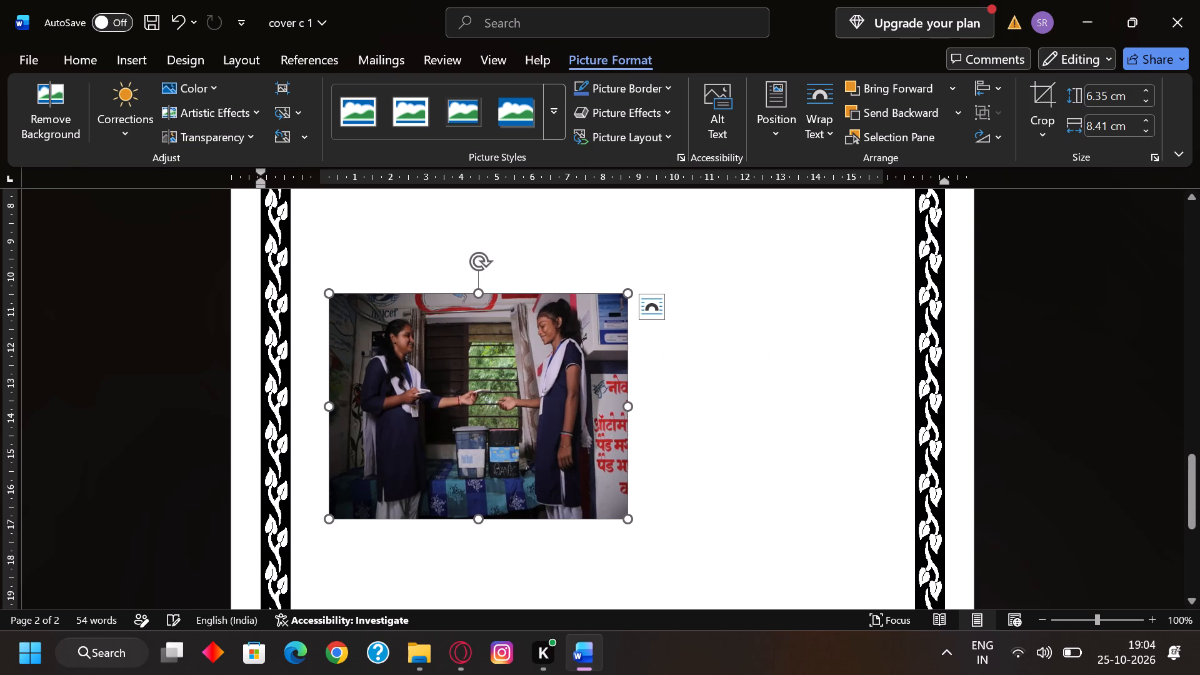
pyautogui.moveTo(480, 521); pyautogui.dragTo(486, 490)
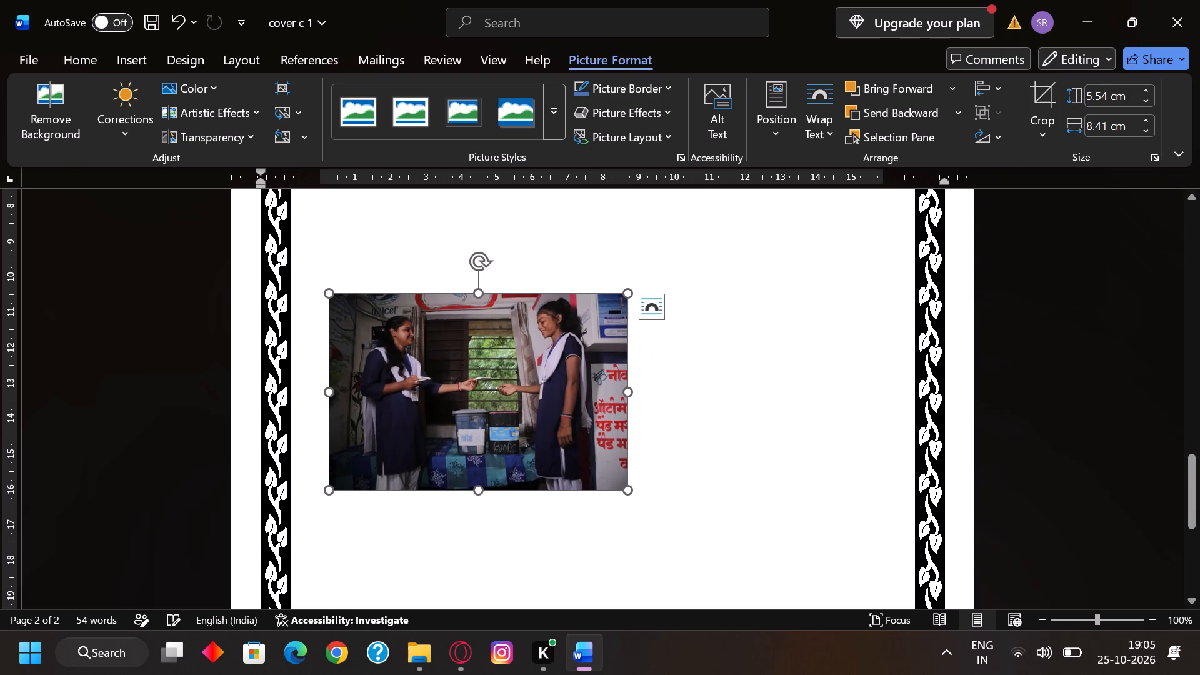
pyautogui.moveTo(553, 451); pyautogui.dragTo(534, 346)
pyautogui.scroll(3, 569, 395)
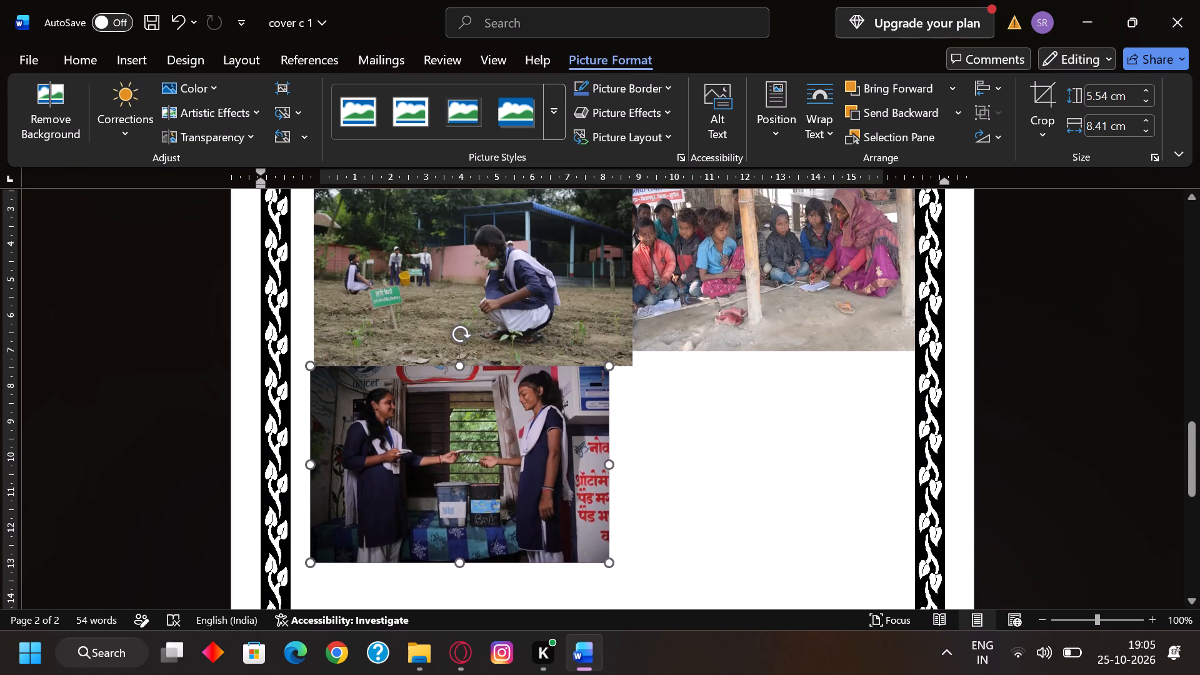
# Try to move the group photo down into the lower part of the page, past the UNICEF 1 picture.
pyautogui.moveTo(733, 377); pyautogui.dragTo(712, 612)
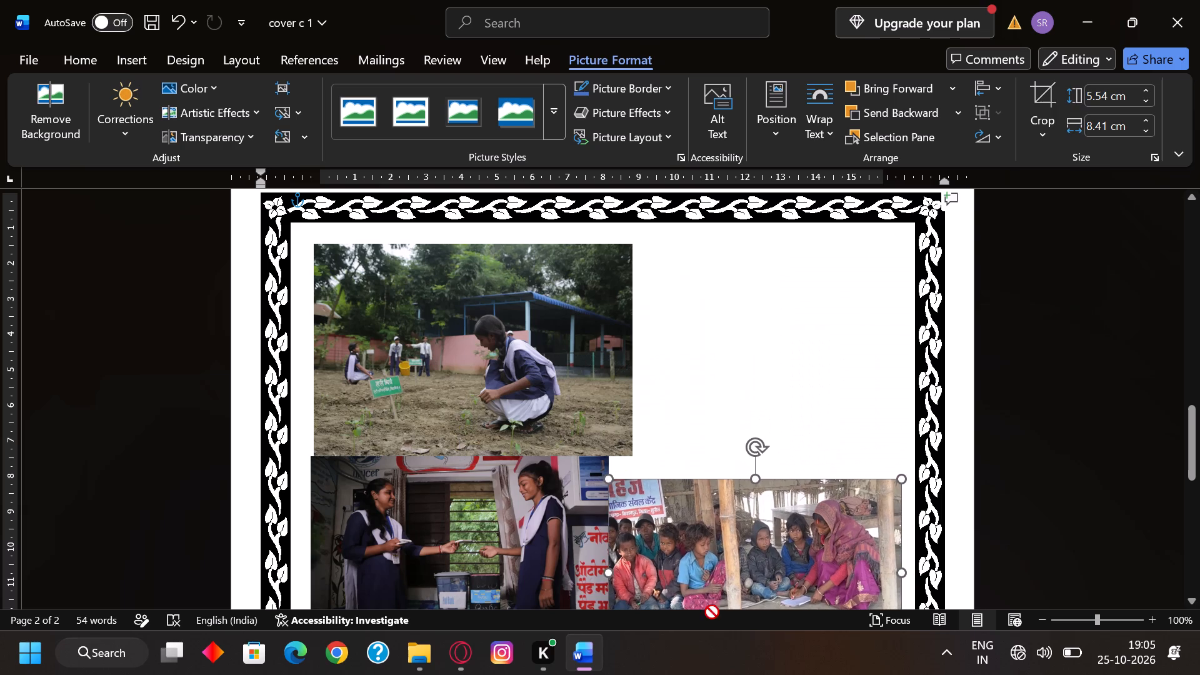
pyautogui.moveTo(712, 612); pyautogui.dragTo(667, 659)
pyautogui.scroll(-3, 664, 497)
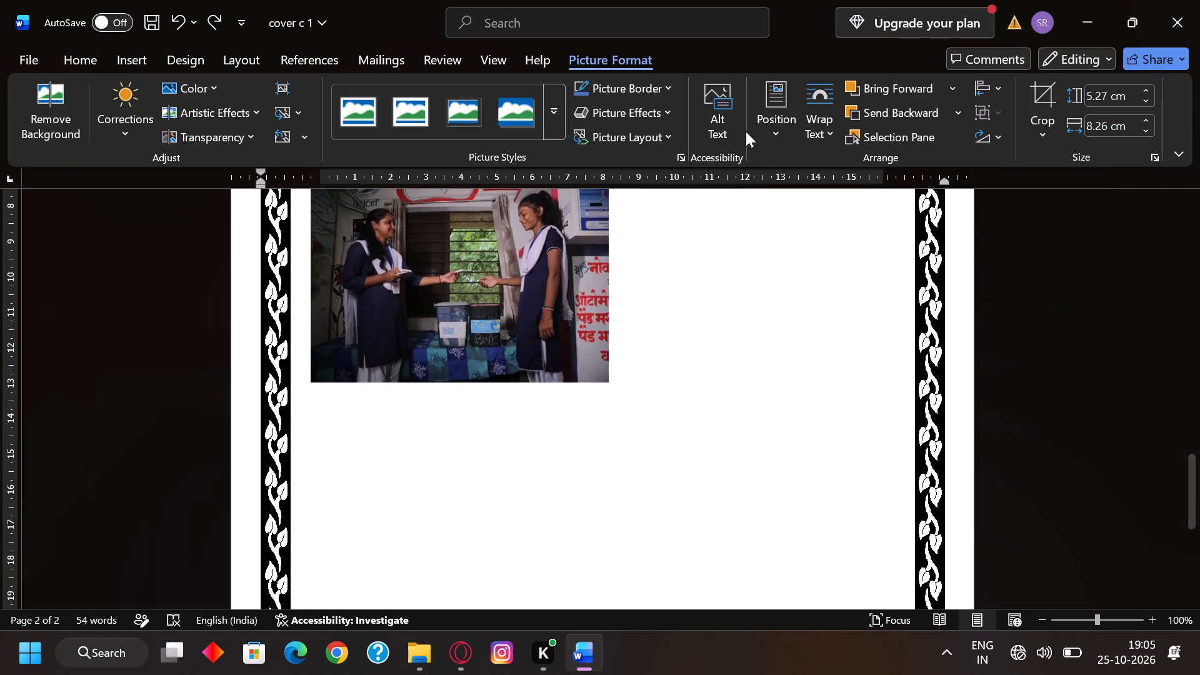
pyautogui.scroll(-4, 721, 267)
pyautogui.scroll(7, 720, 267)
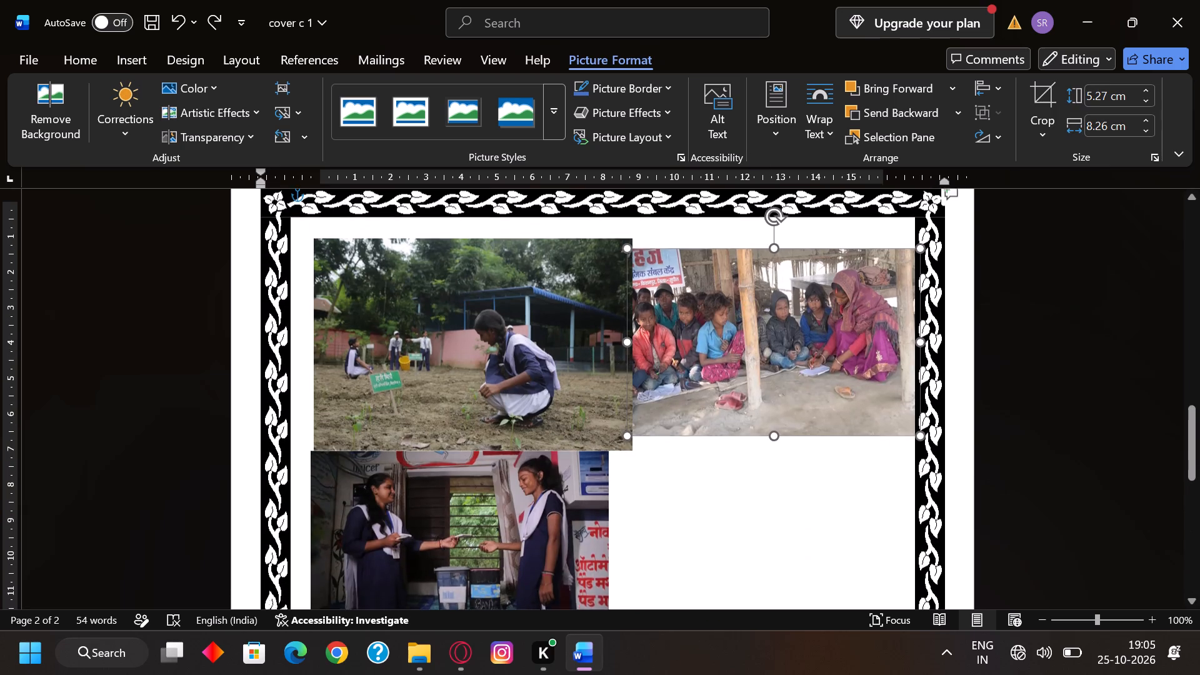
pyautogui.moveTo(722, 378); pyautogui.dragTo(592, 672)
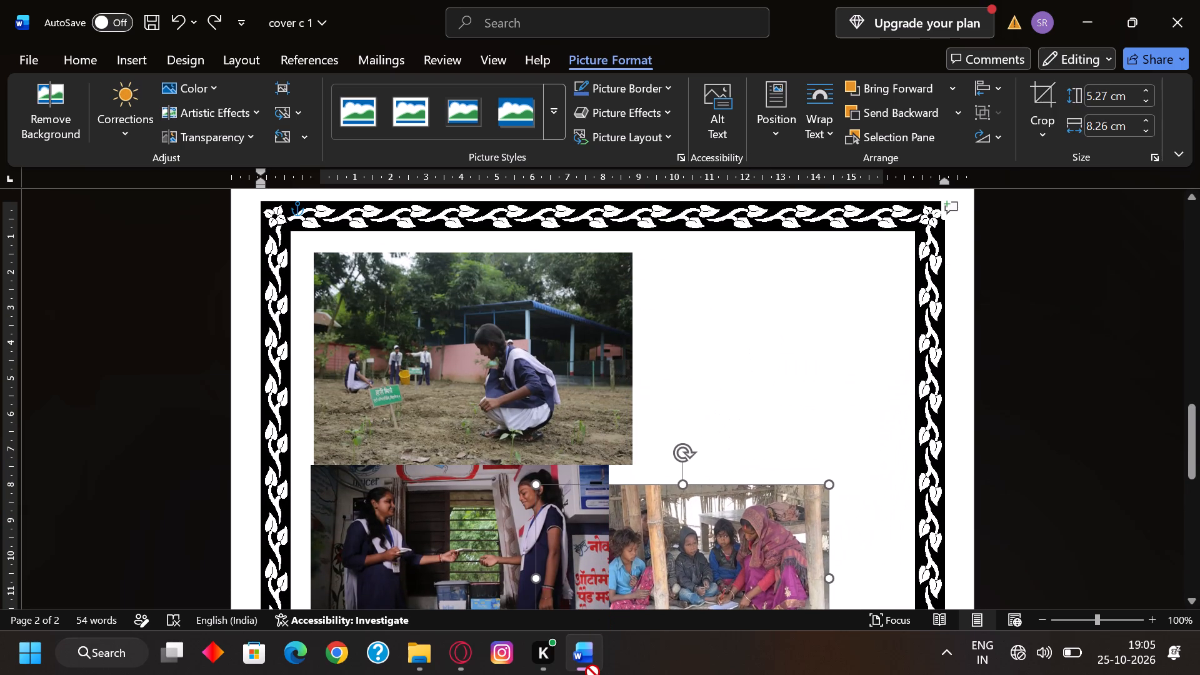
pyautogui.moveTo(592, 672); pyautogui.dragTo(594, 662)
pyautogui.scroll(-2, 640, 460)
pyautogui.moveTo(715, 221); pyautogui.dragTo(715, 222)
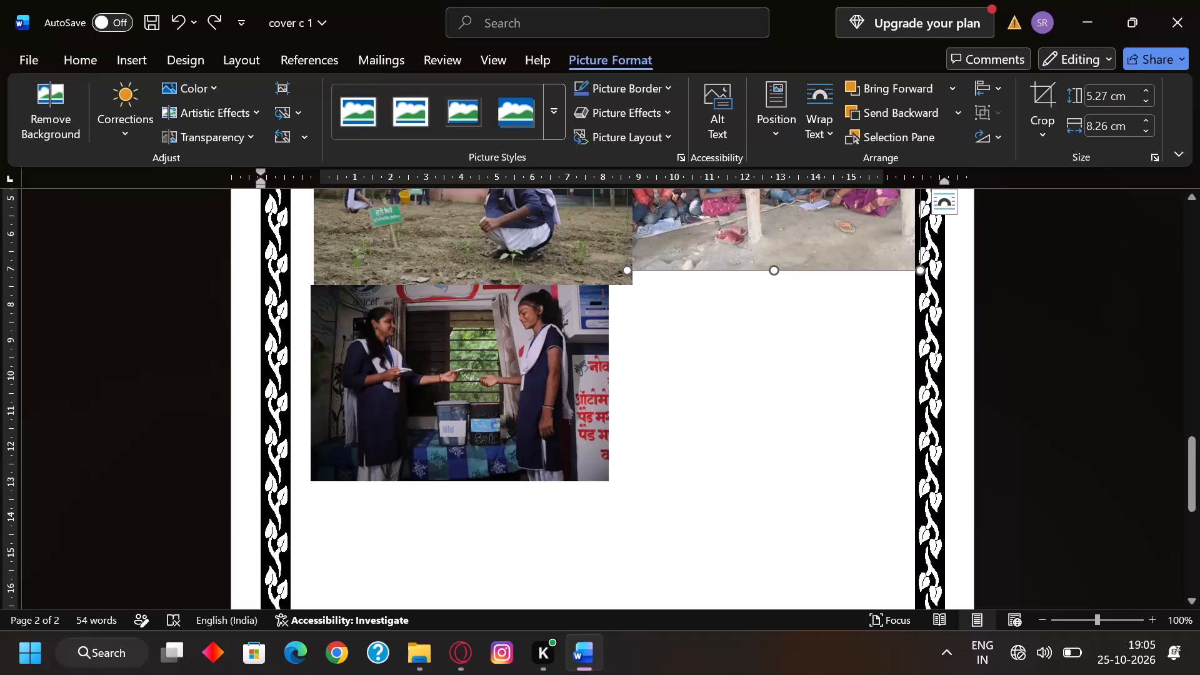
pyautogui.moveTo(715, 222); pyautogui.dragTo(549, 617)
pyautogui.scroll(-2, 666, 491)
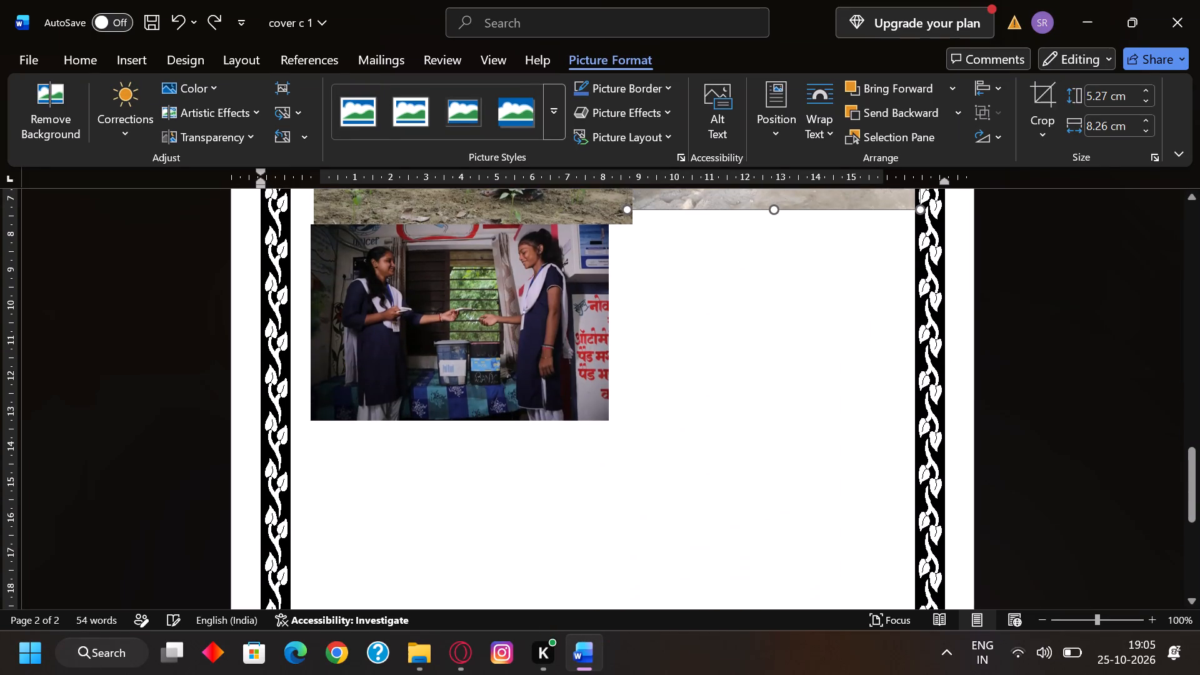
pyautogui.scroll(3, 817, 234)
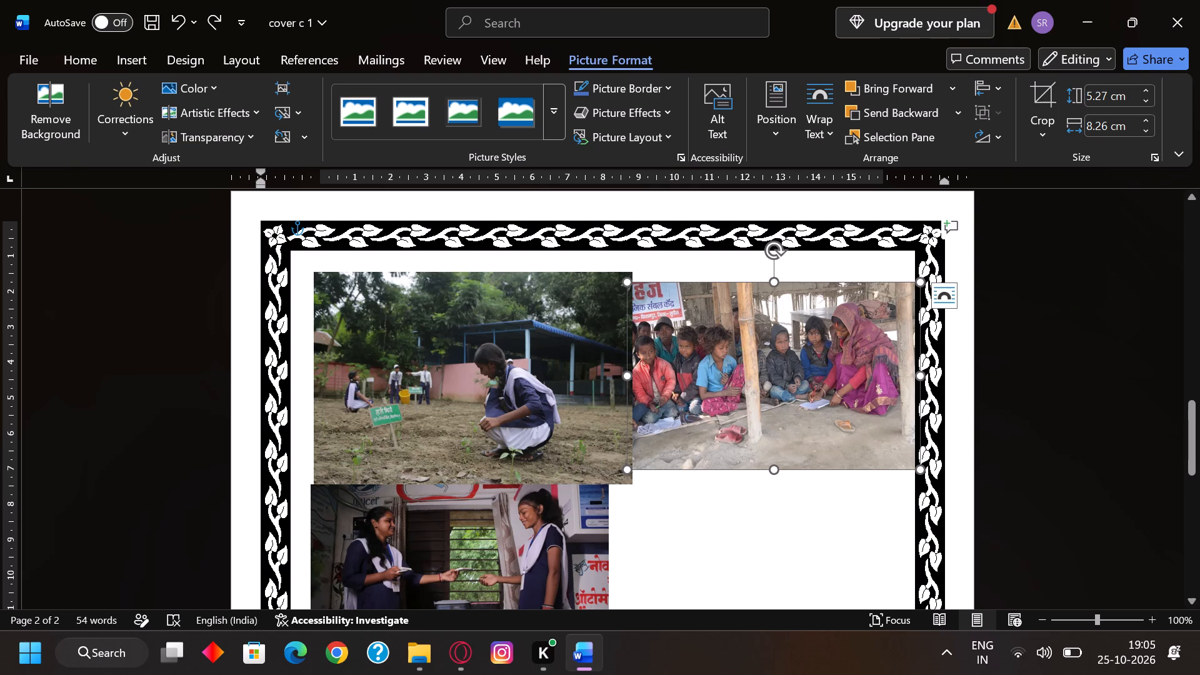
# Resize the group photo to about 5.56 cm high and 7.89 cm wide, leaving a narrow gap beside the UNICEF 2 picture.
pyautogui.moveTo(632, 375); pyautogui.dragTo(641, 379)
pyautogui.moveTo(782, 472); pyautogui.dragTo(784, 492)
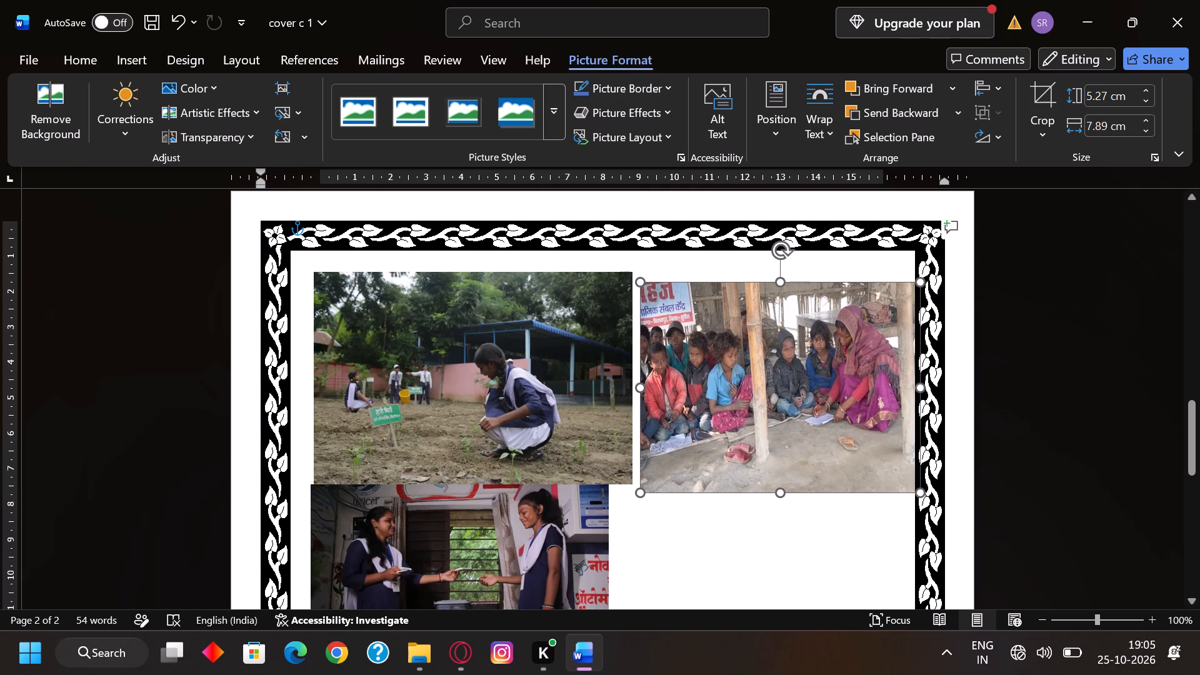
pyautogui.moveTo(784, 492); pyautogui.dragTo(787, 479)
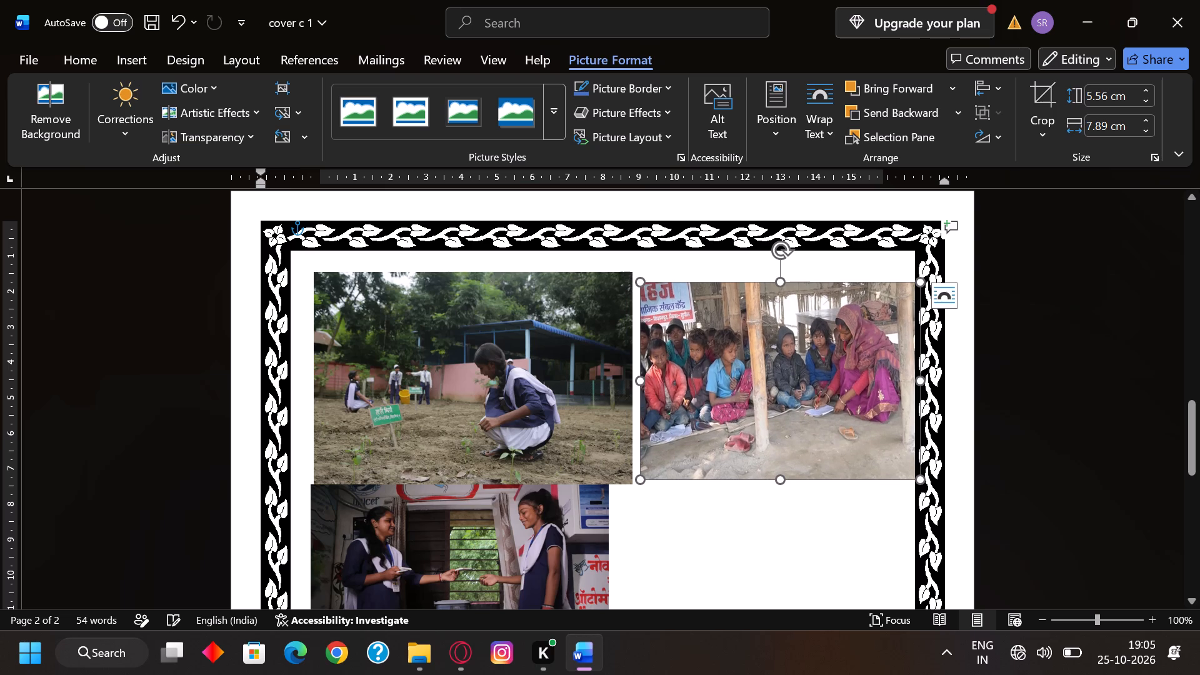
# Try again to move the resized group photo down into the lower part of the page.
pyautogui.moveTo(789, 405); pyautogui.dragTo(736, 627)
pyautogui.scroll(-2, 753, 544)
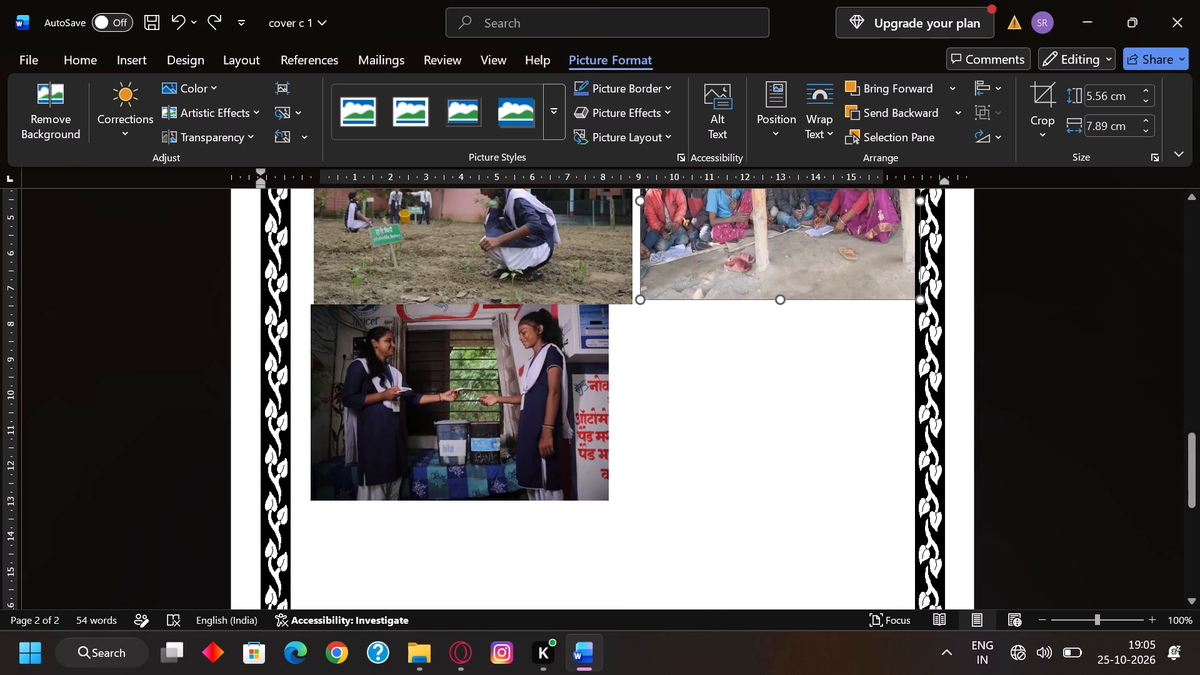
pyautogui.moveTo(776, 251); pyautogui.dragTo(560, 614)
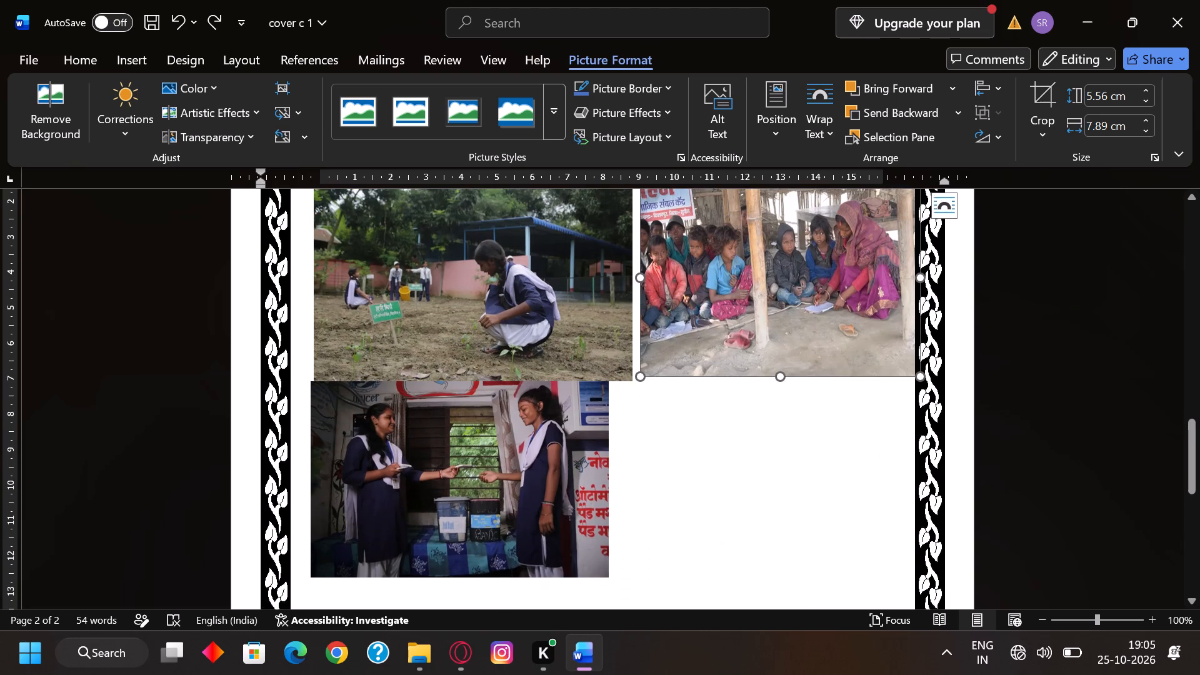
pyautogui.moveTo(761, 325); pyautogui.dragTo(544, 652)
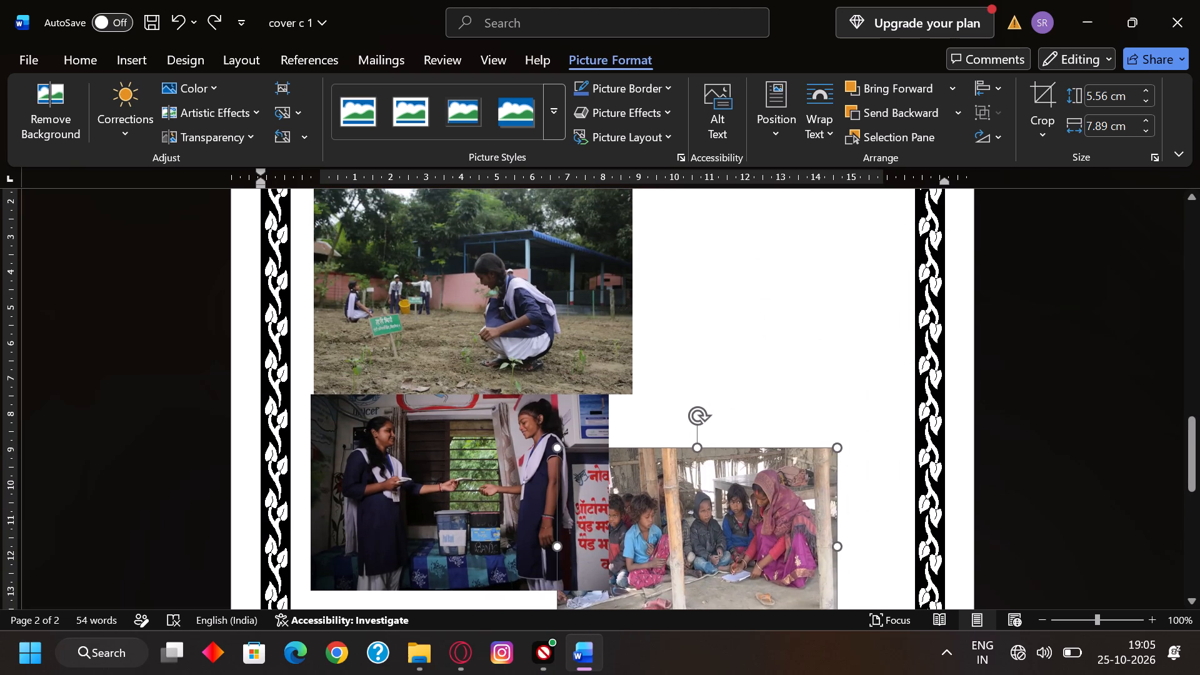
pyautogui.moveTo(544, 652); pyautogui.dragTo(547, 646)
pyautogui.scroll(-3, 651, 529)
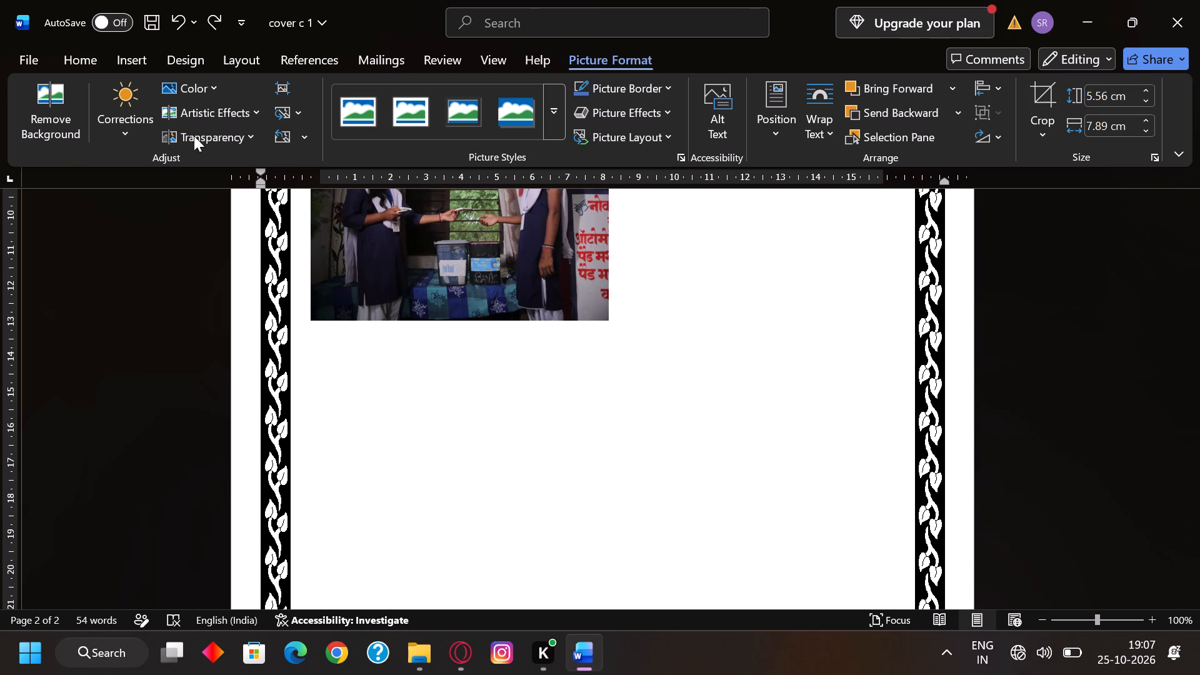
# Move the UNICEF 1 picture slightly down, leaving a gap below the UNICEF 2 picture and aligning their left edges.
pyautogui.scroll(5, 507, 483)
pyautogui.scroll(-1, 507, 483)
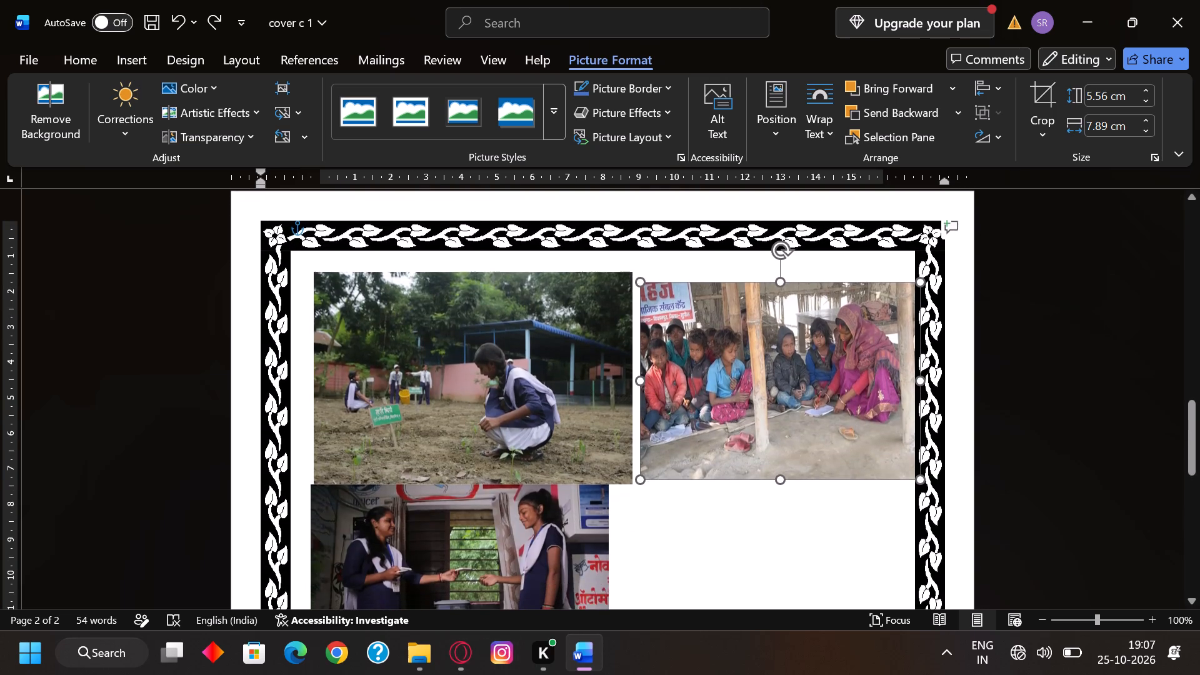
pyautogui.scroll(-1, 507, 483)
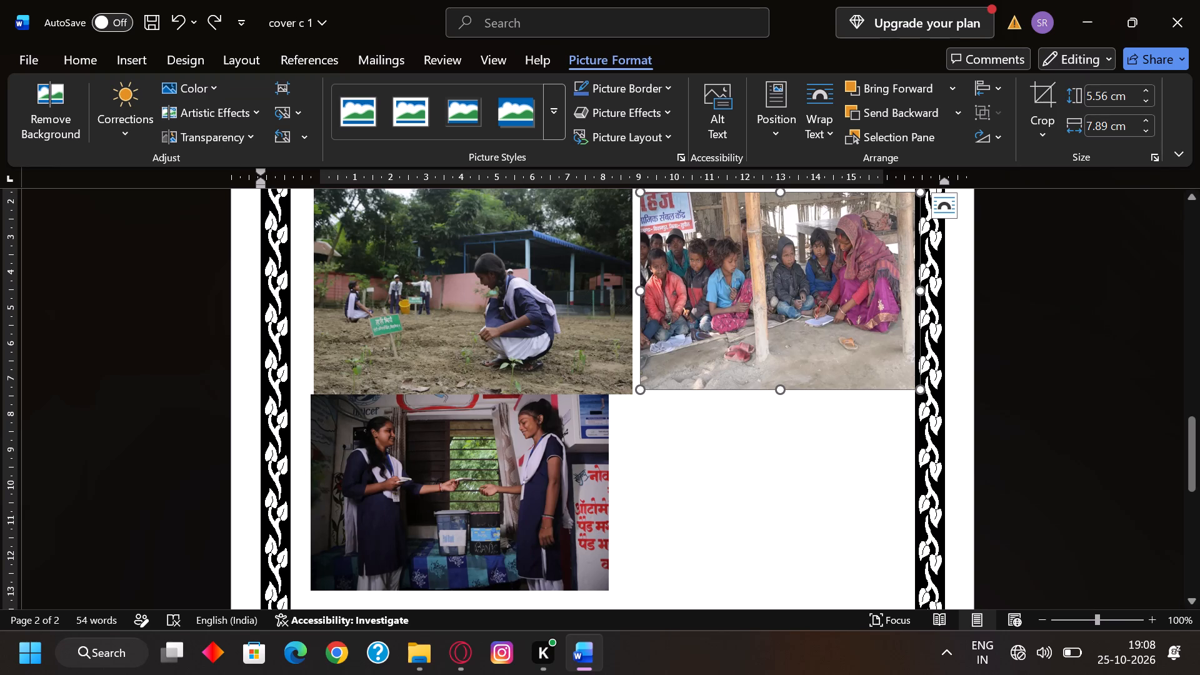
pyautogui.moveTo(466, 413); pyautogui.dragTo(471, 429)
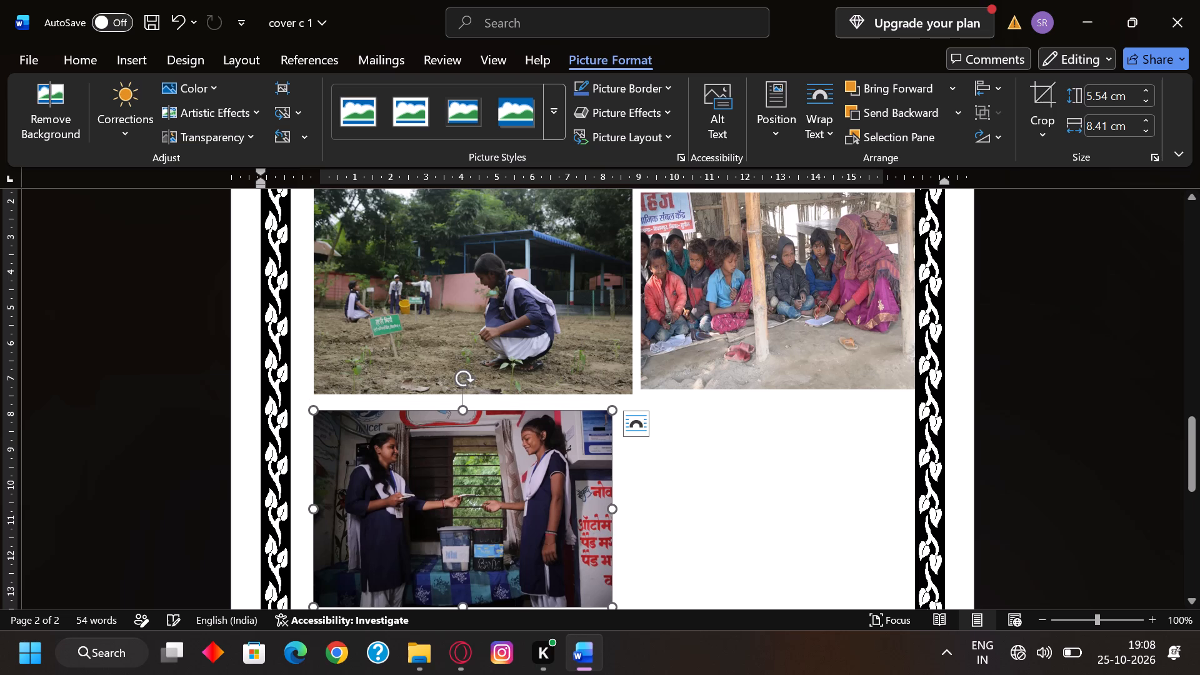
# Narrow the UNICEF 2 picture to about 8.41 cm wide, matching the right edge of the UNICEF 1 picture below it.
pyautogui.click(472, 374)
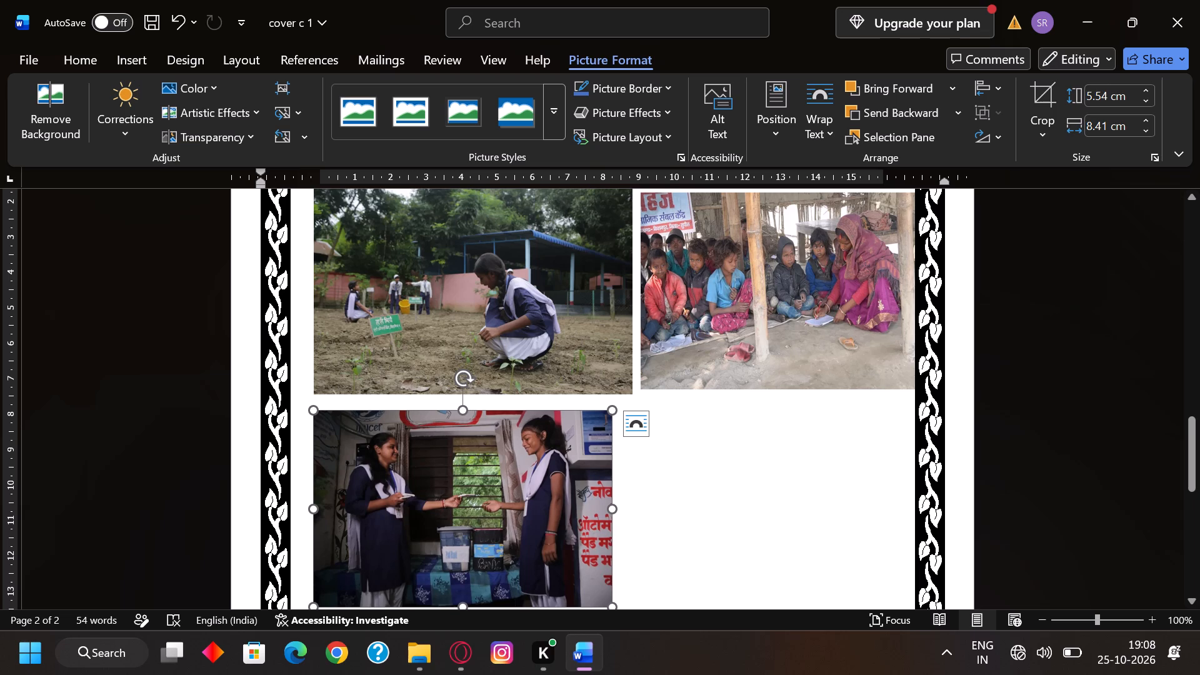
pyautogui.click(516, 361)
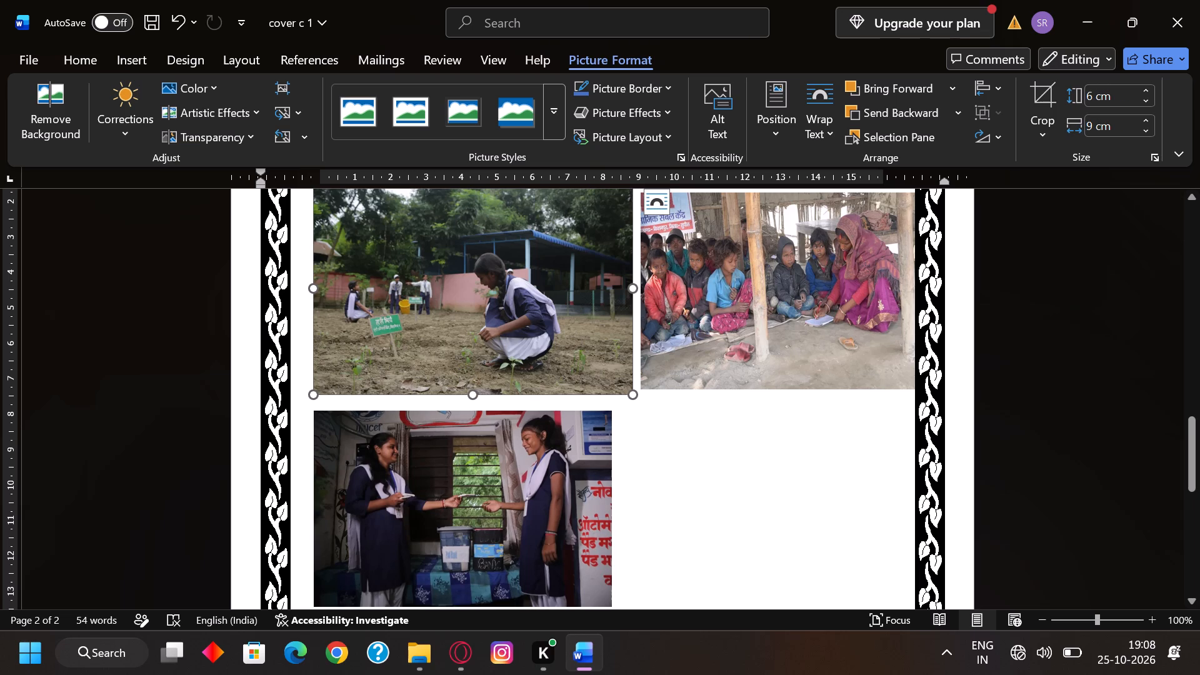
pyautogui.moveTo(632, 291); pyautogui.dragTo(625, 293)
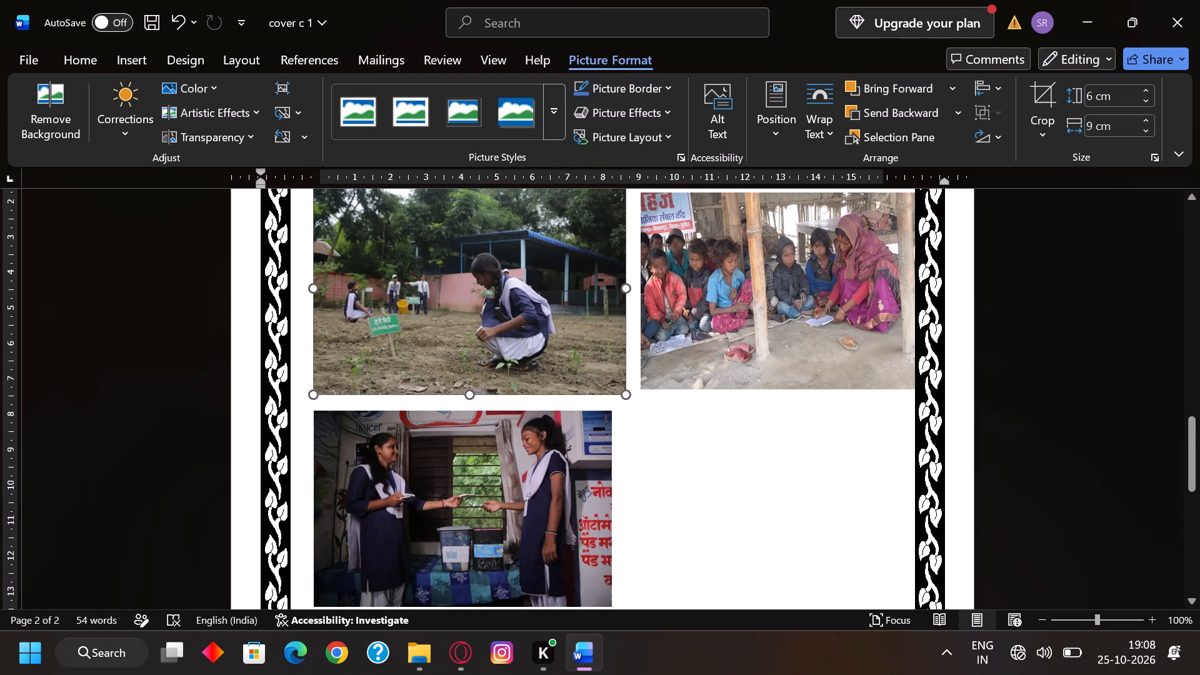
pyautogui.moveTo(625, 293); pyautogui.dragTo(612, 296)
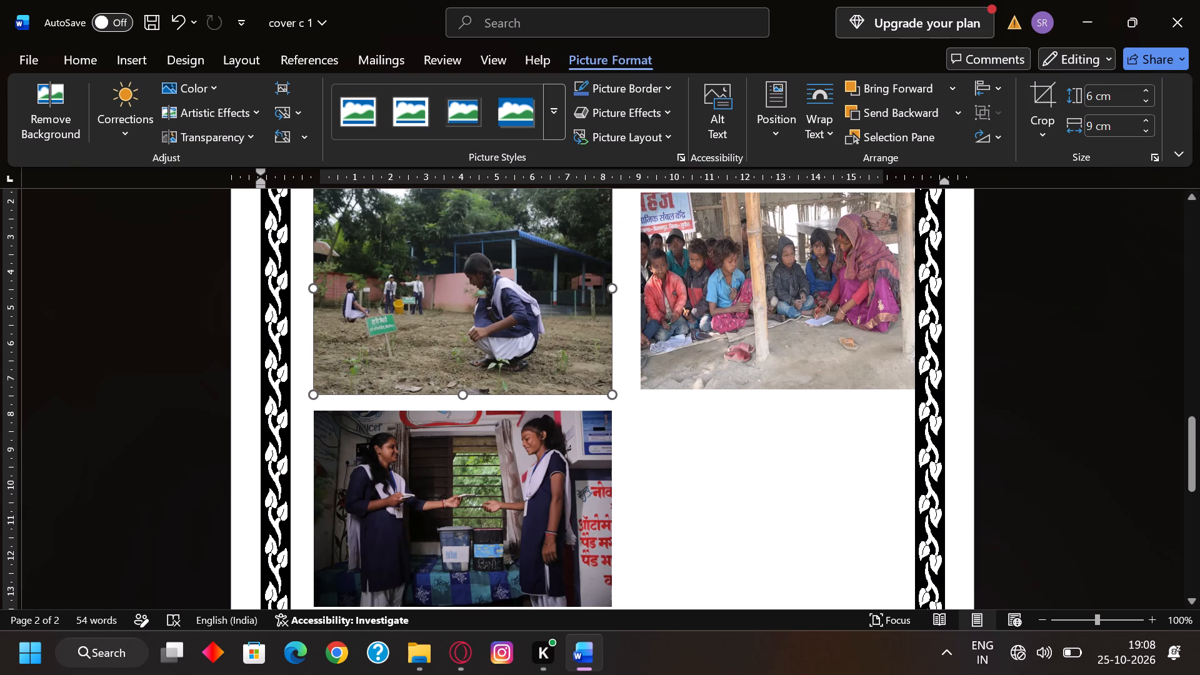
pyautogui.moveTo(612, 296); pyautogui.dragTo(611, 296)
# Move the group photo closer to the UNICEF 2 picture and stretch its height to about 5.84 cm, aligning their lower edges.
pyautogui.scroll(2, 617, 348)
pyautogui.scroll(-1, 617, 348)
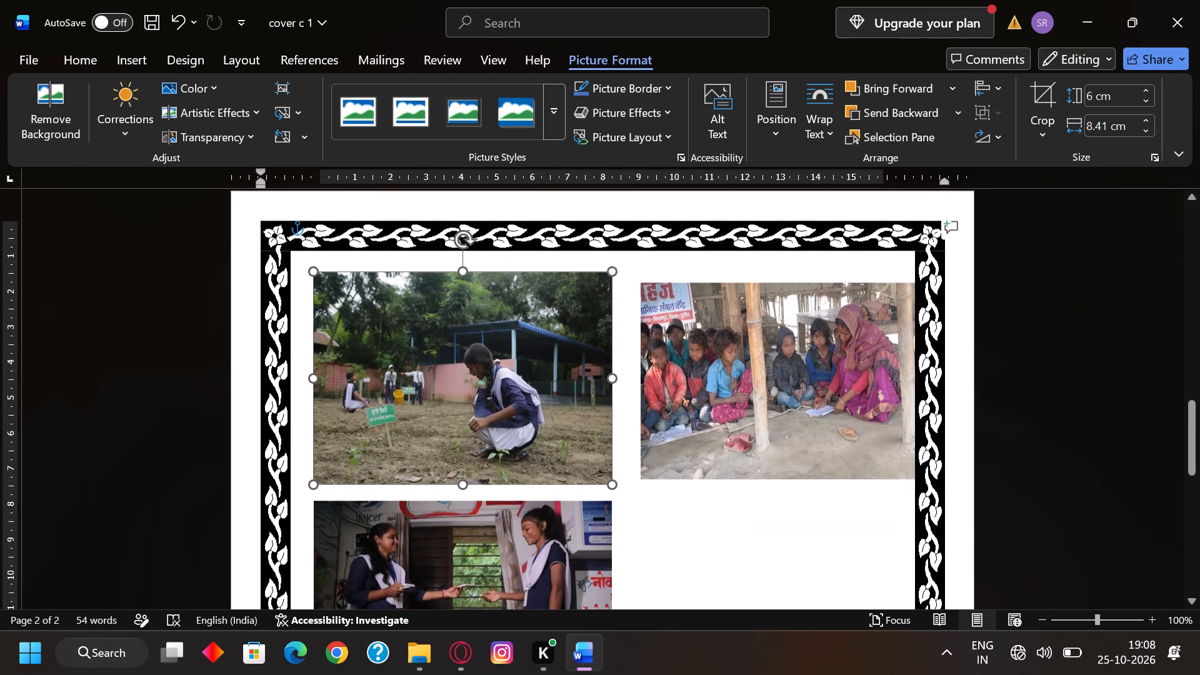
pyautogui.moveTo(752, 335); pyautogui.dragTo(736, 330)
pyautogui.moveTo(765, 474); pyautogui.dragTo(765, 478)
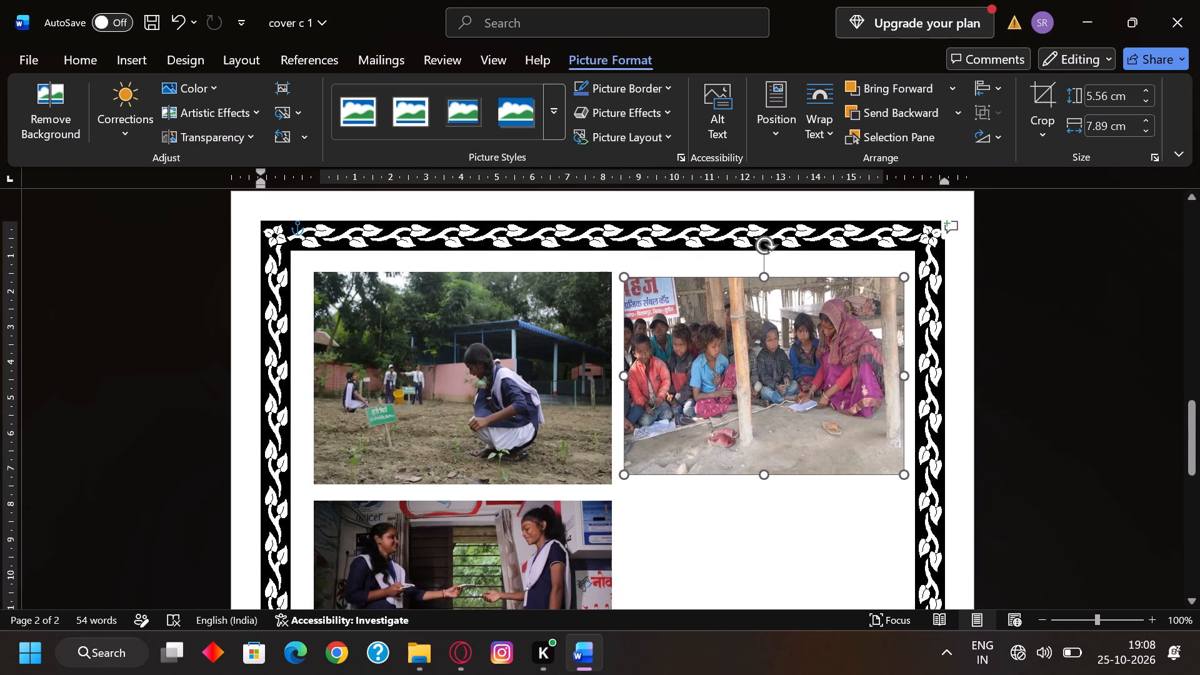
pyautogui.moveTo(765, 478); pyautogui.dragTo(765, 485)
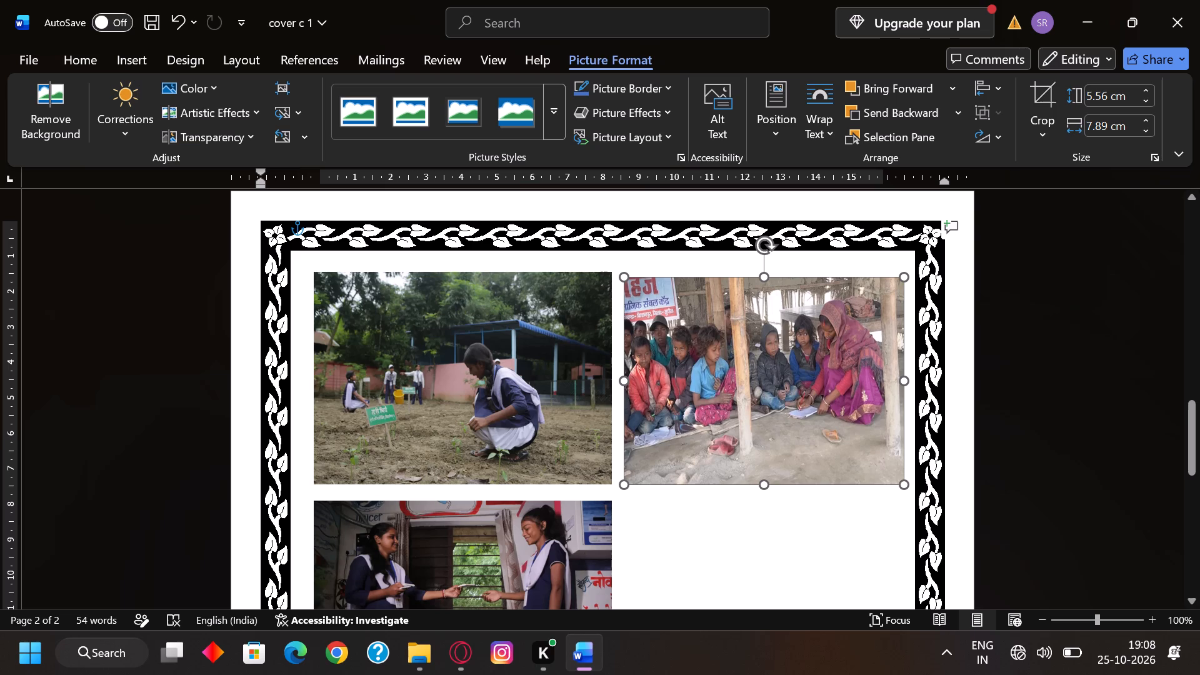
pyautogui.moveTo(765, 485); pyautogui.dragTo(764, 485)
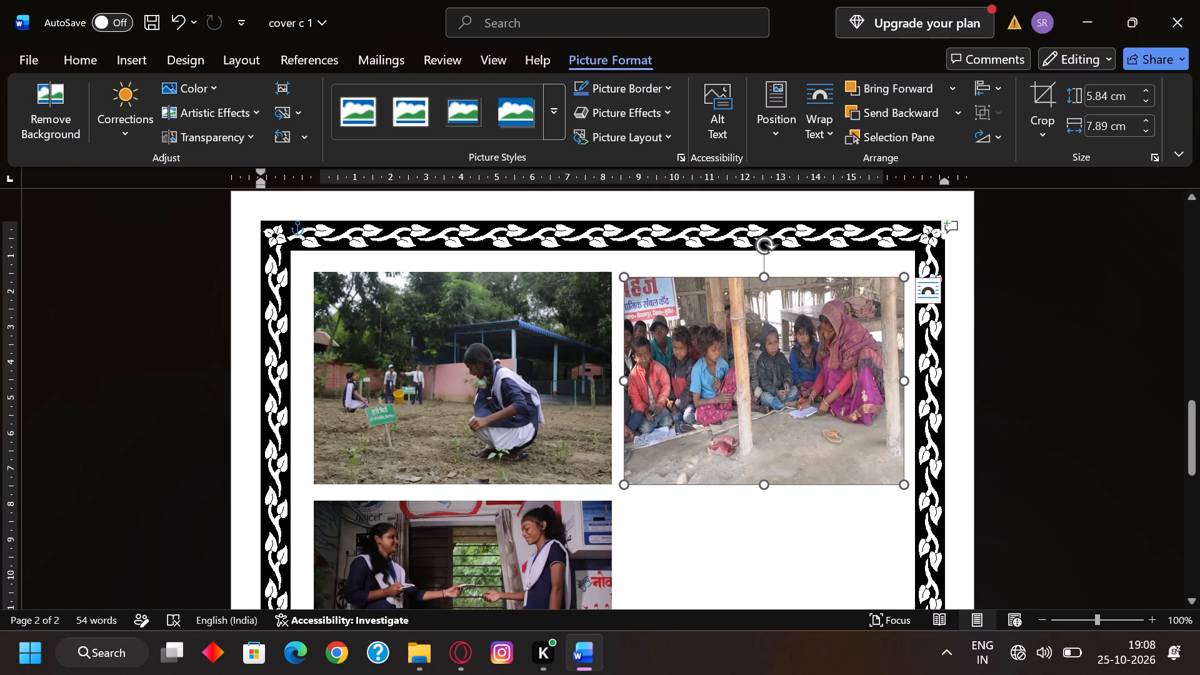
# Move the group photo below the UNICEF 1 picture, leaving a small gap and aligning their right edges.
pyautogui.scroll(-1, 754, 434)
pyautogui.scroll(-2, 737, 534)
pyautogui.scroll(-3, 718, 332)
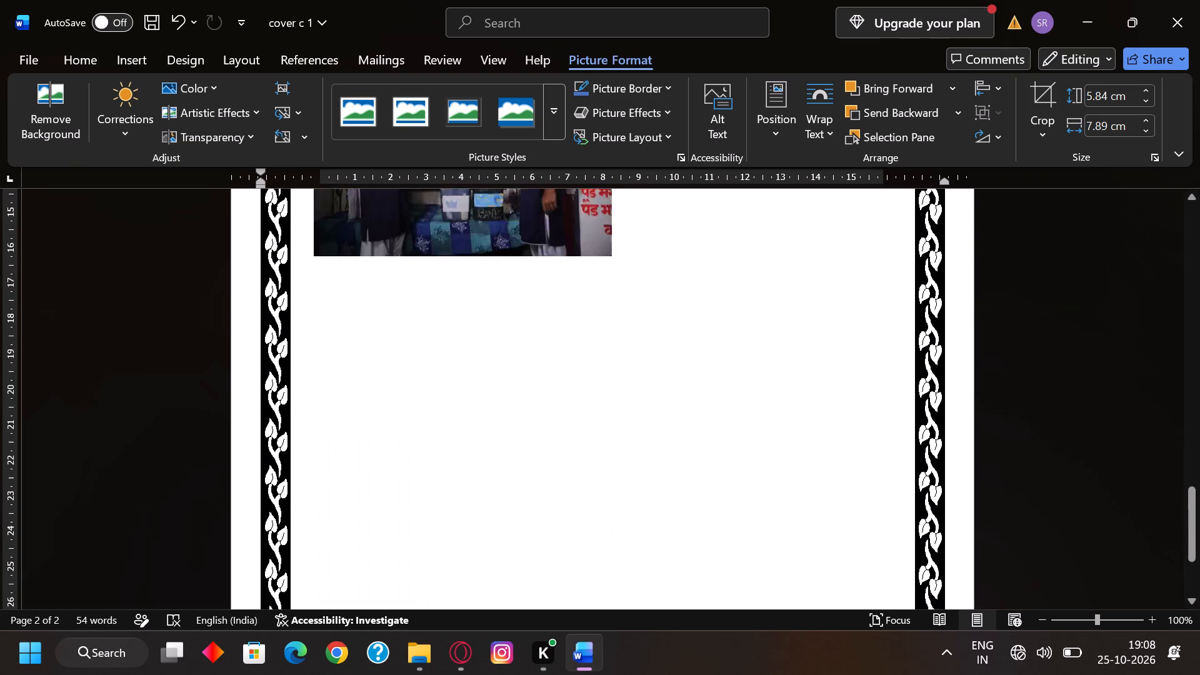
pyautogui.scroll(-3, 701, 349)
pyautogui.scroll(7, 701, 349)
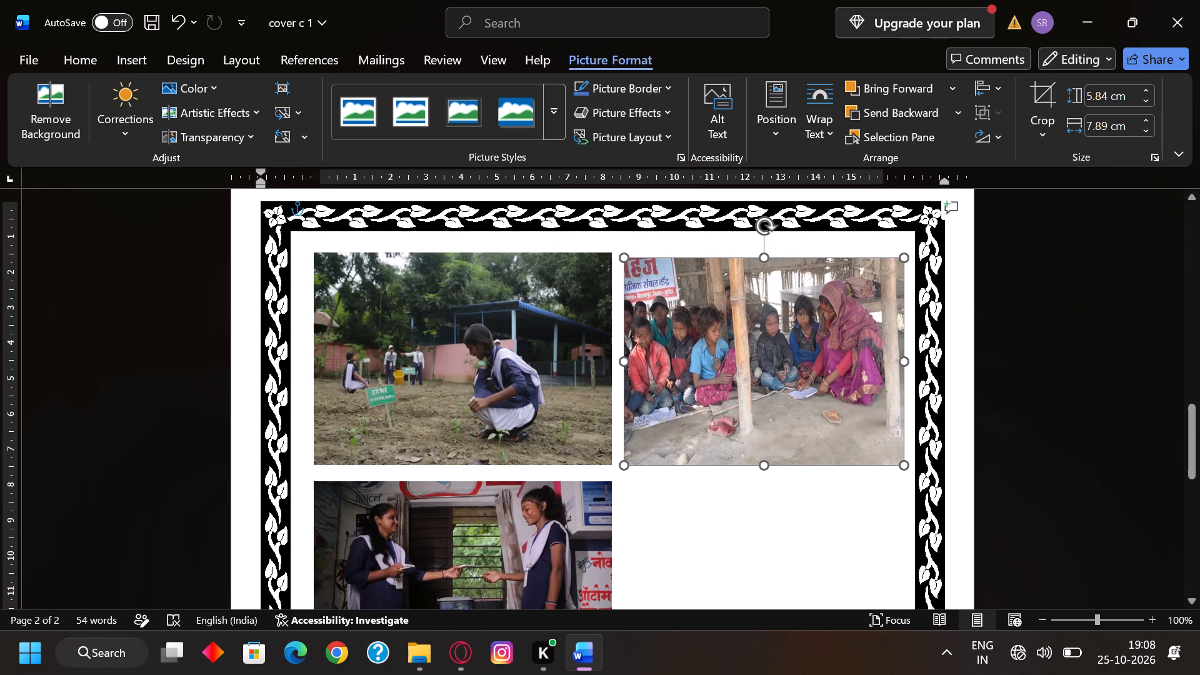
pyautogui.moveTo(722, 364); pyautogui.dragTo(719, 492)
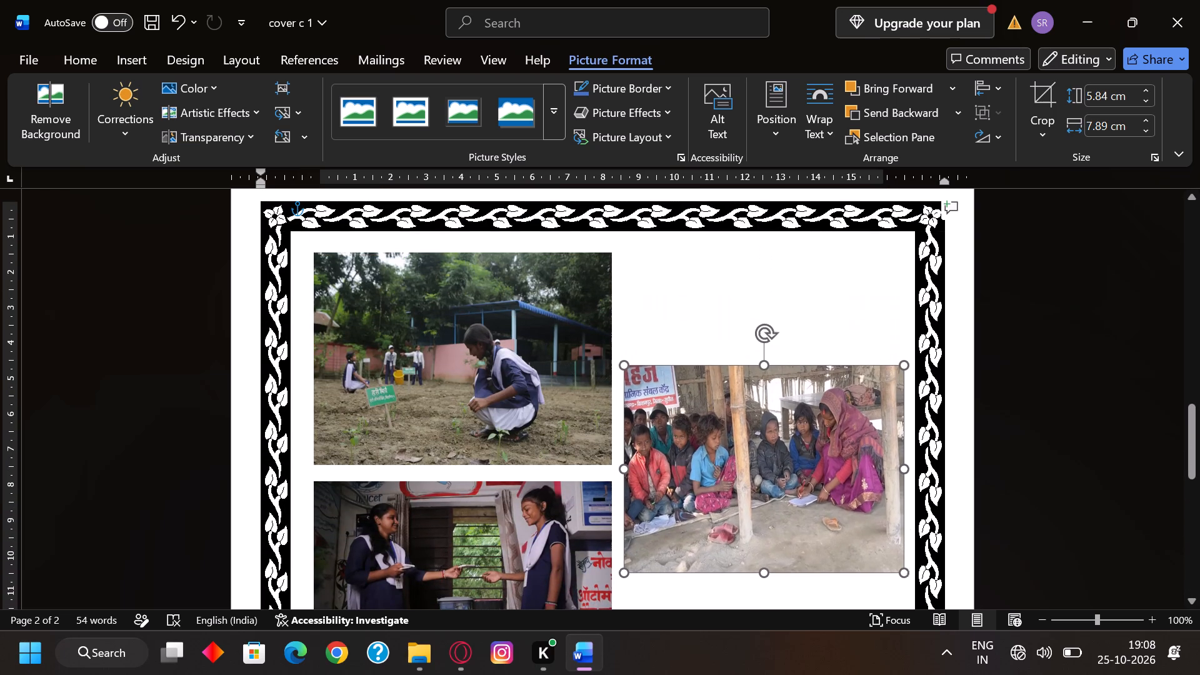
pyautogui.moveTo(719, 492); pyautogui.dragTo(679, 663)
pyautogui.scroll(-2, 723, 398)
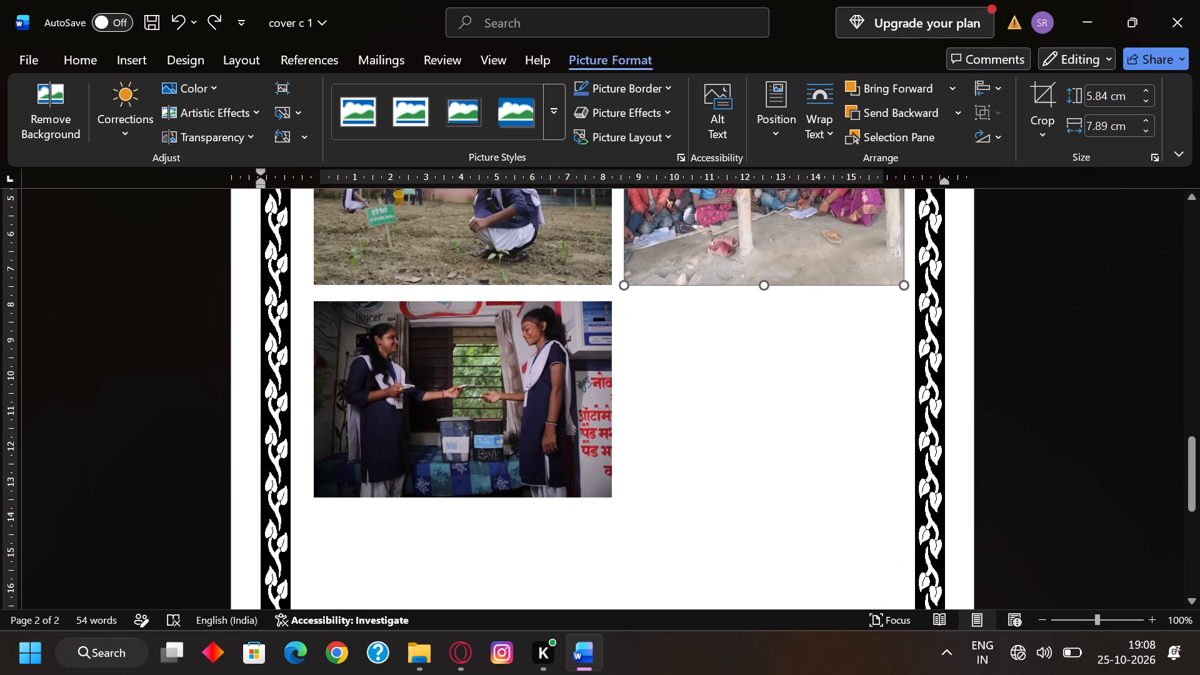
pyautogui.scroll(-1, 723, 398)
pyautogui.moveTo(688, 192); pyautogui.dragTo(539, 649)
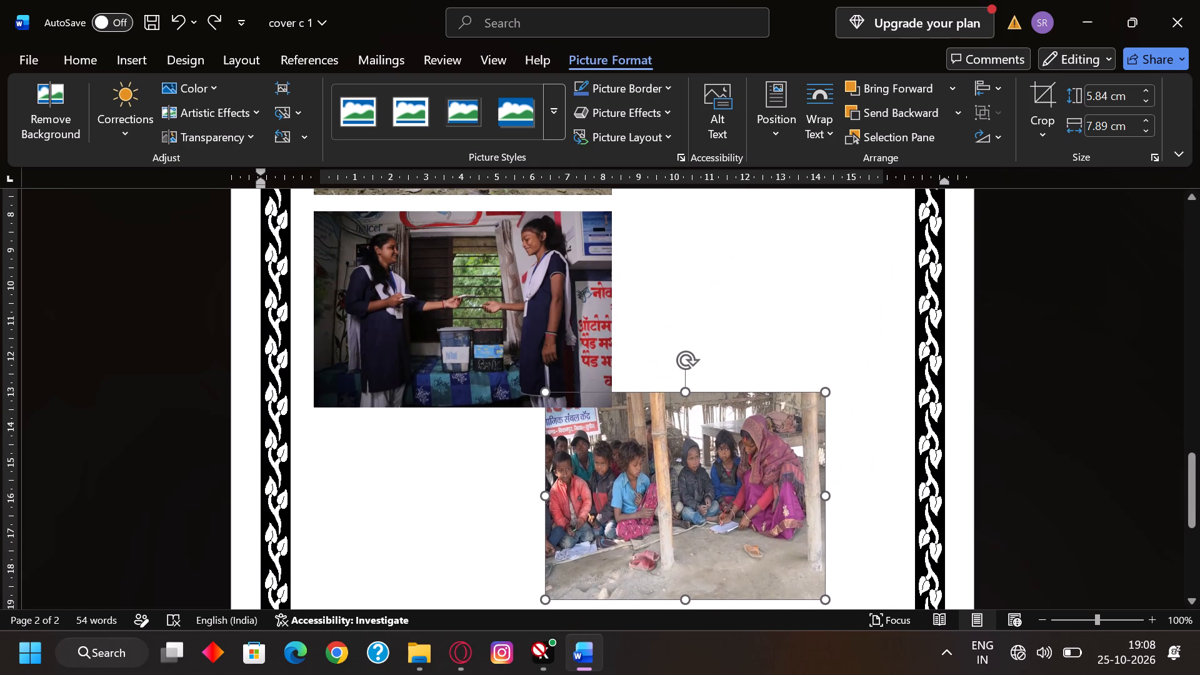
pyautogui.moveTo(539, 649); pyautogui.dragTo(544, 578)
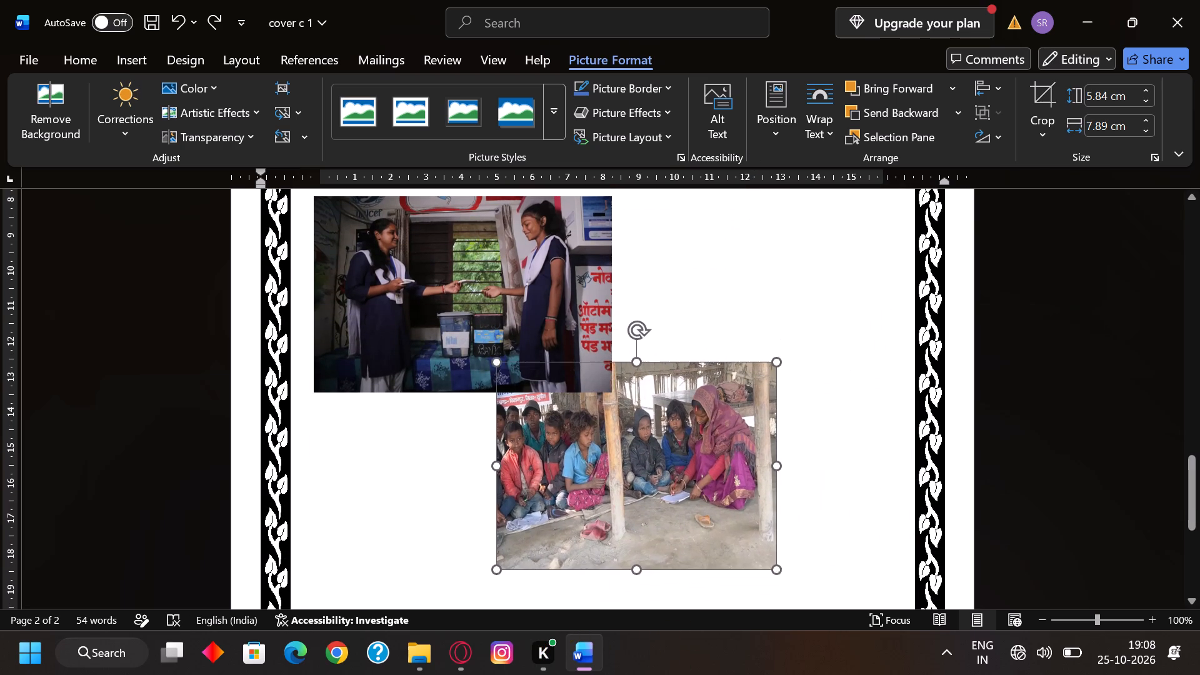
pyautogui.moveTo(544, 578); pyautogui.dragTo(399, 590)
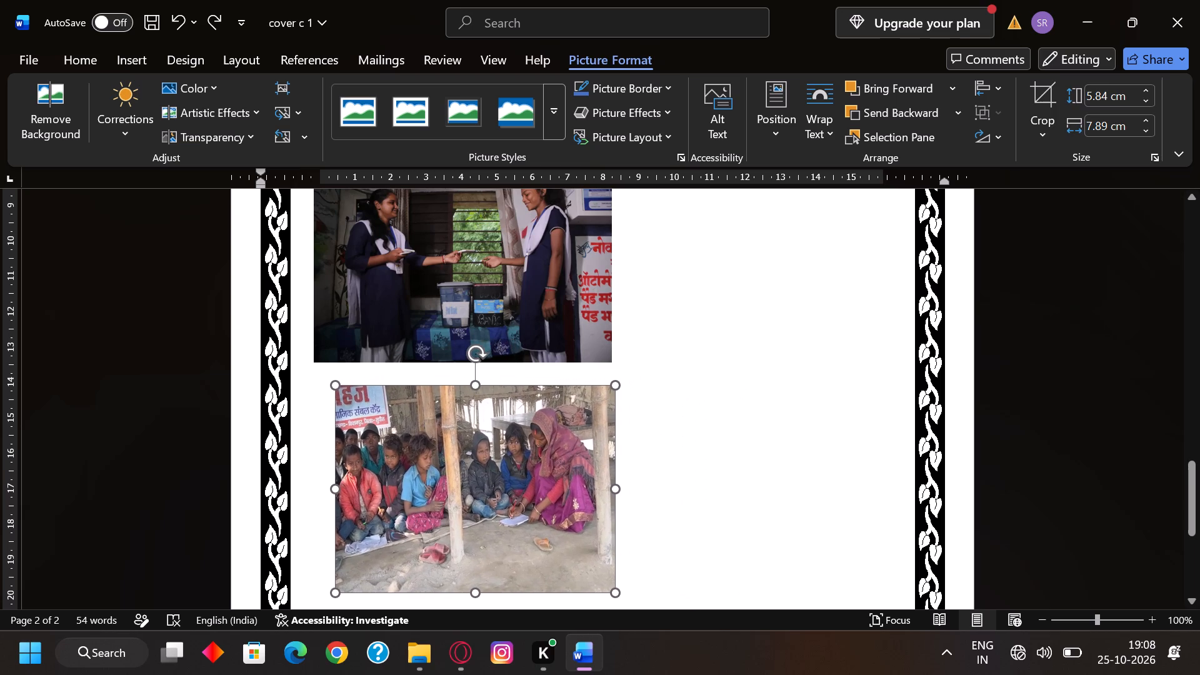
pyautogui.moveTo(399, 590); pyautogui.dragTo(396, 589)
pyautogui.click(767, 327)
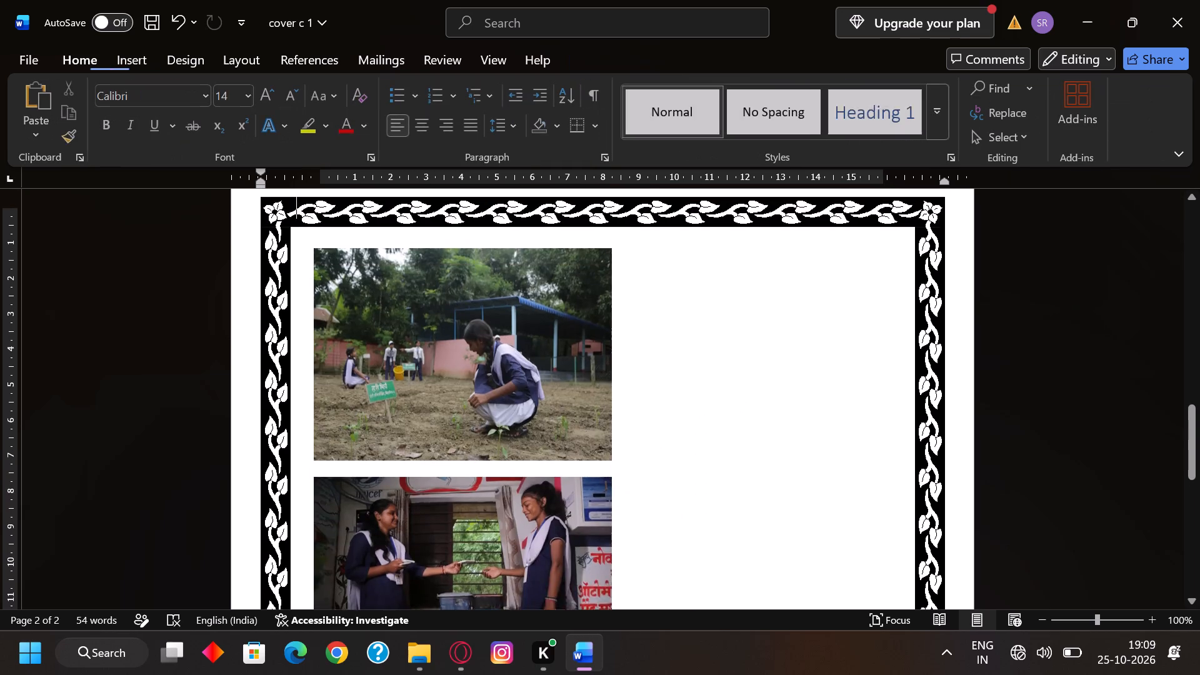
# Move the group photo further down into the lower right part of the bordered page.
pyautogui.scroll(2, 651, 412)
pyautogui.scroll(-7, 651, 412)
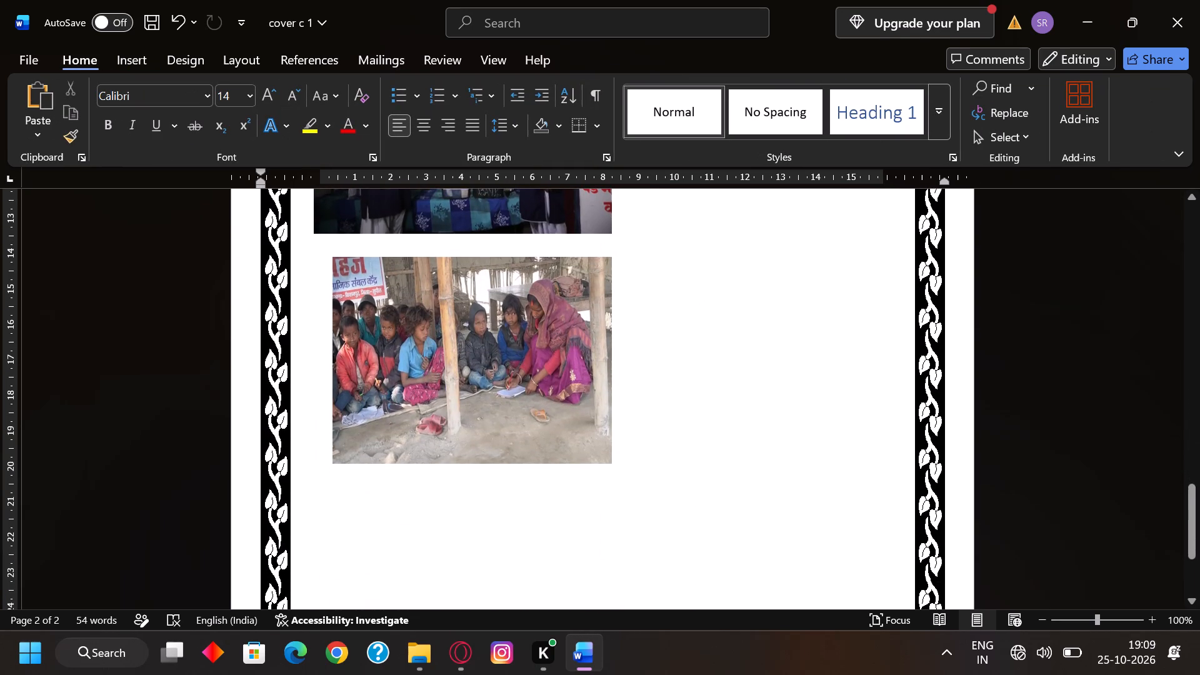
pyautogui.scroll(10, 720, 381)
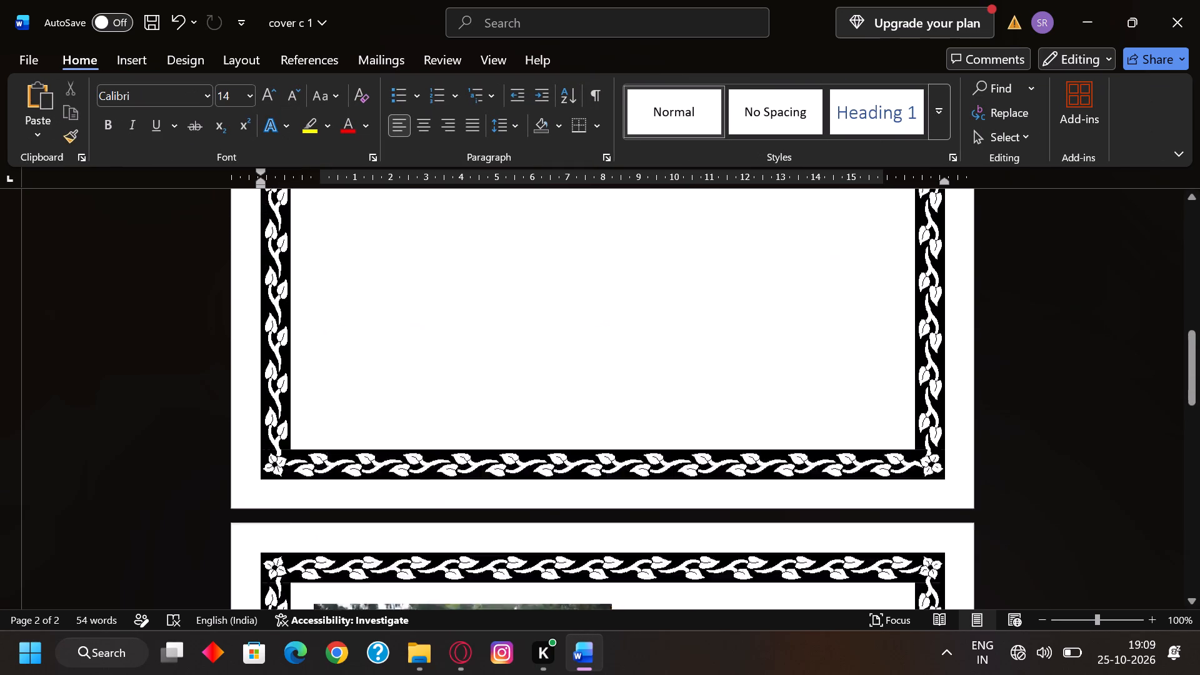
pyautogui.scroll(-15, 720, 381)
pyautogui.scroll(-7, 720, 381)
pyautogui.scroll(7, 720, 381)
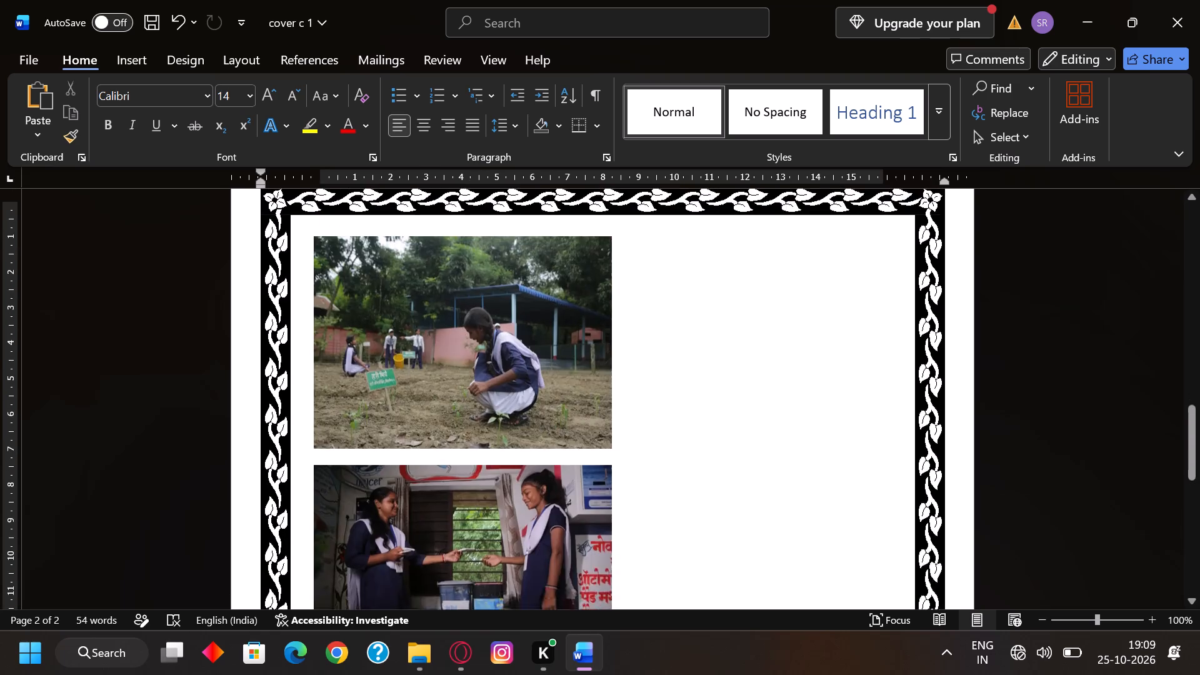
pyautogui.scroll(4, 720, 381)
pyautogui.scroll(-10, 720, 381)
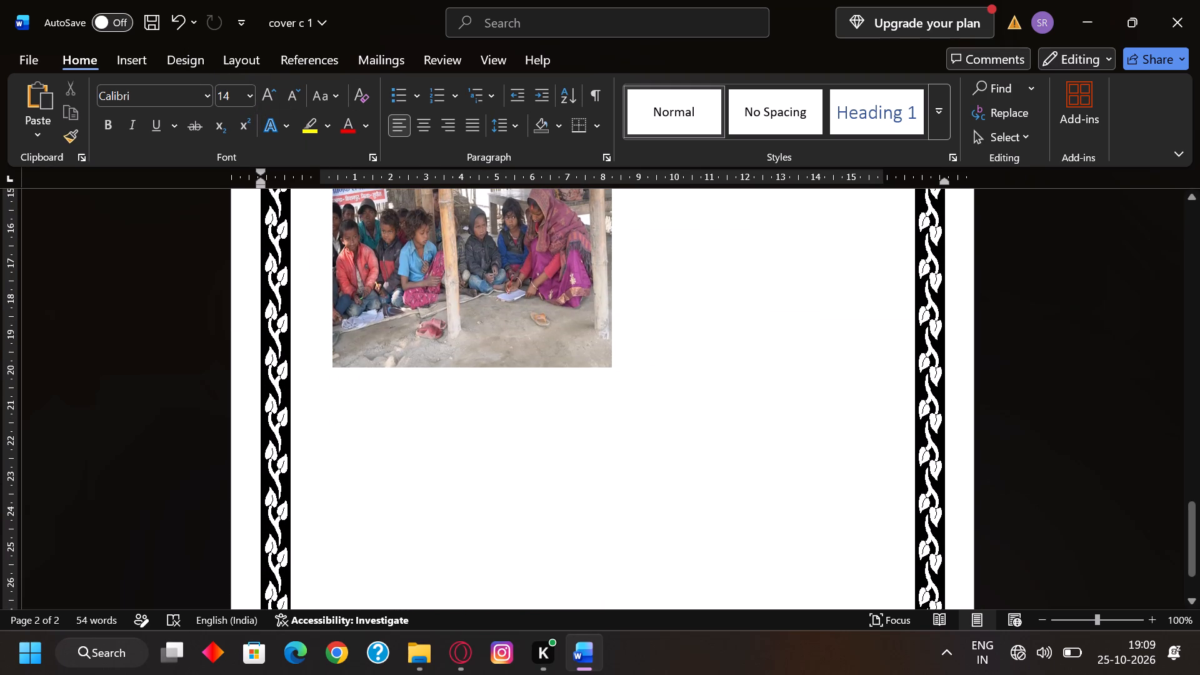
pyautogui.scroll(3, 530, 334)
pyautogui.scroll(-3, 531, 334)
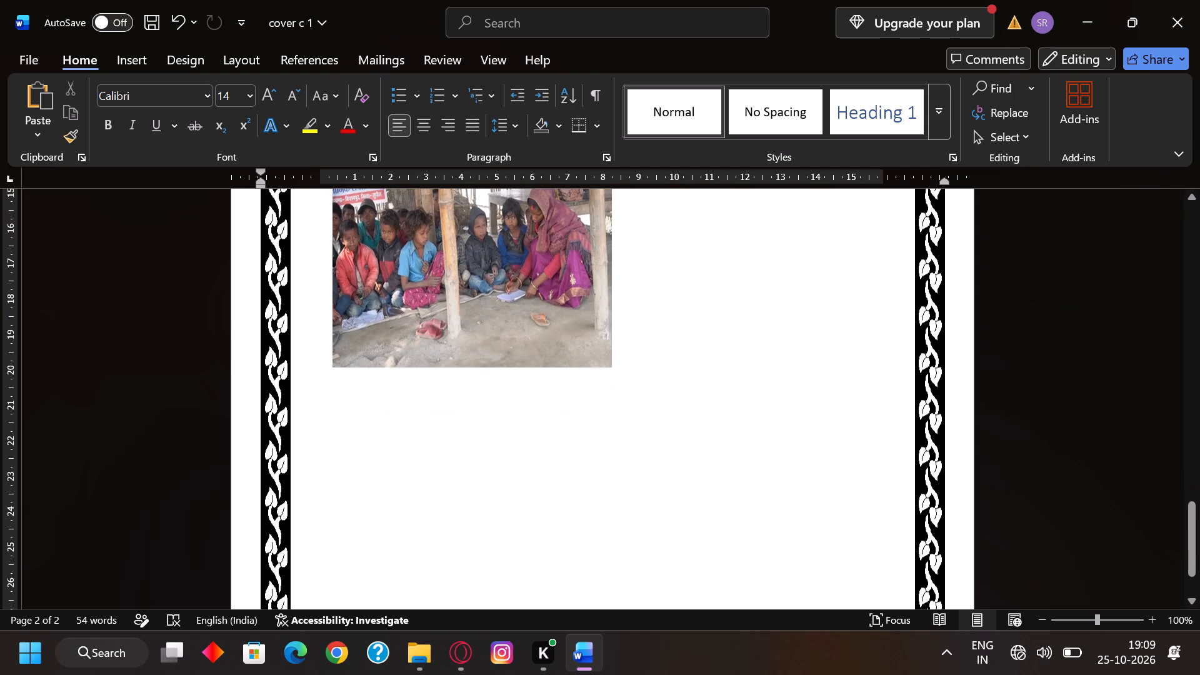
pyautogui.moveTo(511, 286); pyautogui.dragTo(747, 549)
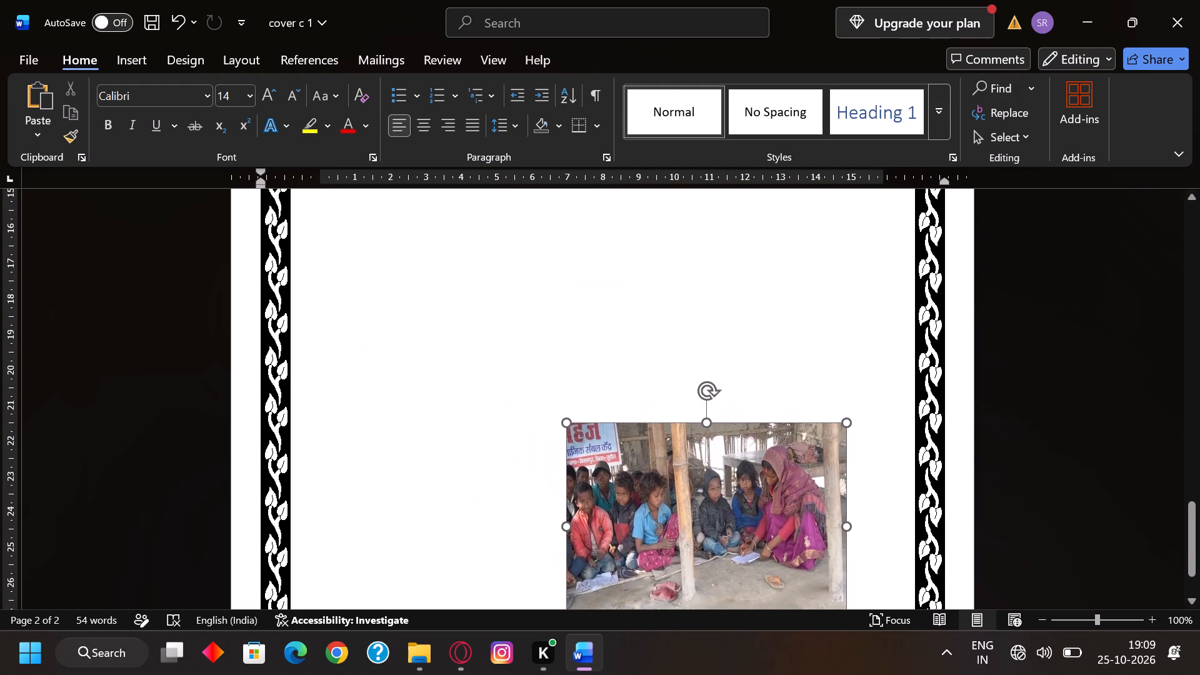
pyautogui.moveTo(747, 549); pyautogui.dragTo(791, 578)
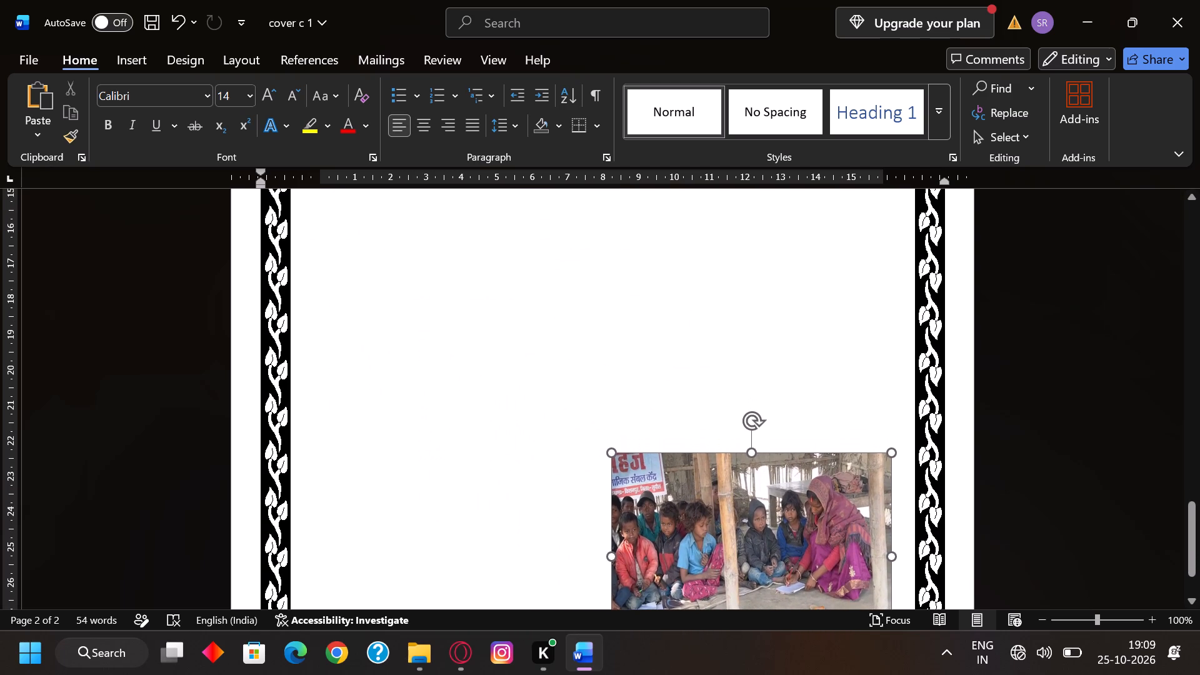
pyautogui.moveTo(791, 578); pyautogui.dragTo(791, 577)
# Insert the picture PHOTO 3 from the Downloads folder on the second page.
pyautogui.scroll(7, 644, 451)
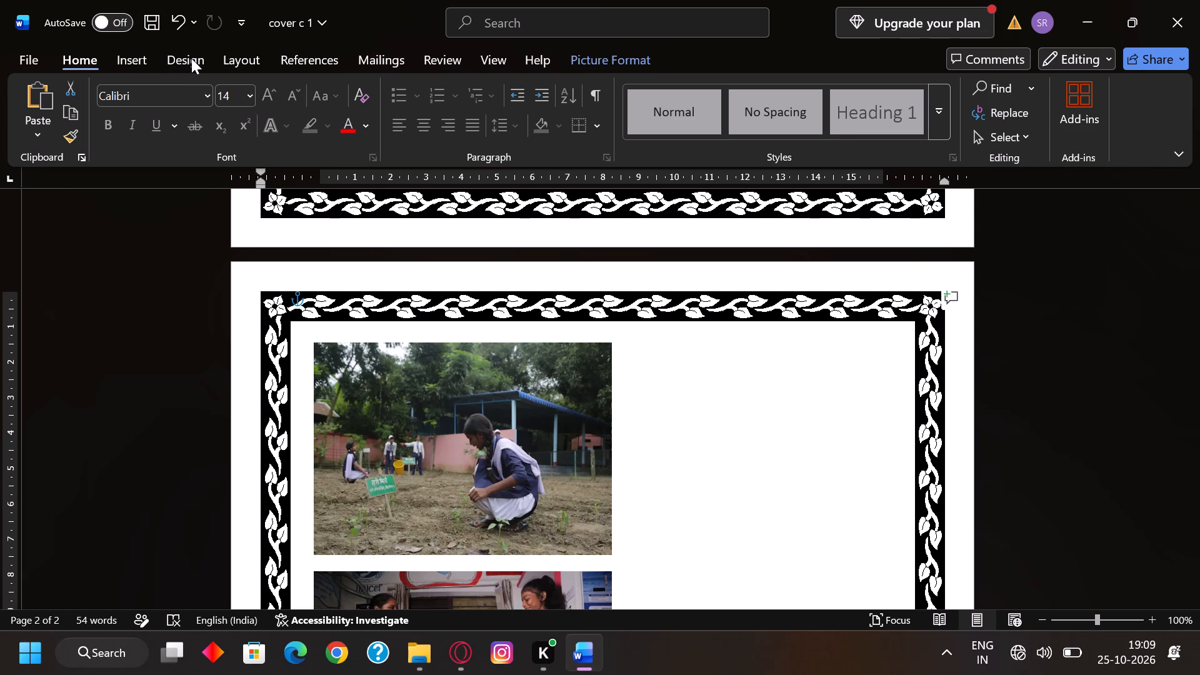
pyautogui.click(126, 57)
pyautogui.click(209, 129)
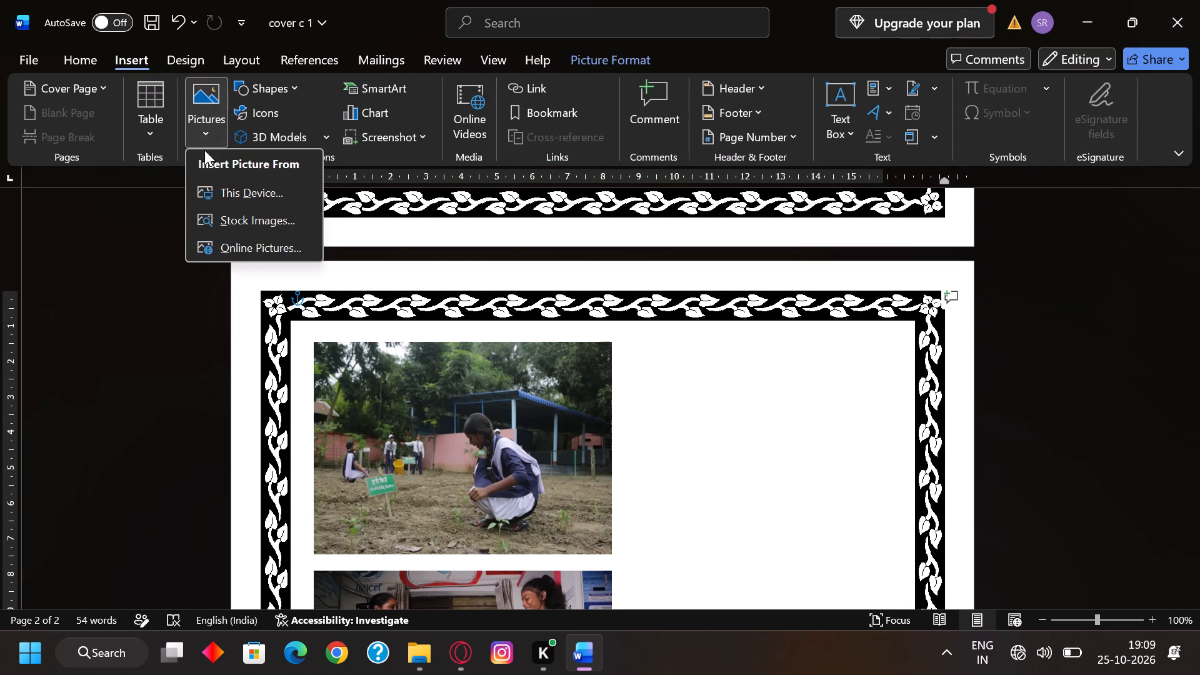
pyautogui.click(227, 188)
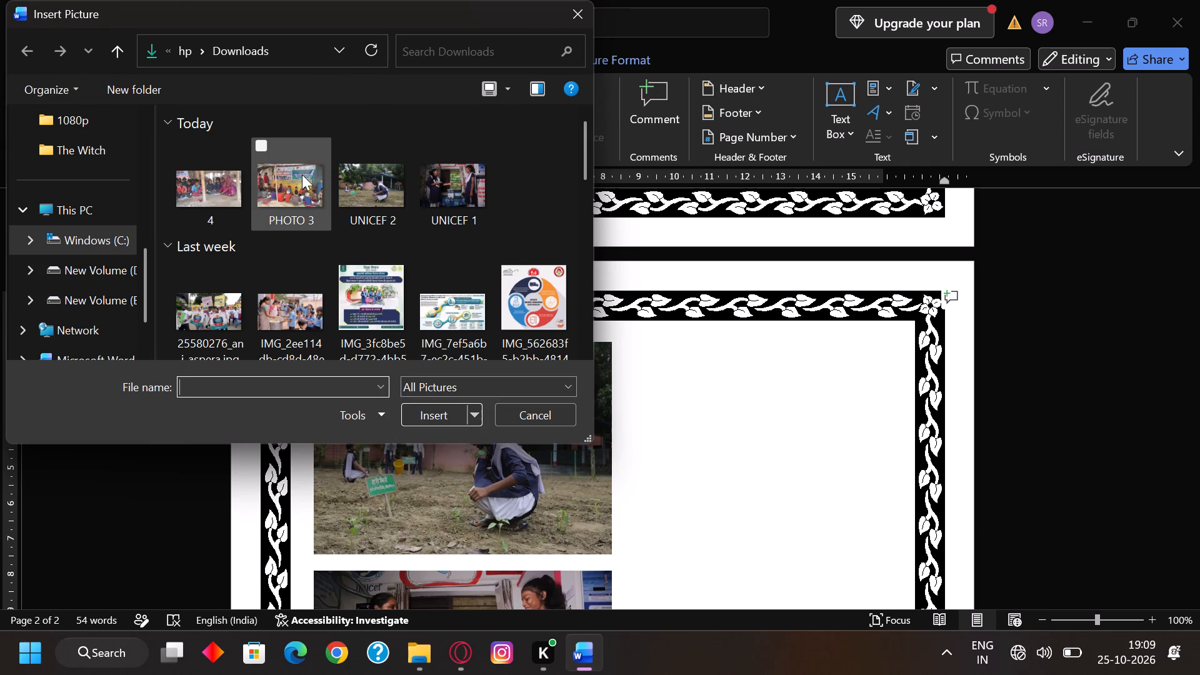
pyautogui.click(294, 194)
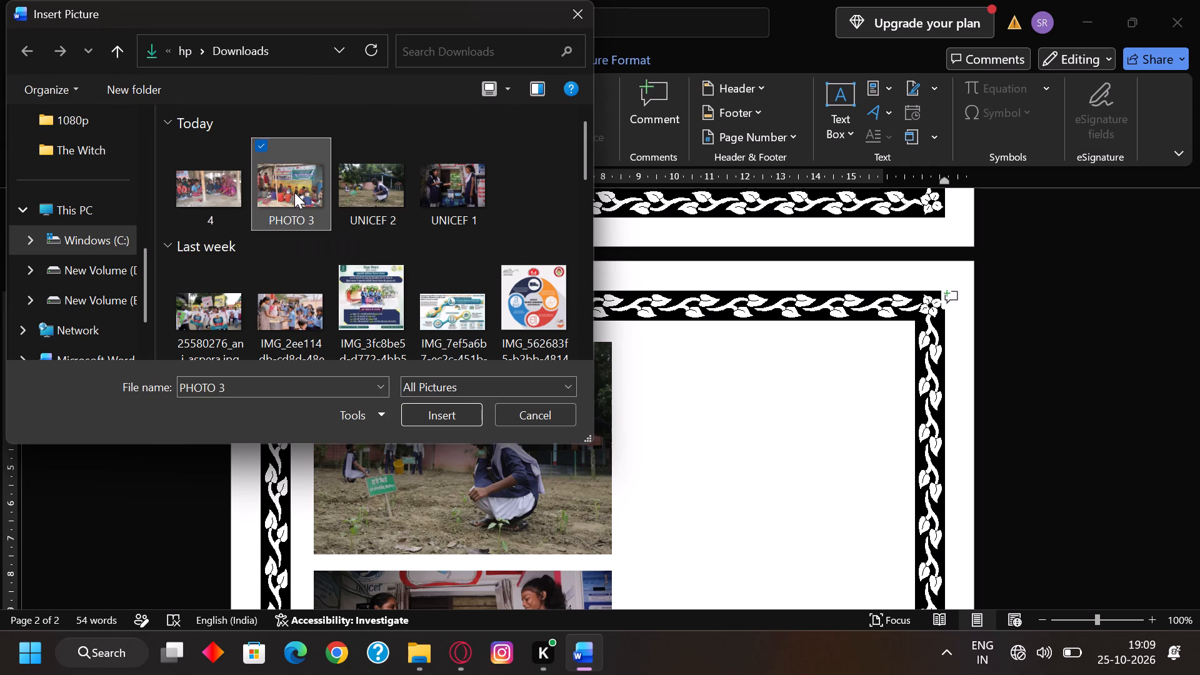
pyautogui.click(436, 419)
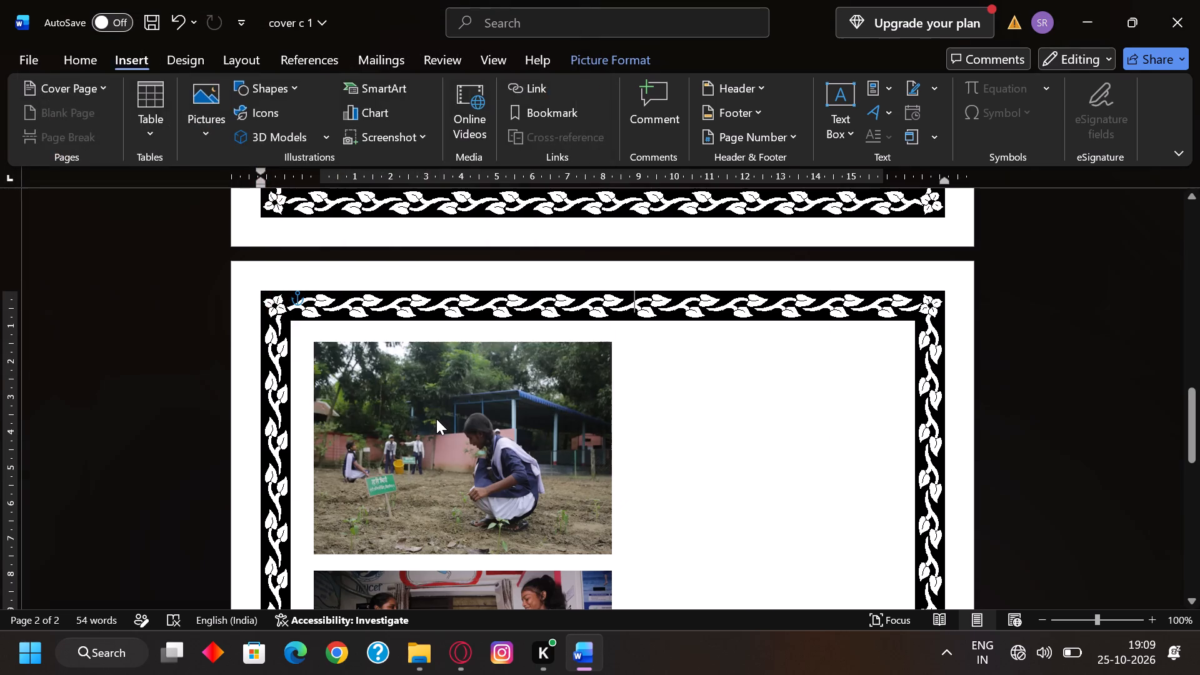
# Move the UNICEF 2 picture toward the right border and the UNICEF 1 picture up and left, setting them side by side.
pyautogui.scroll(3, 556, 538)
pyautogui.scroll(-6, 555, 509)
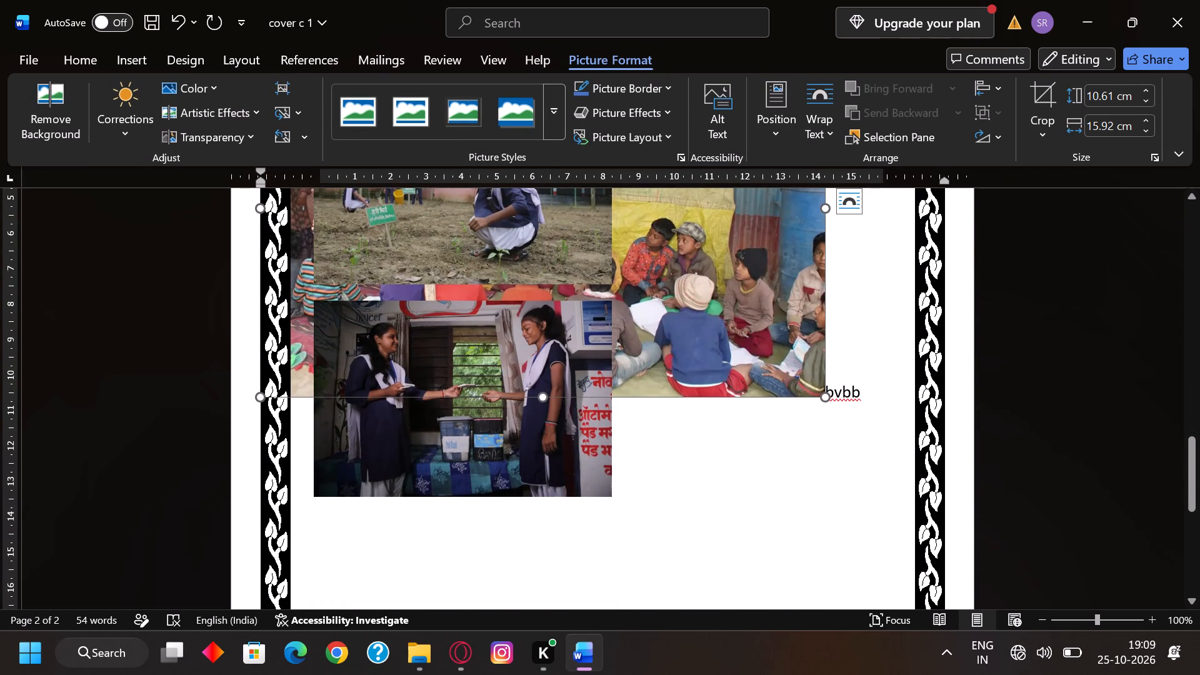
pyautogui.moveTo(492, 227); pyautogui.dragTo(722, 543)
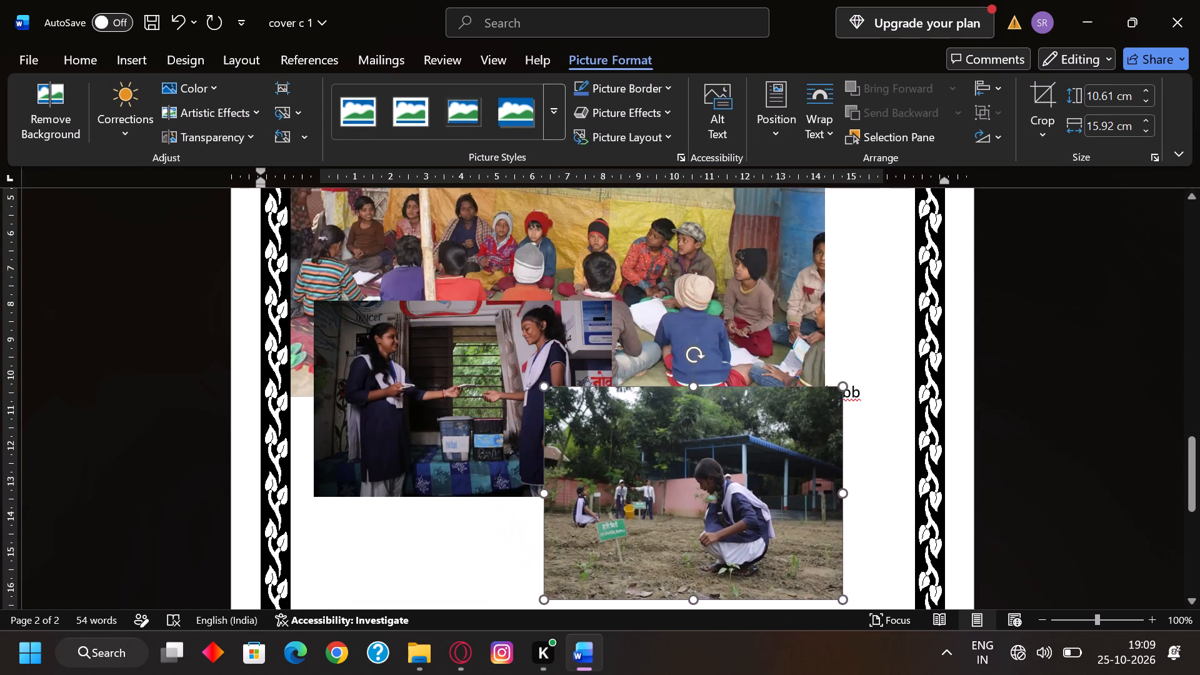
pyautogui.moveTo(722, 543); pyautogui.dragTo(787, 341)
pyautogui.moveTo(524, 388); pyautogui.dragTo(505, 268)
# Set the text wrapping of the PHOTO 3 picture to In Front of Text.
pyautogui.scroll(2, 736, 344)
pyautogui.click(805, 276)
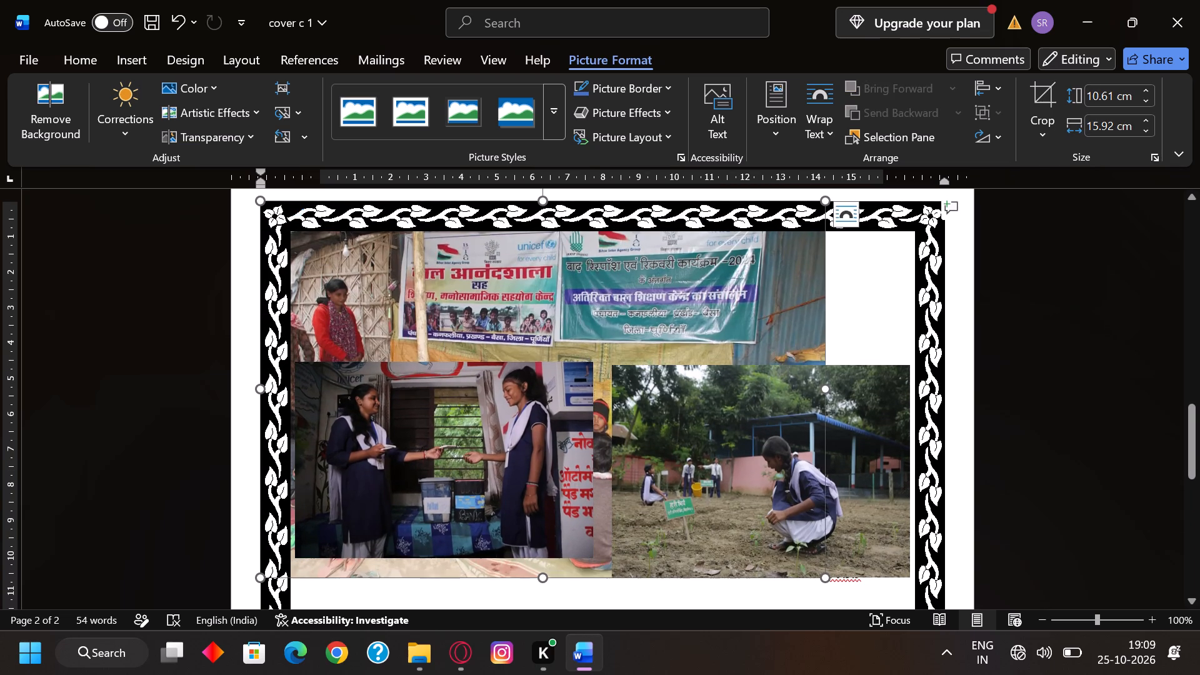
pyautogui.click(852, 215)
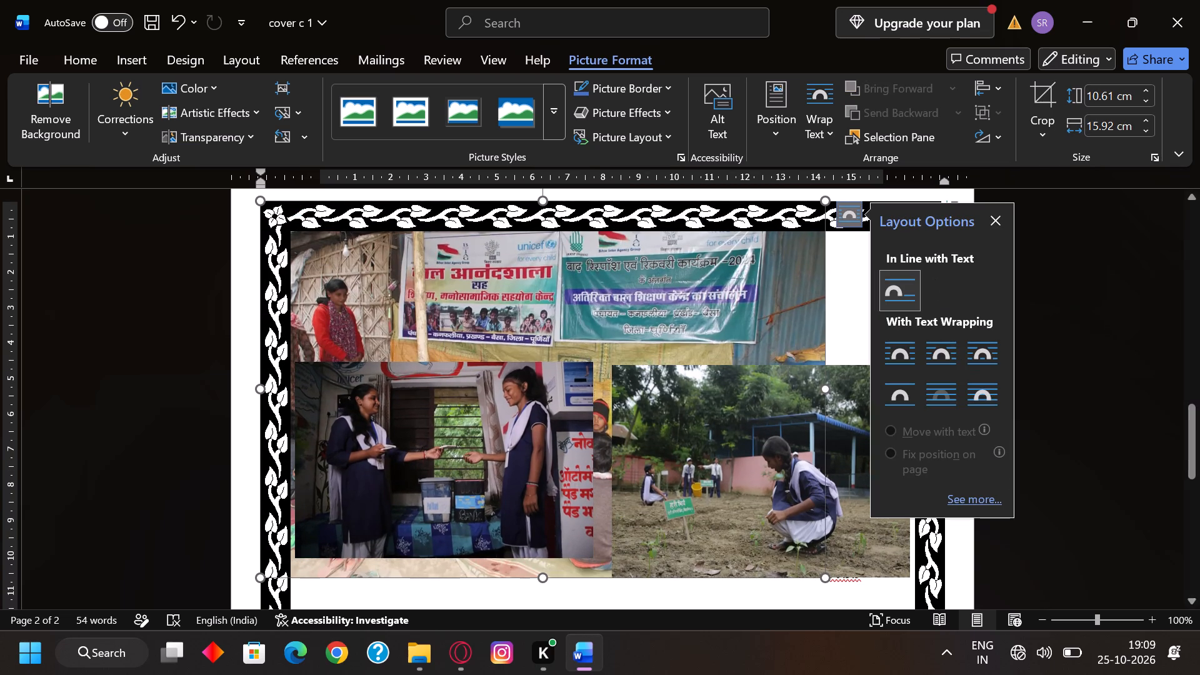
pyautogui.click(985, 409)
# Shrink the PHOTO 3 picture to about 5.56 cm high and 8.25 cm wide.
pyautogui.scroll(3, 812, 432)
pyautogui.scroll(-1, 812, 432)
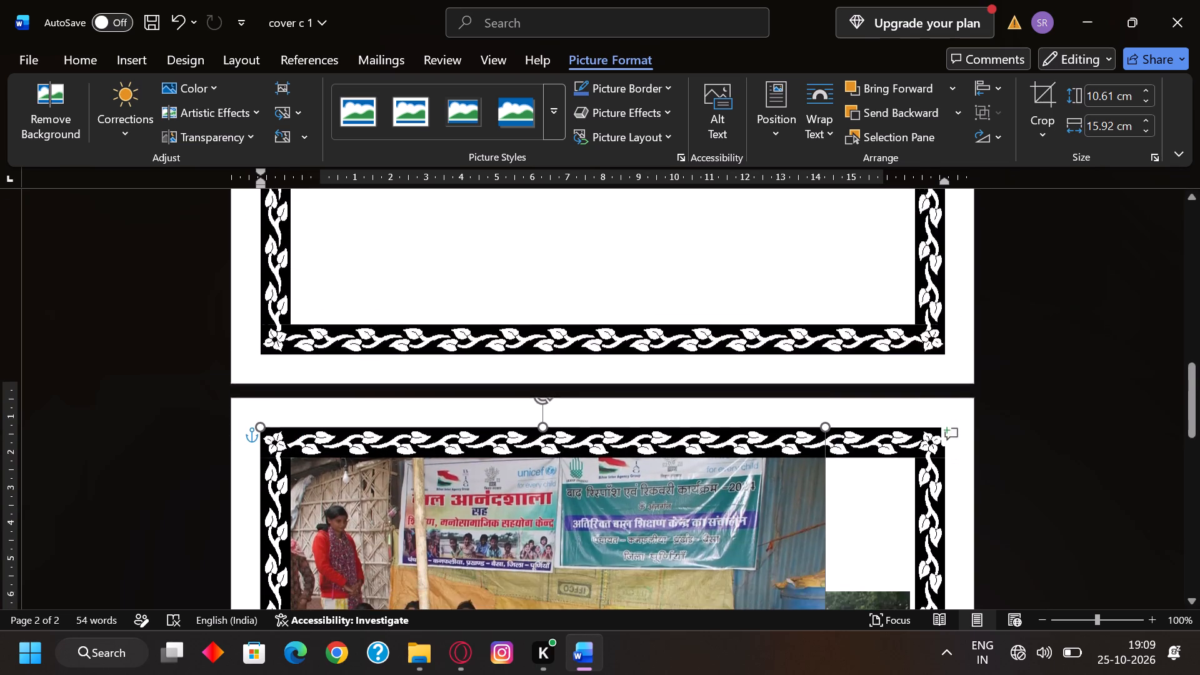
pyautogui.scroll(-3, 812, 432)
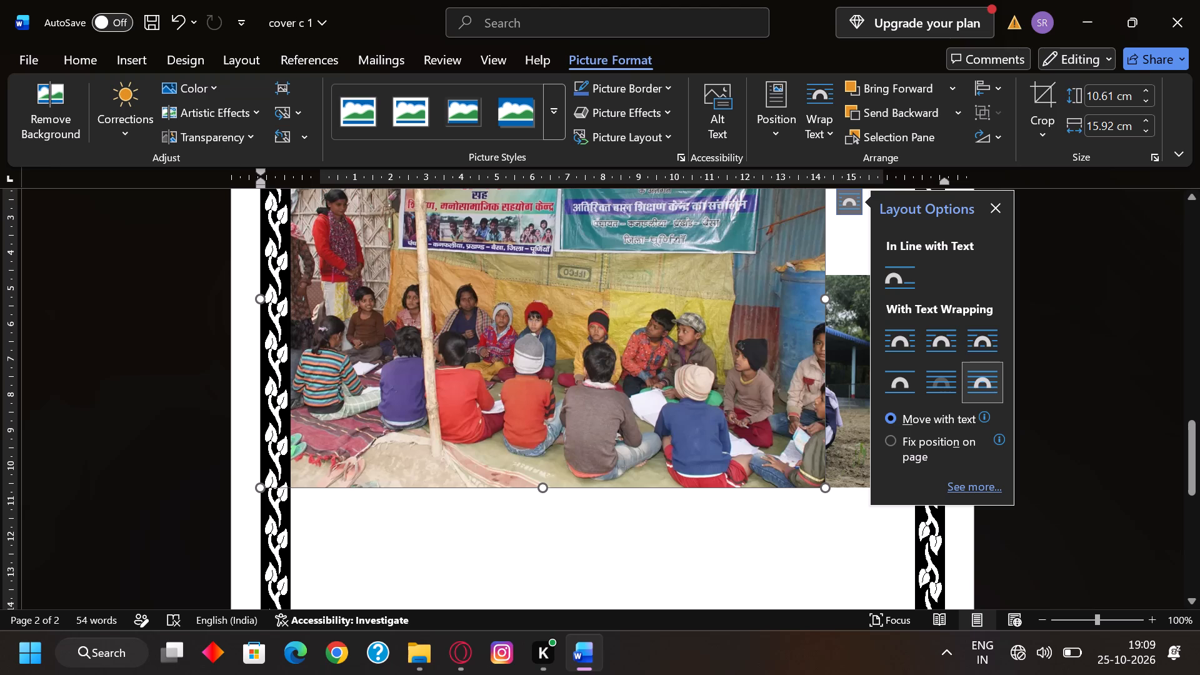
pyautogui.moveTo(545, 491); pyautogui.dragTo(539, 384)
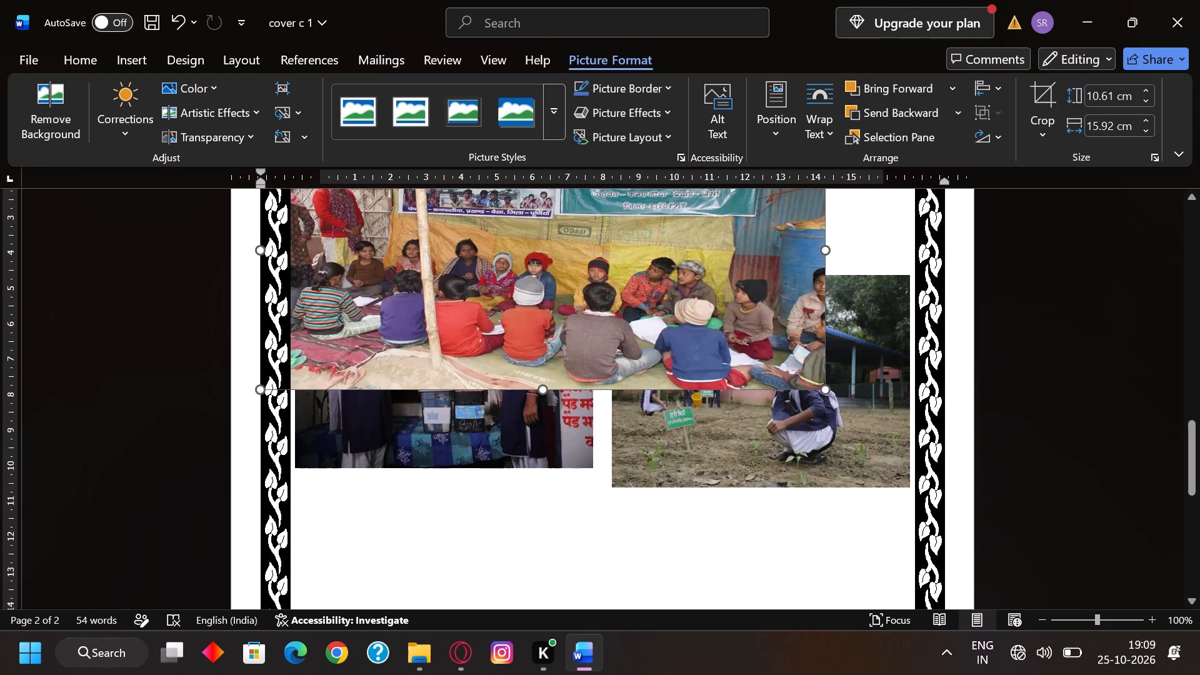
pyautogui.moveTo(539, 384); pyautogui.dragTo(539, 361)
pyautogui.moveTo(557, 269); pyautogui.dragTo(592, 387)
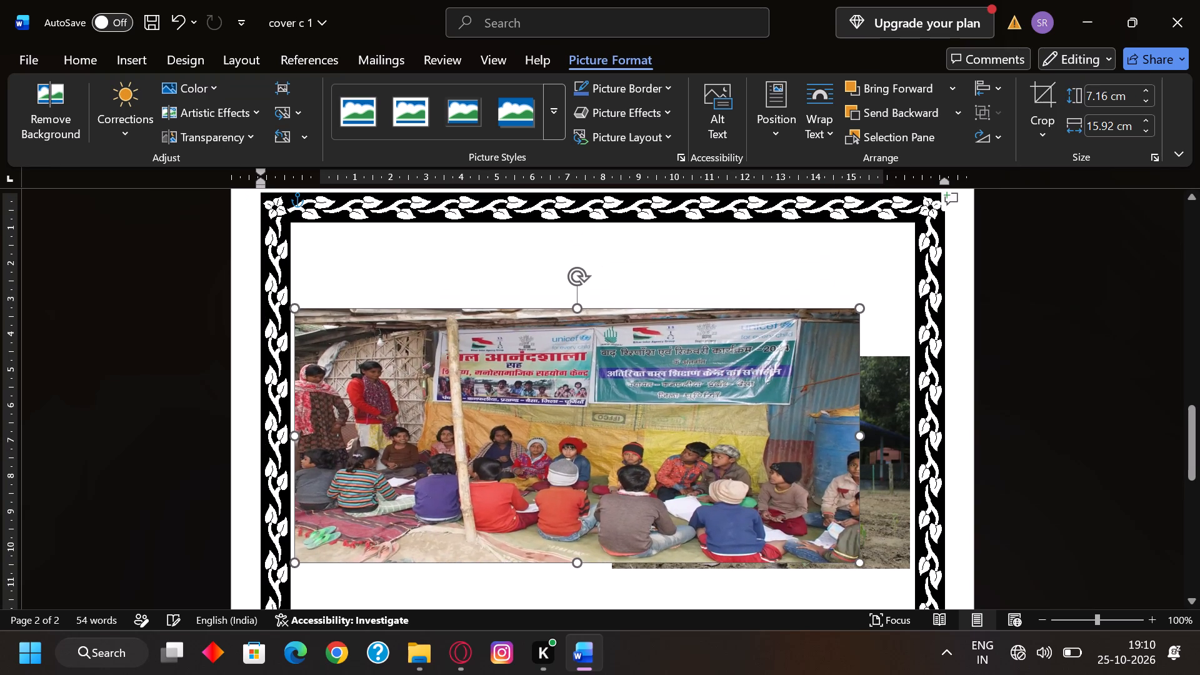
pyautogui.moveTo(592, 387); pyautogui.dragTo(601, 376)
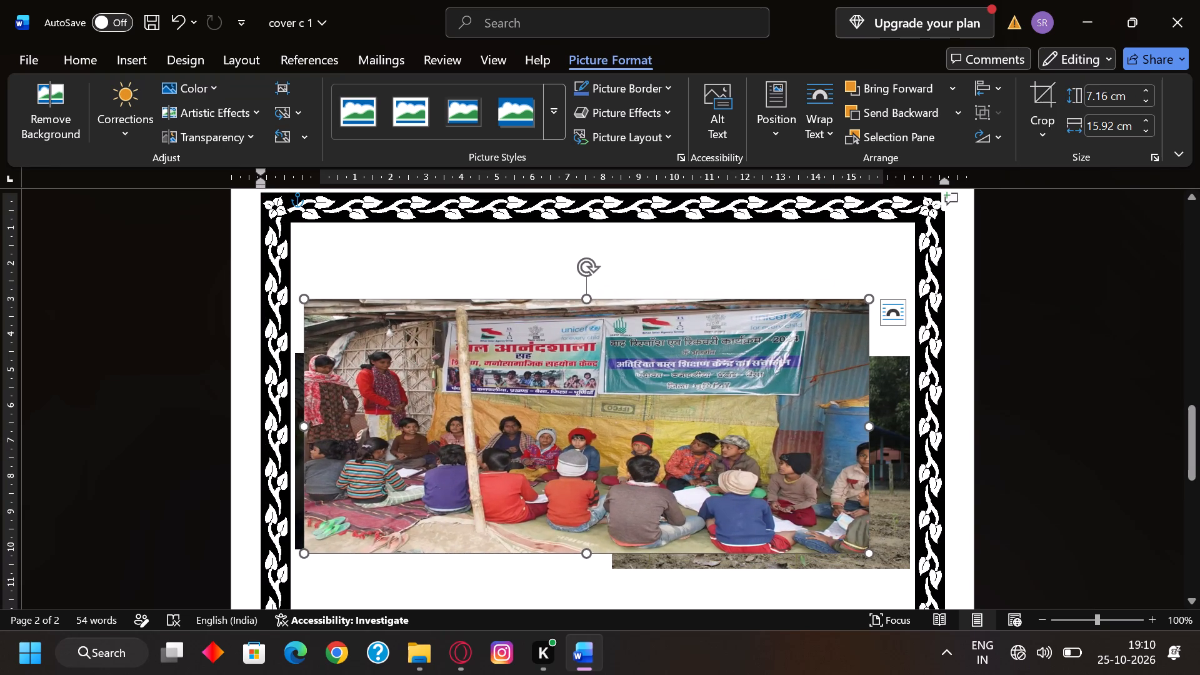
pyautogui.moveTo(301, 424); pyautogui.dragTo(552, 421)
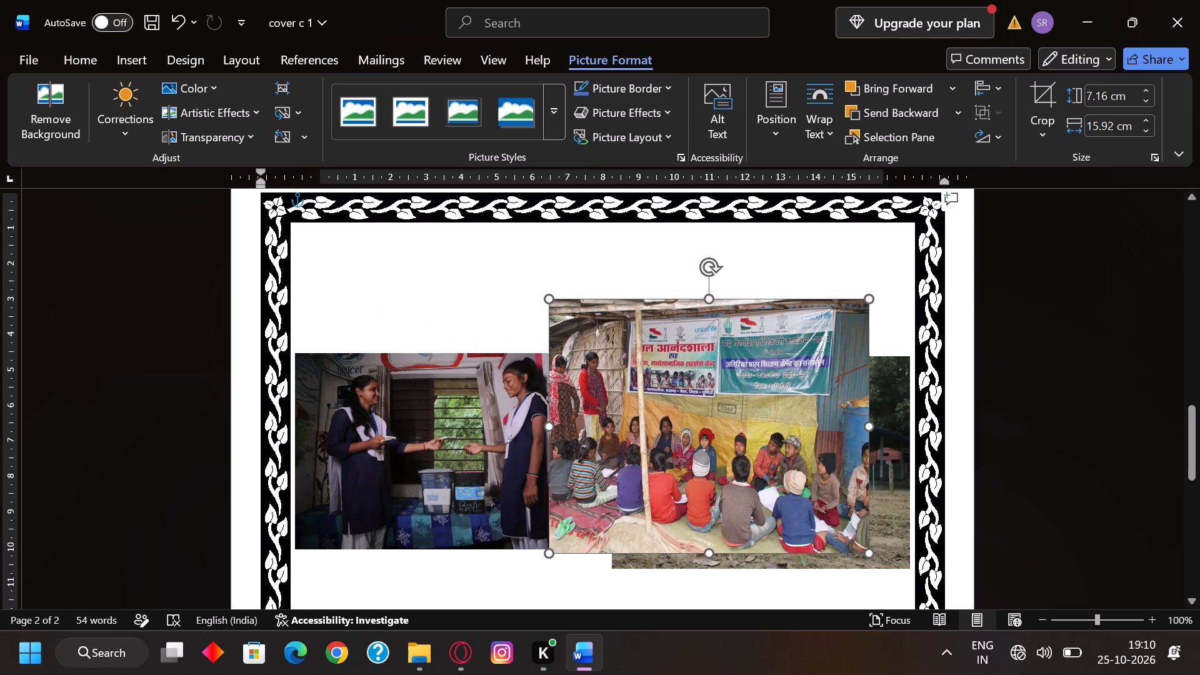
pyautogui.moveTo(552, 421); pyautogui.dragTo(577, 421)
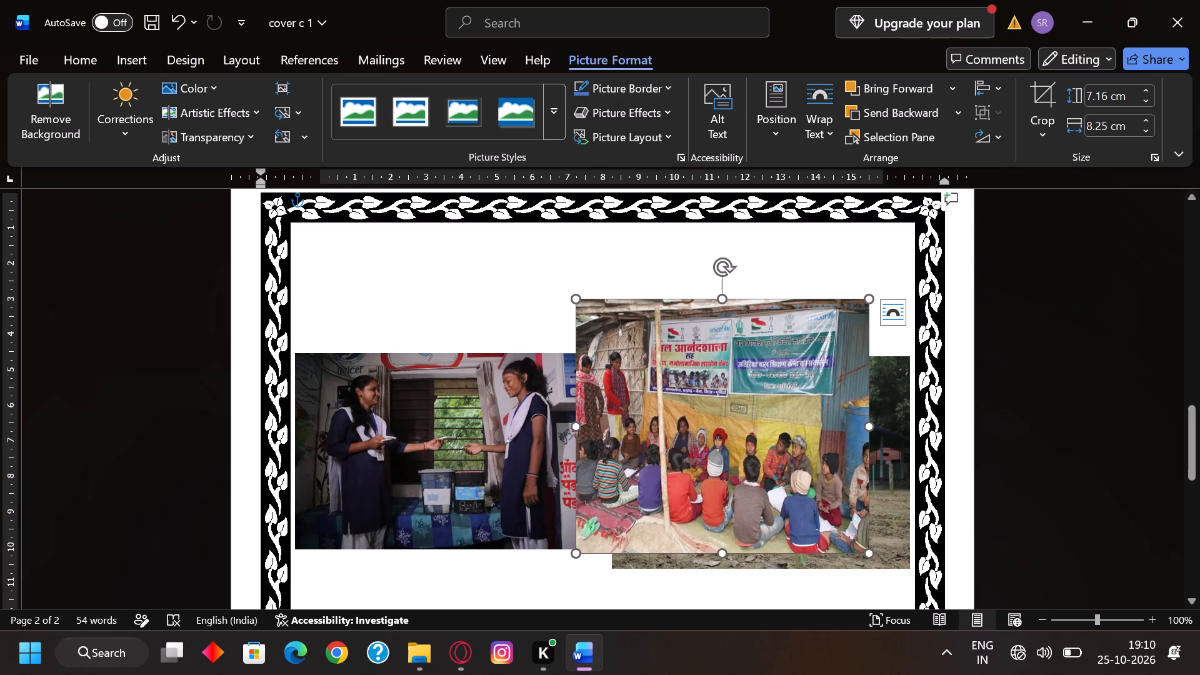
pyautogui.moveTo(722, 296); pyautogui.dragTo(729, 356)
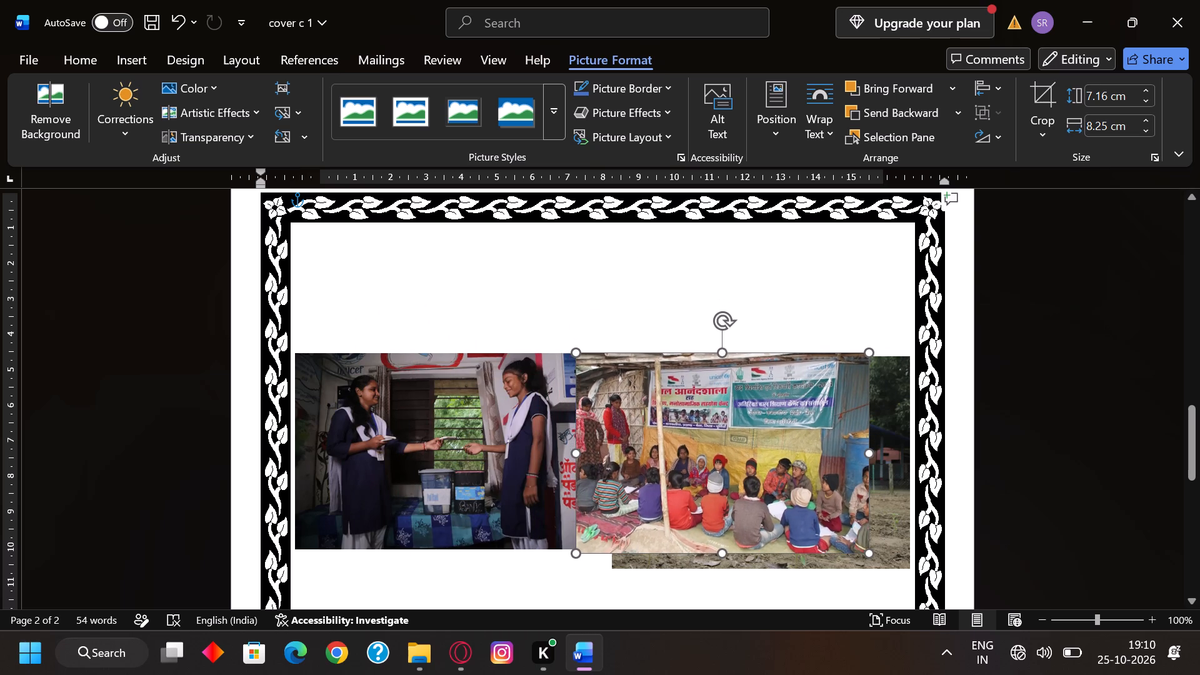
pyautogui.moveTo(729, 356); pyautogui.dragTo(730, 358)
# Move the PHOTO 3 picture into the empty space below the UNICEF 1 picture, near the left border.
pyautogui.moveTo(686, 401); pyautogui.dragTo(608, 387)
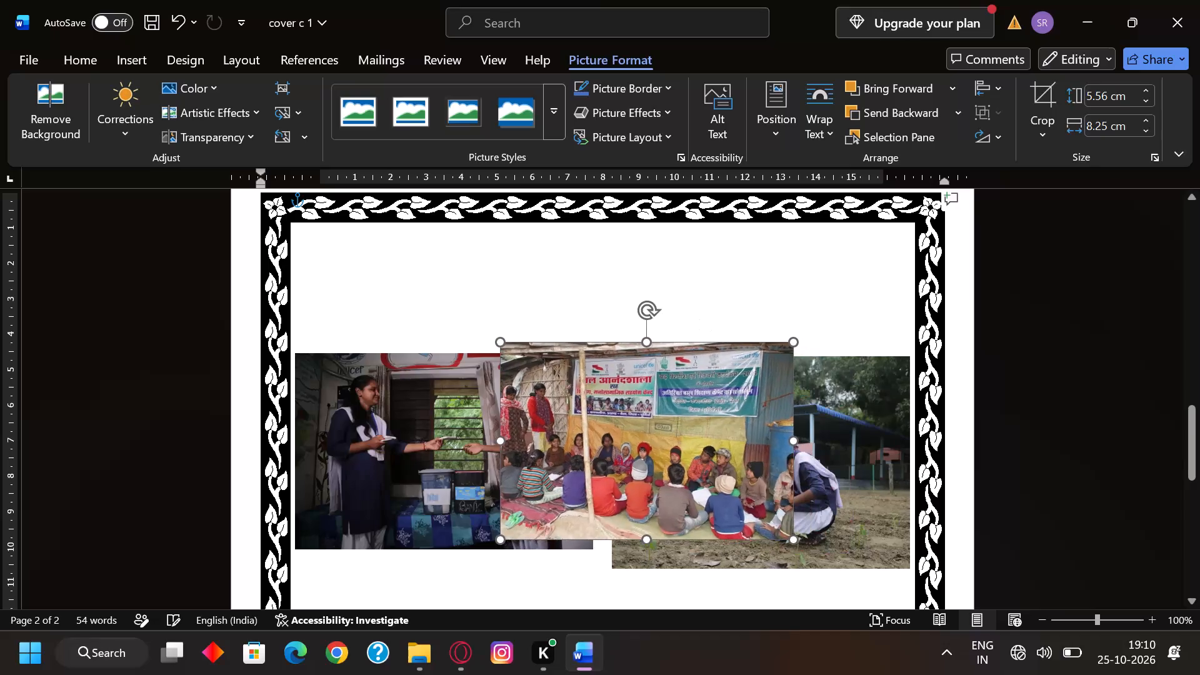
pyautogui.moveTo(608, 387); pyautogui.dragTo(492, 400)
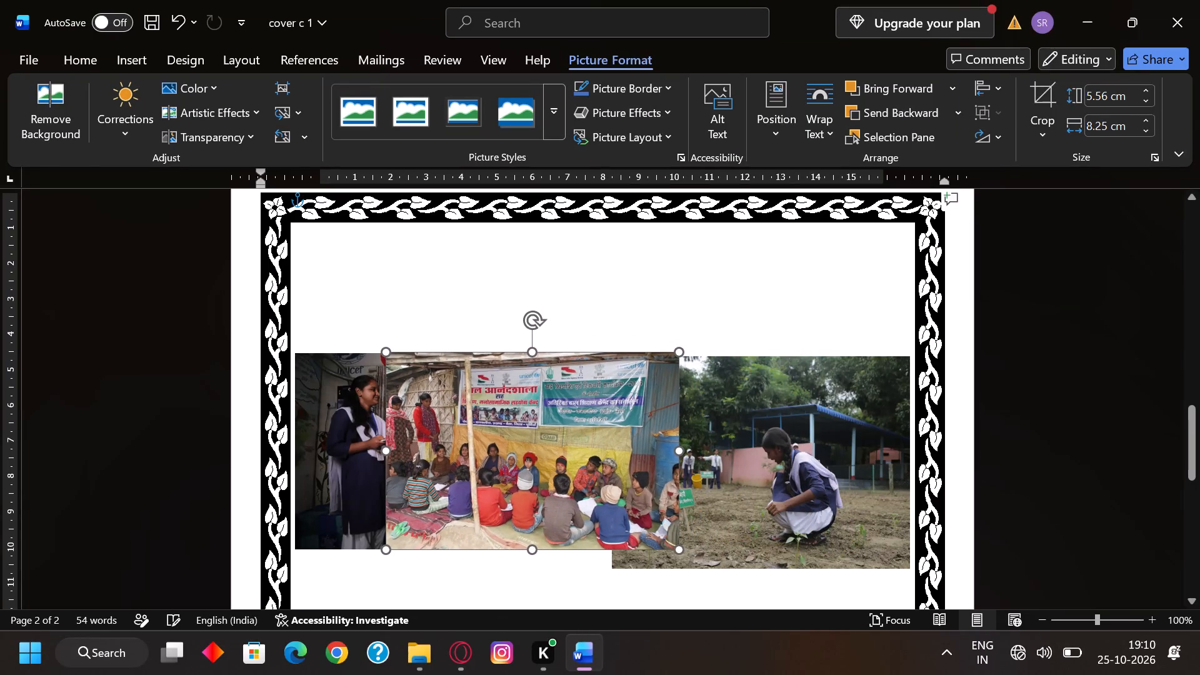
pyautogui.moveTo(492, 400); pyautogui.dragTo(456, 576)
pyautogui.moveTo(582, 288); pyautogui.dragTo(555, 354)
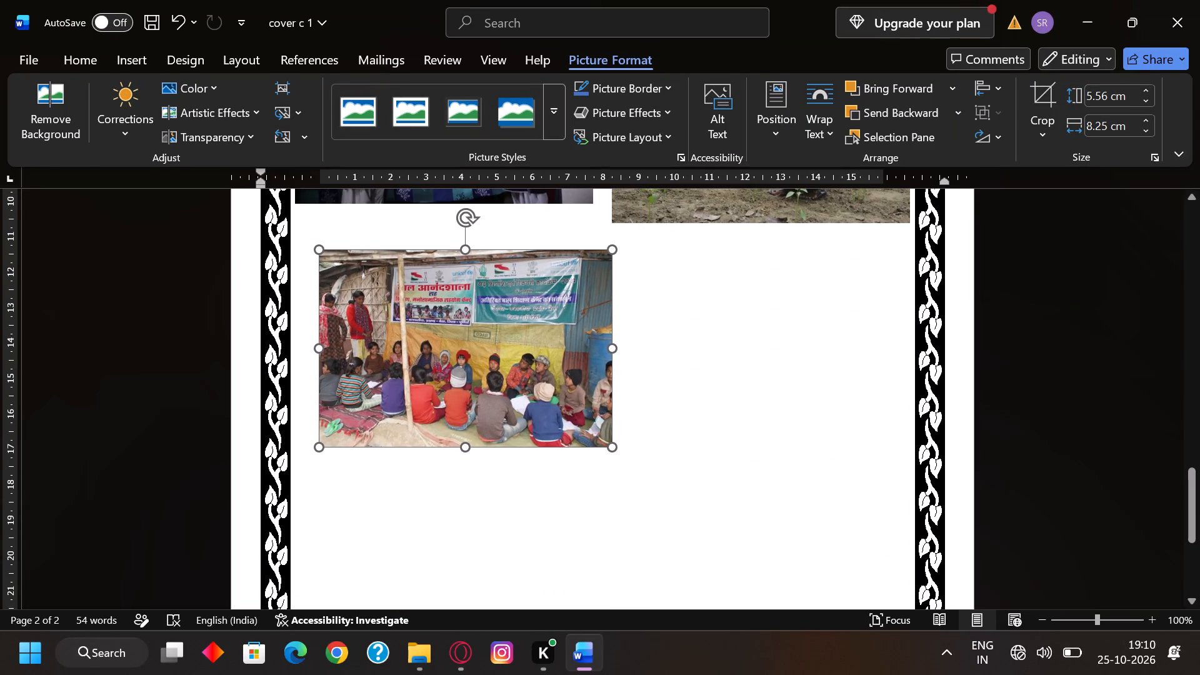
pyautogui.moveTo(555, 354); pyautogui.dragTo(542, 386)
# Move the group photo up from the bottom border to sit beside the PHOTO 3 picture, below UNICEF 2.
pyautogui.scroll(-4, 615, 394)
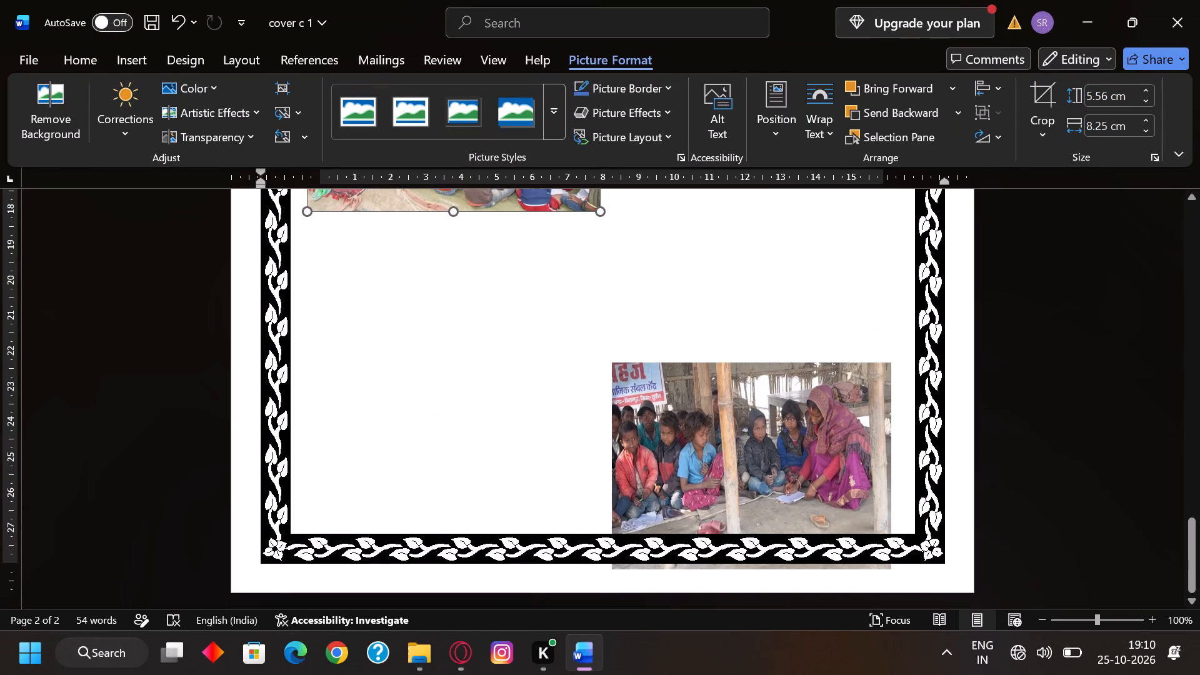
pyautogui.moveTo(734, 447); pyautogui.dragTo(741, 276)
pyautogui.scroll(1, 737, 341)
pyautogui.scroll(2, 756, 439)
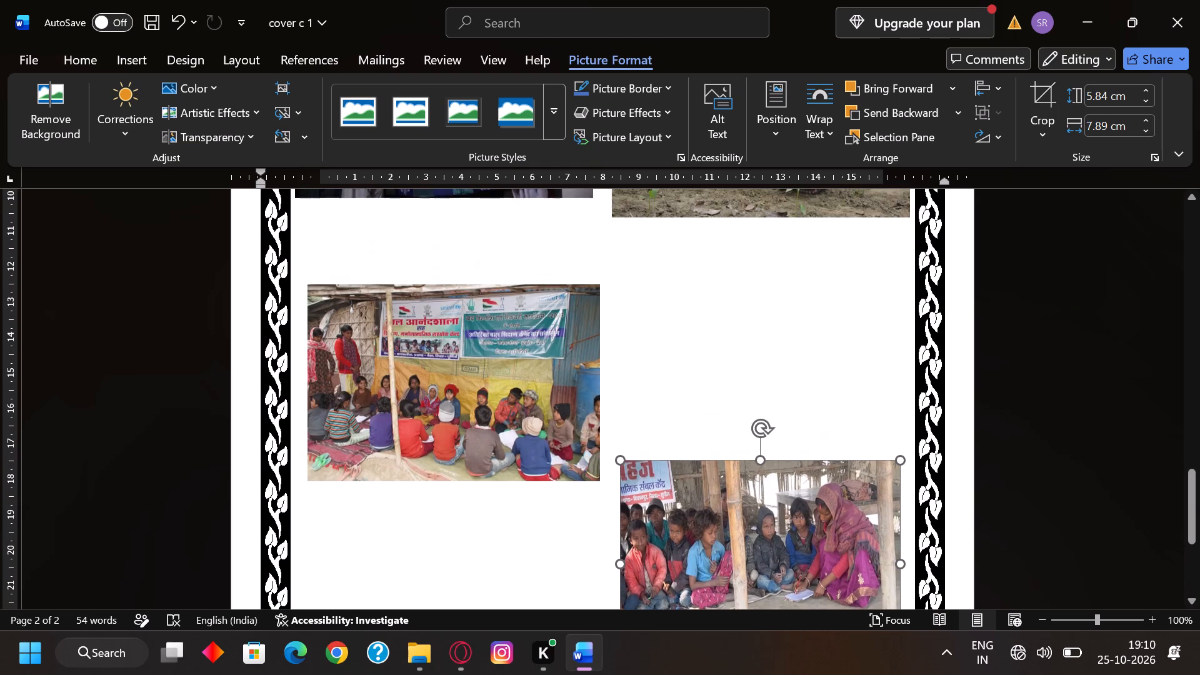
pyautogui.moveTo(741, 547); pyautogui.dragTo(751, 405)
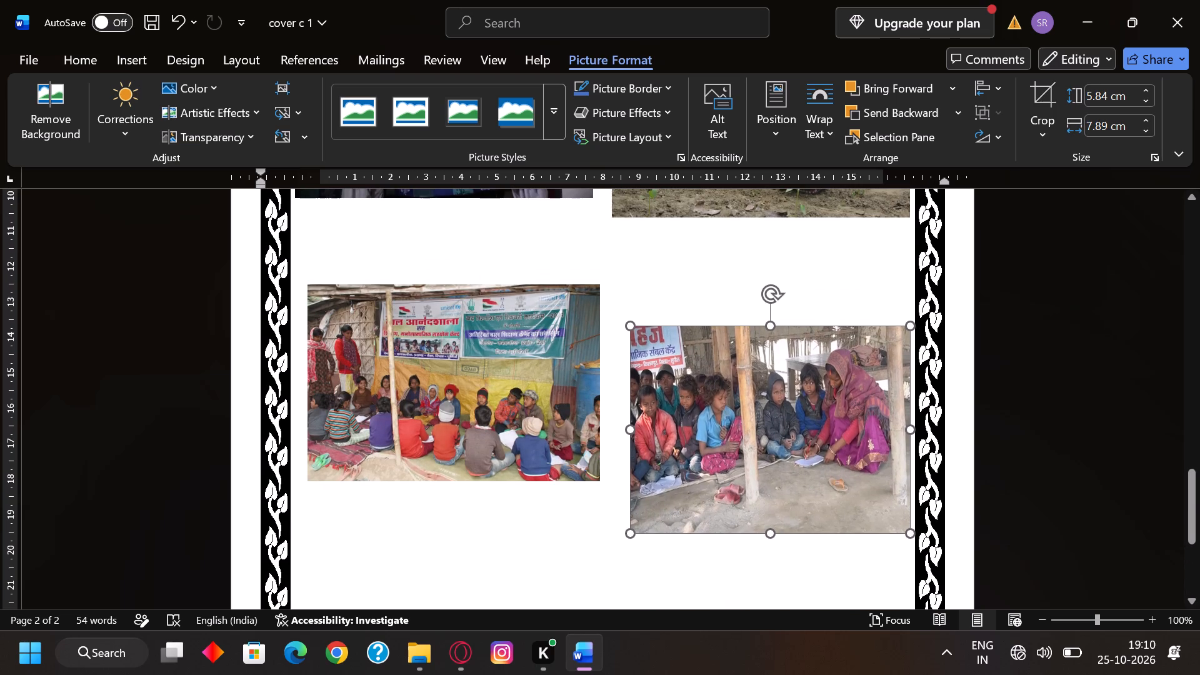
pyautogui.moveTo(751, 405); pyautogui.dragTo(745, 379)
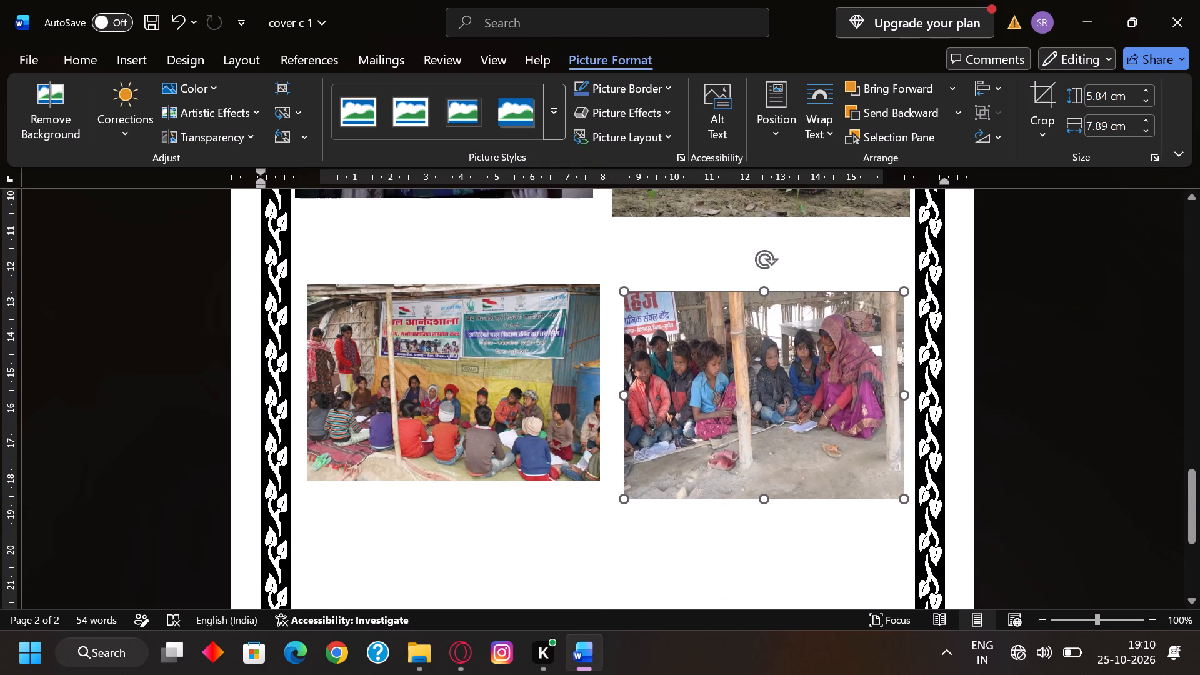
# Stretch the UNICEF 1 picture downward to about 6.09 cm high, matching the bottom edge of UNICEF 2.
pyautogui.scroll(3, 745, 379)
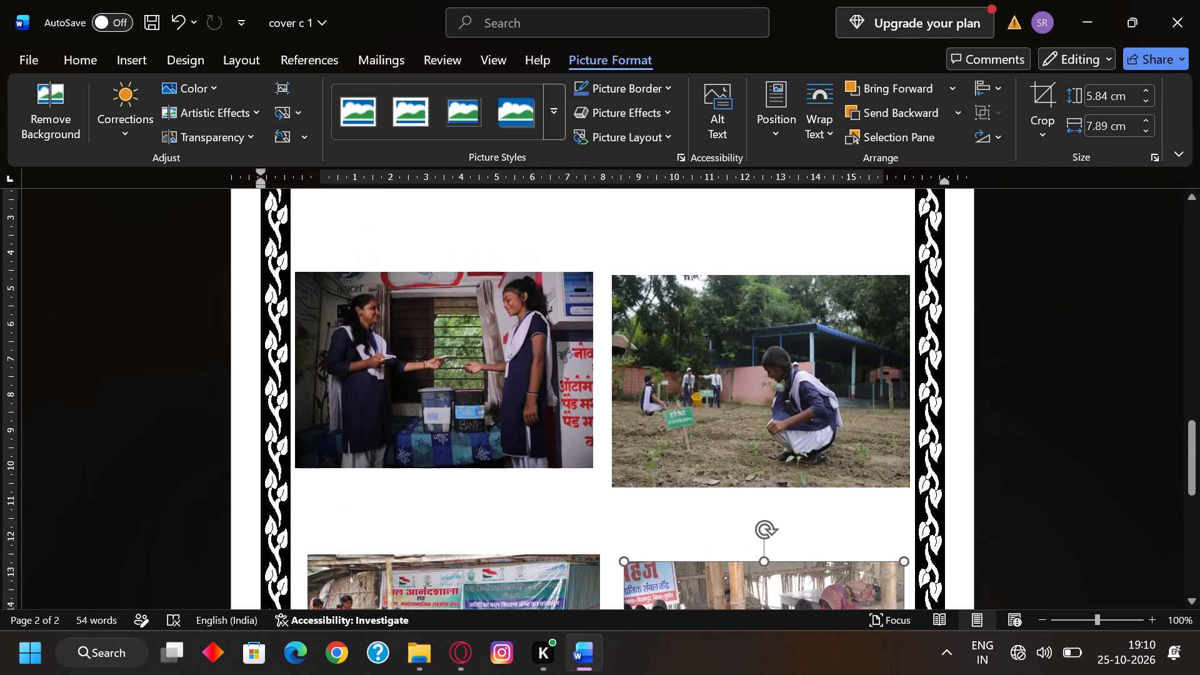
pyautogui.click(549, 402)
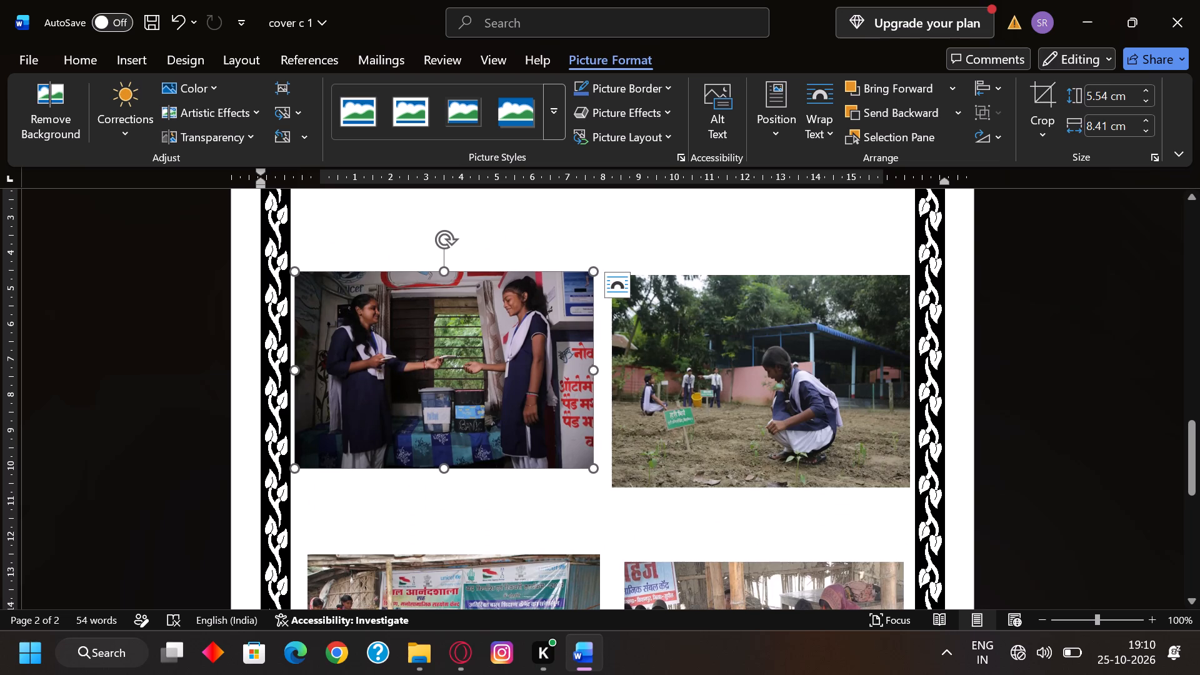
pyautogui.moveTo(445, 469); pyautogui.dragTo(449, 486)
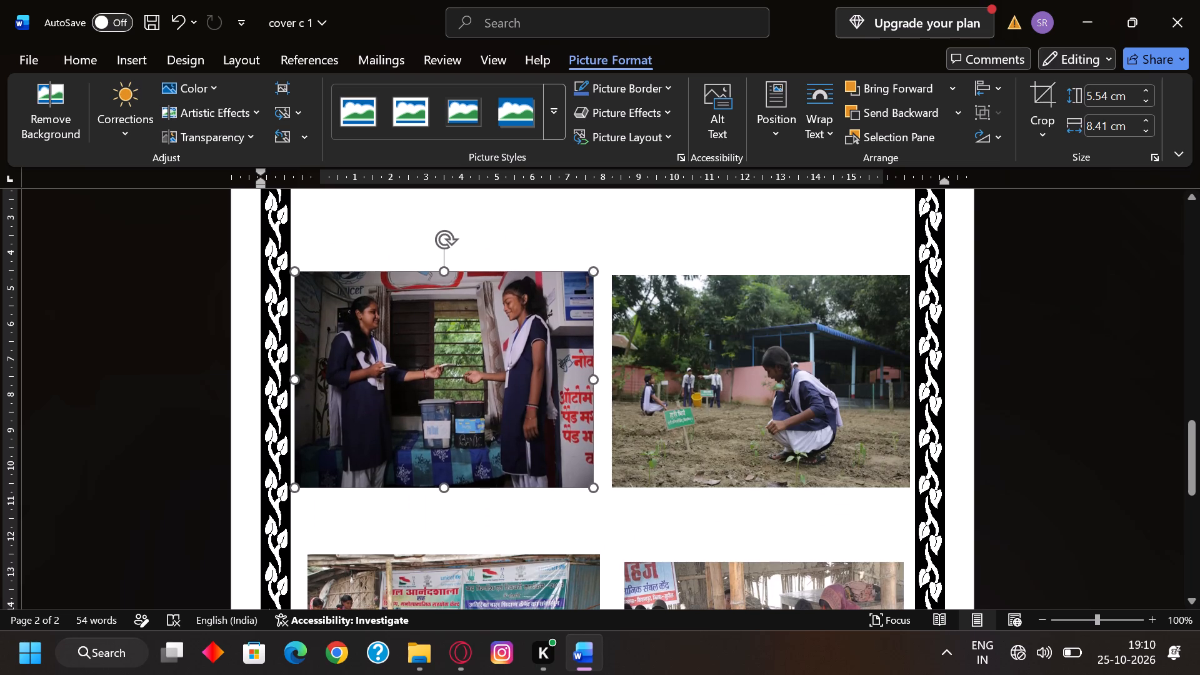
pyautogui.moveTo(449, 486); pyautogui.dragTo(450, 487)
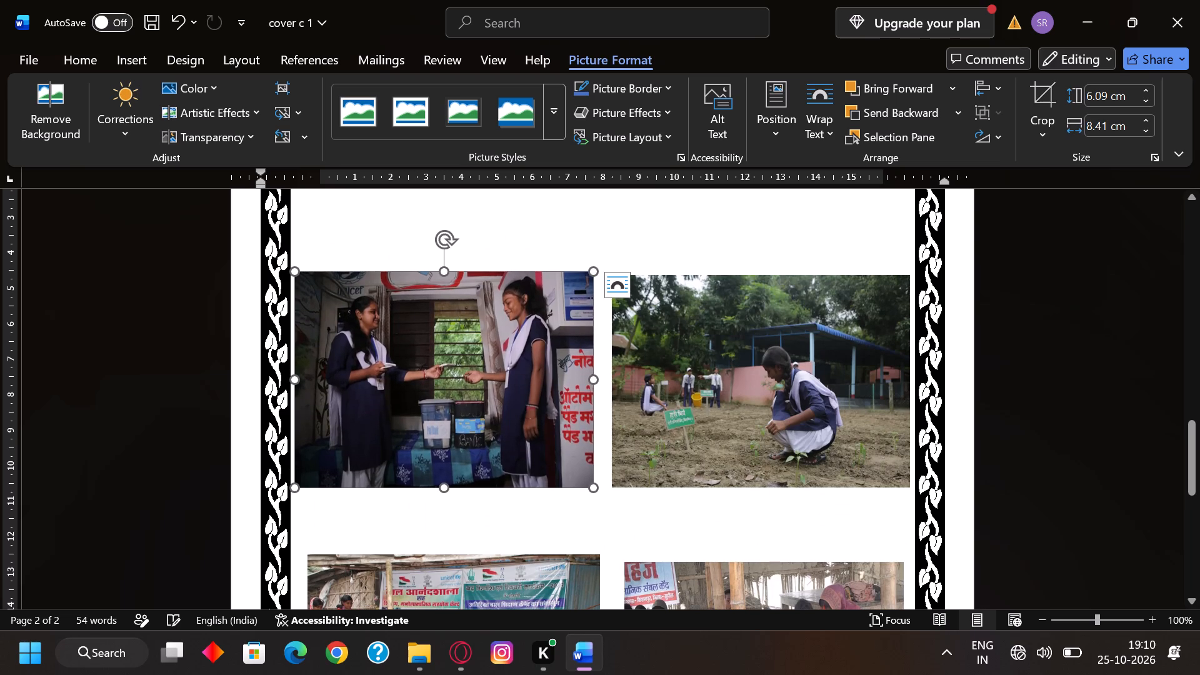
# Stretch the PHOTO 3 picture downward to about 6.05 cm high, level with the group photo's bottom edge.
pyautogui.scroll(-1, 637, 464)
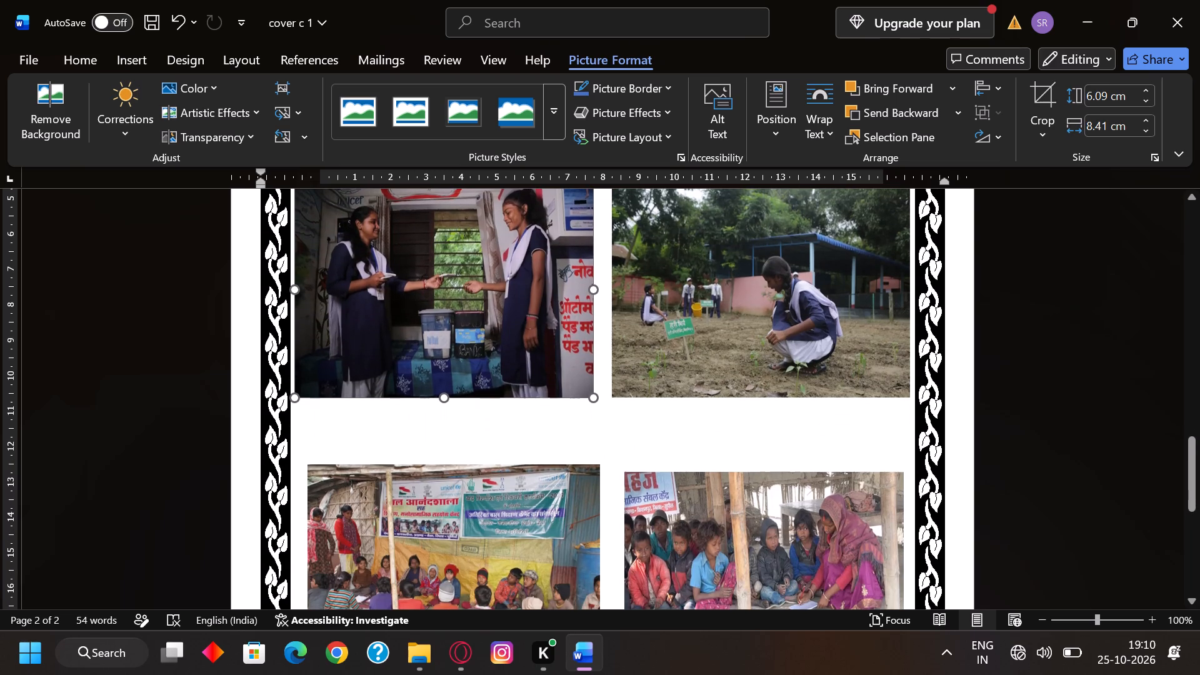
pyautogui.scroll(-1, 626, 429)
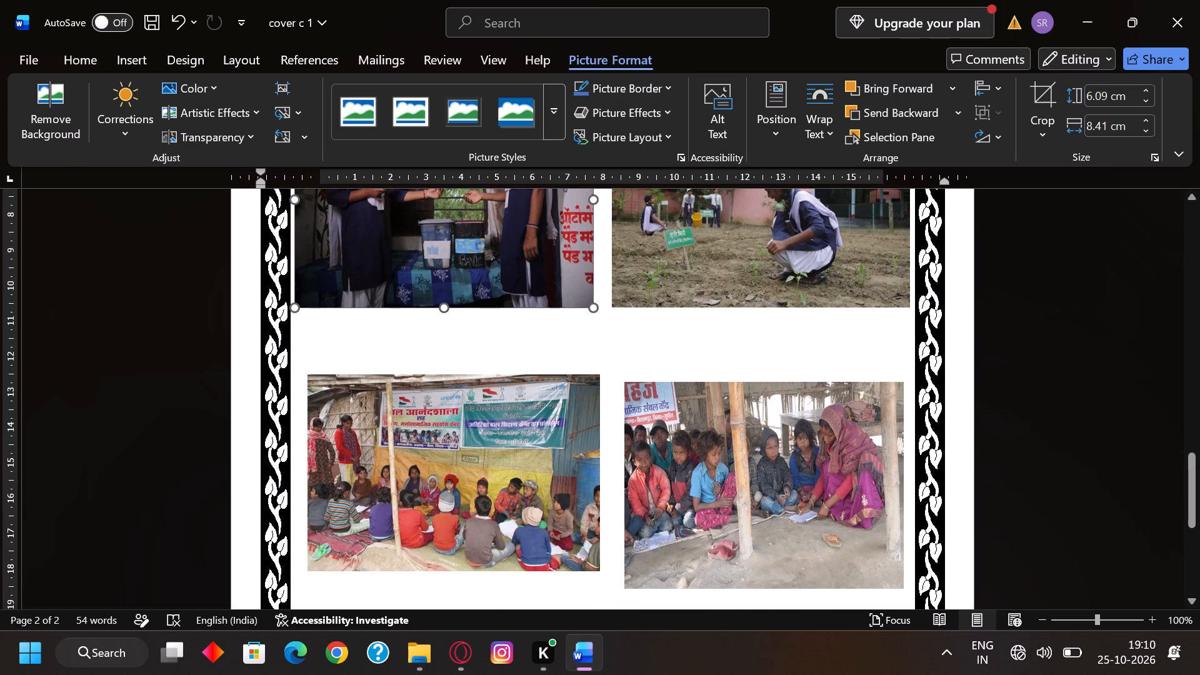
pyautogui.scroll(-1, 626, 429)
pyautogui.click(515, 407)
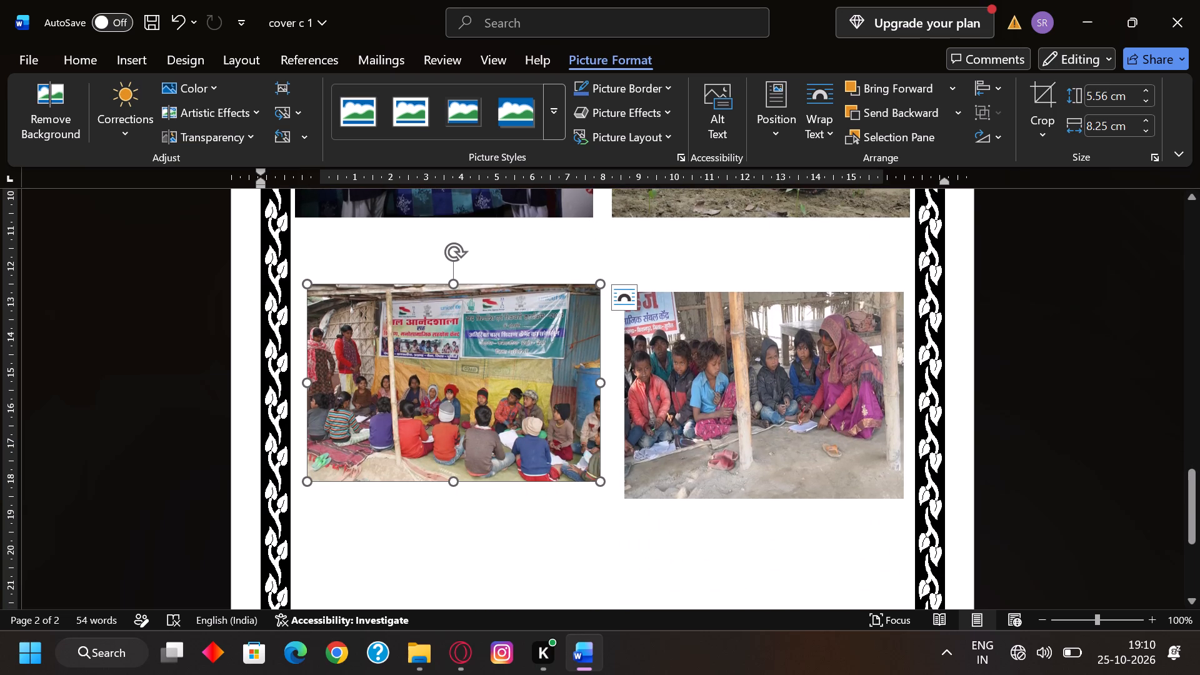
pyautogui.moveTo(453, 480); pyautogui.dragTo(455, 497)
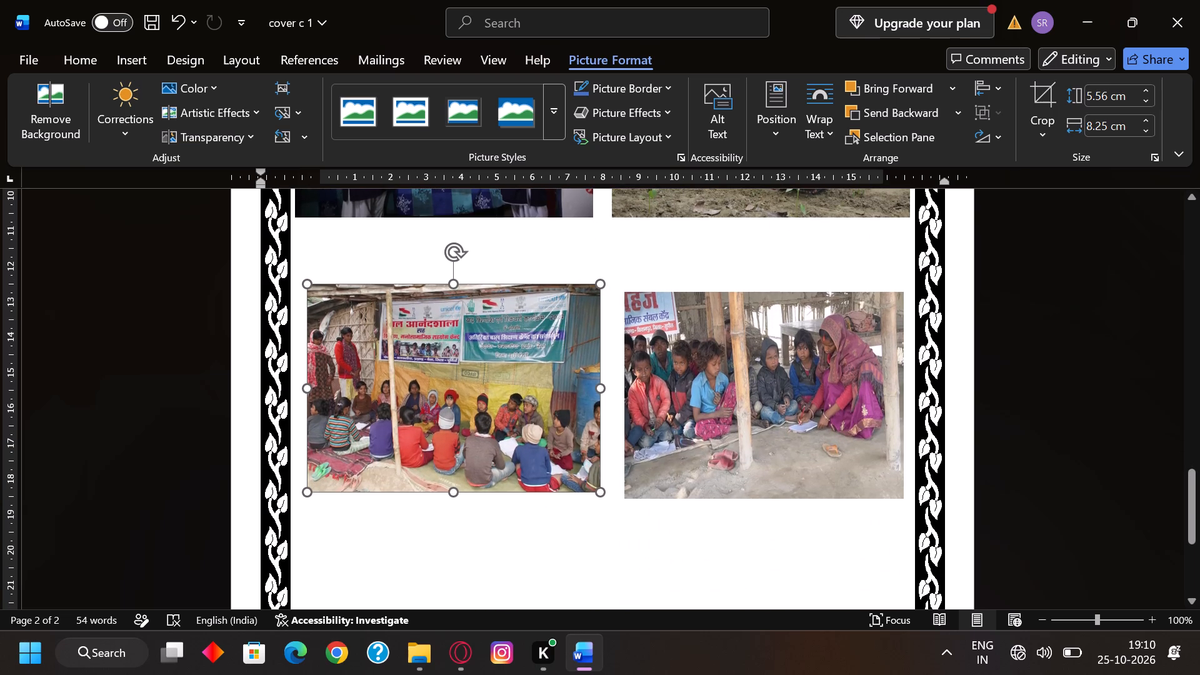
pyautogui.moveTo(455, 497); pyautogui.dragTo(456, 499)
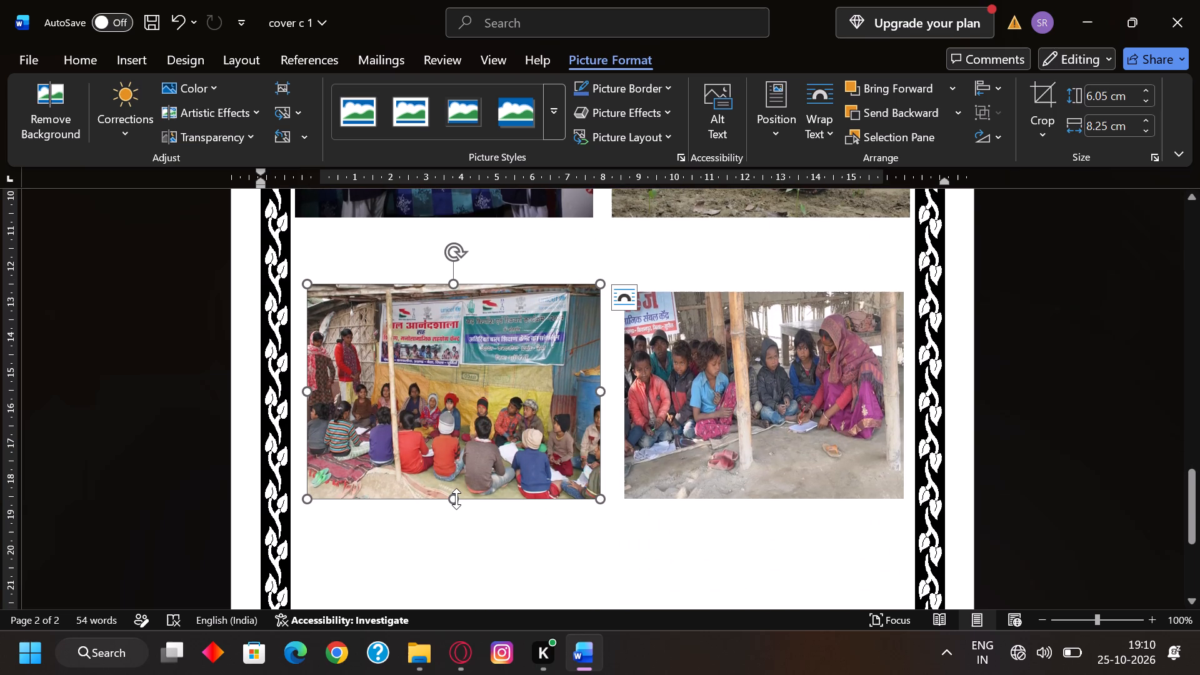
# Extend the UNICEF 2 picture upward to about 6.09 cm high, level with the top of UNICEF 1.
pyautogui.scroll(1, 611, 549)
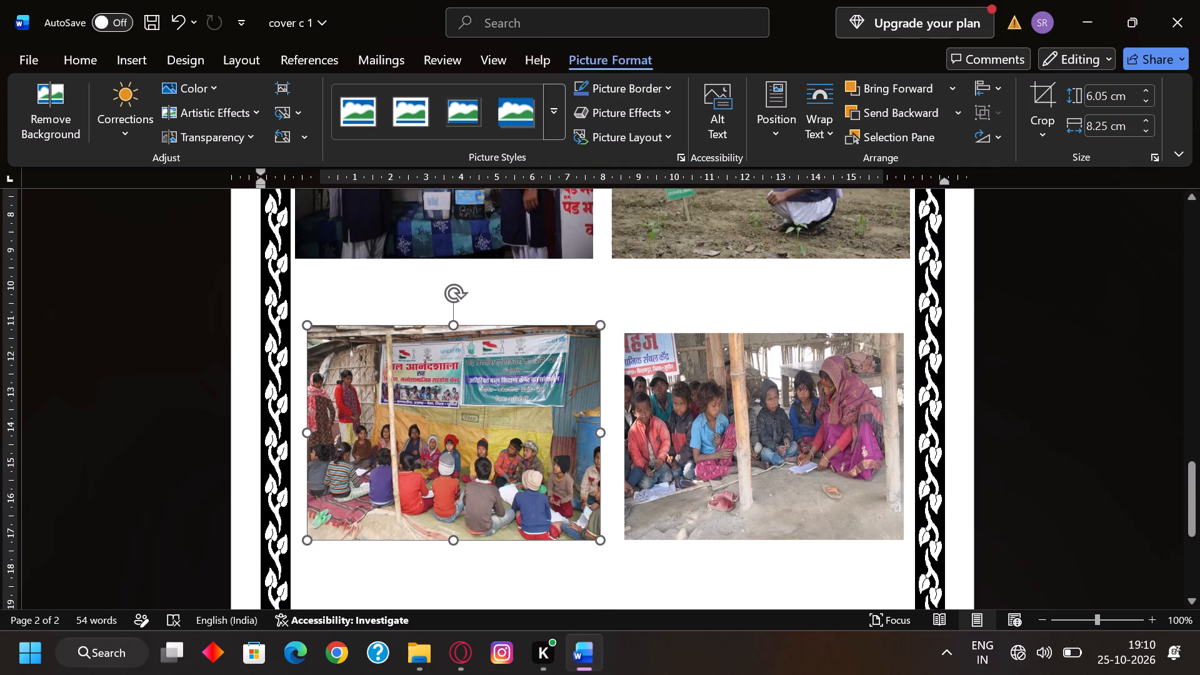
pyautogui.scroll(5, 611, 549)
pyautogui.scroll(-3, 611, 549)
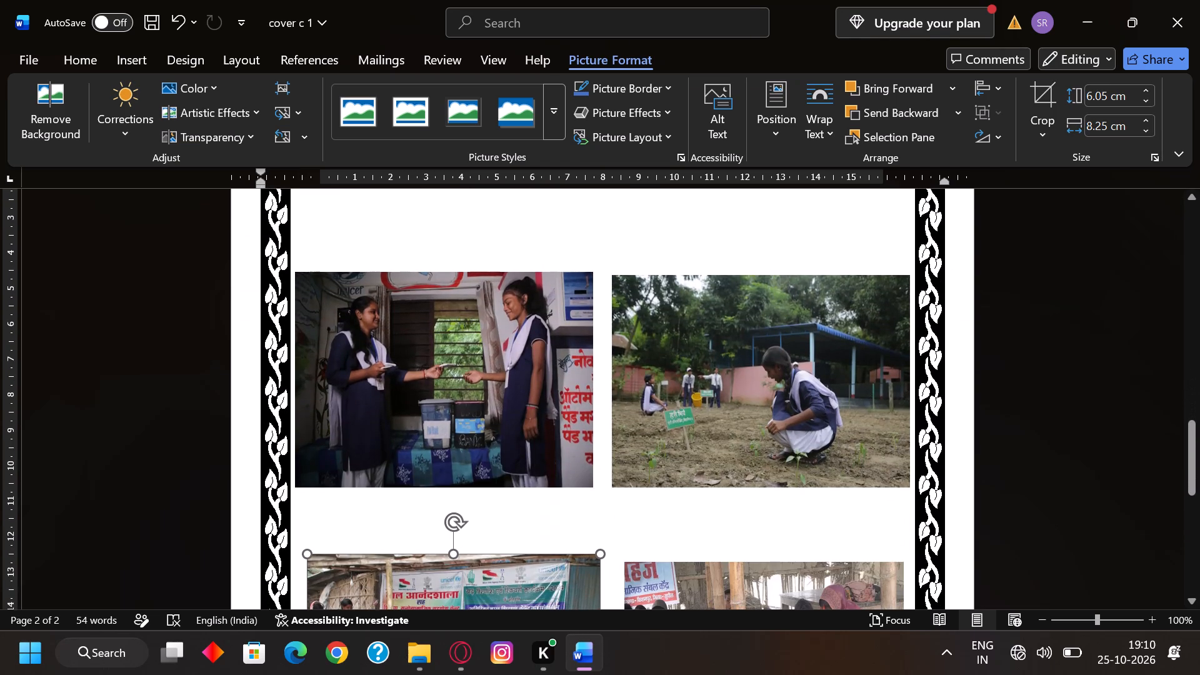
pyautogui.click(707, 330)
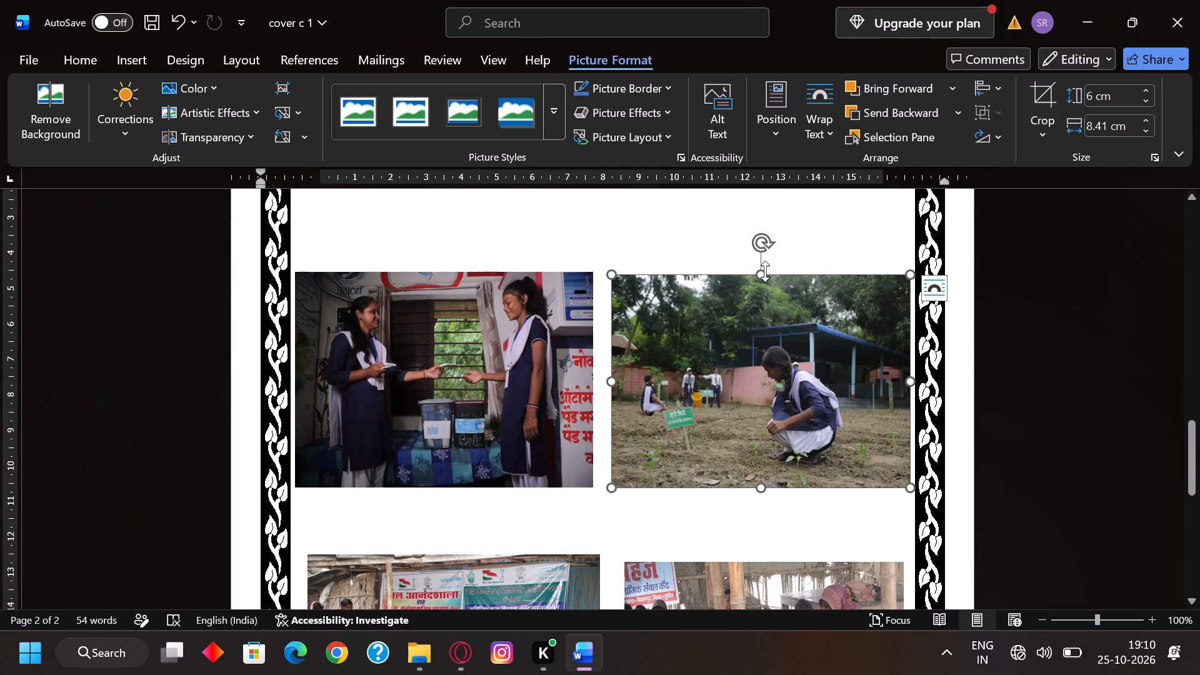
pyautogui.click(761, 271)
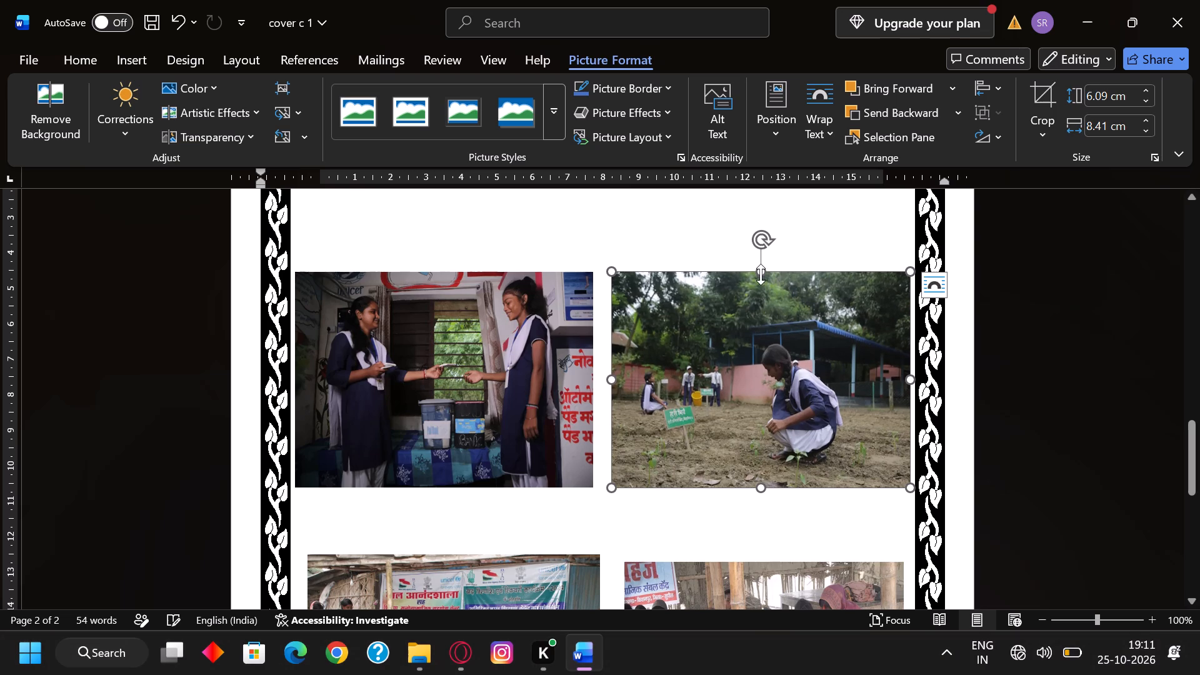
pyautogui.click(566, 402)
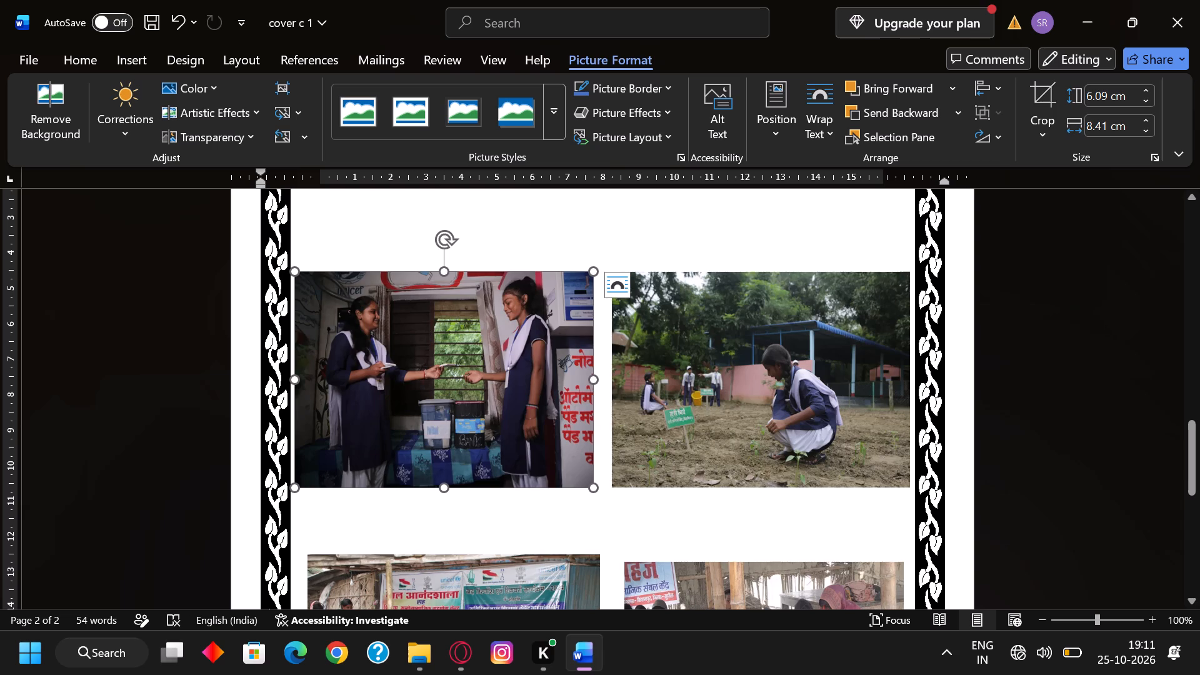
# Extend the group photo upward to about 6.05 cm high, level with the top of PHOTO 3.
pyautogui.scroll(-3, 587, 298)
pyautogui.scroll(3, 587, 297)
pyautogui.scroll(-3, 587, 297)
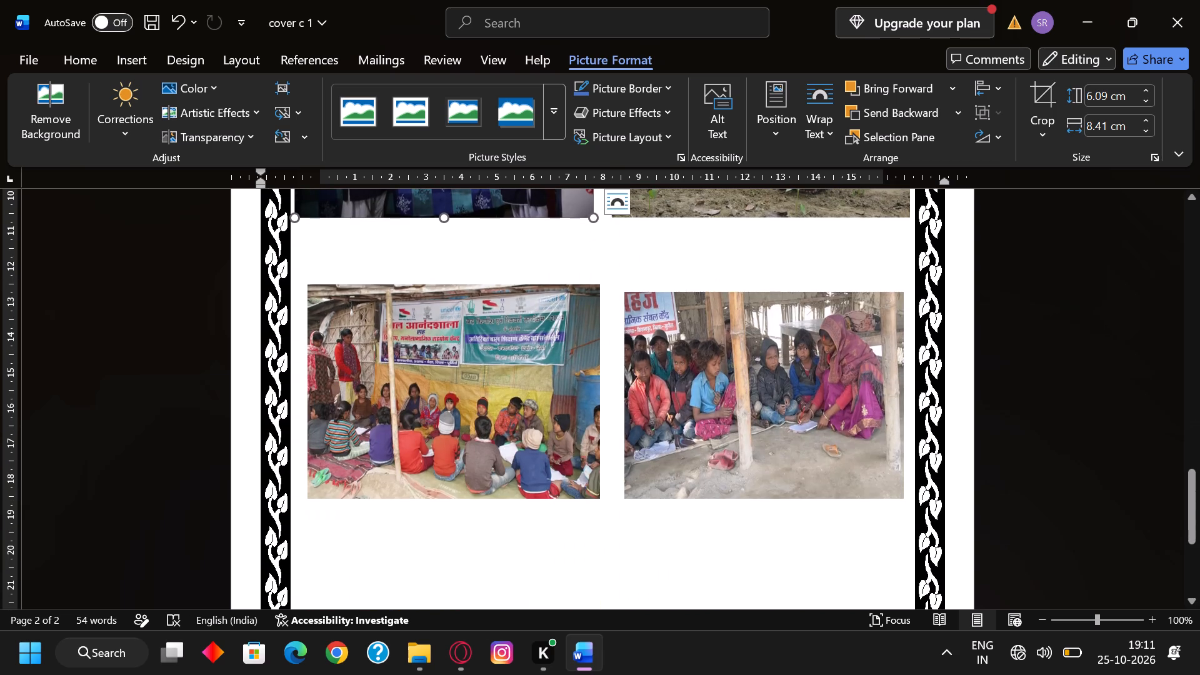
pyautogui.click(751, 334)
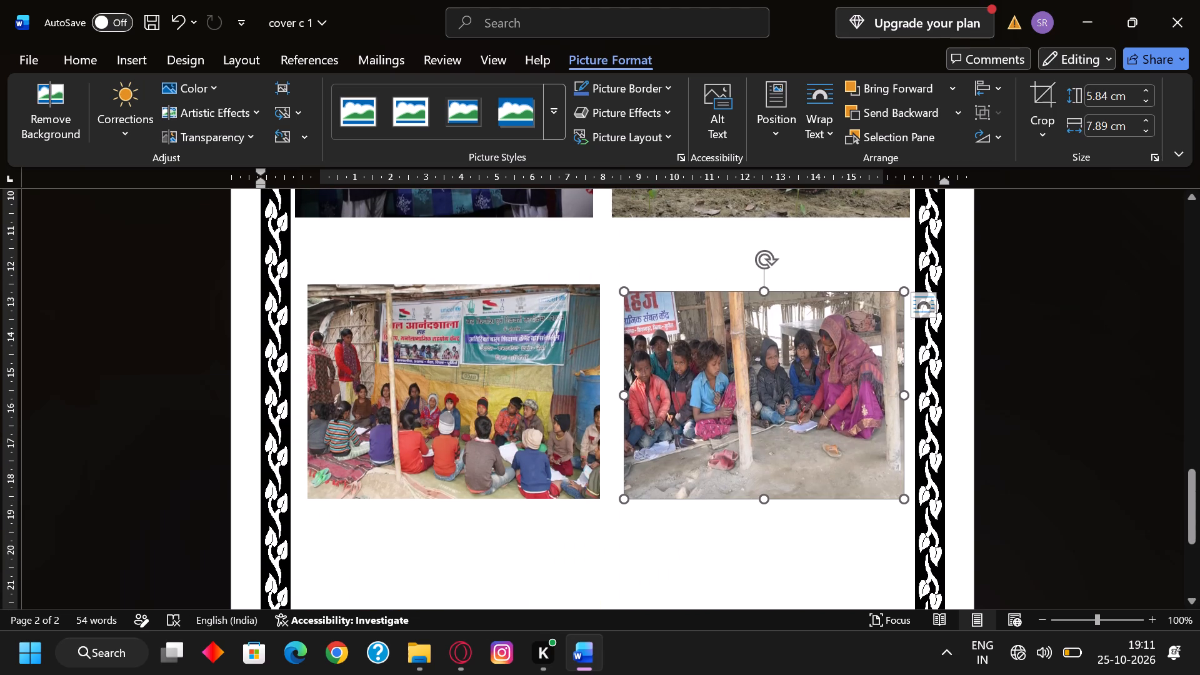
pyautogui.click(767, 289)
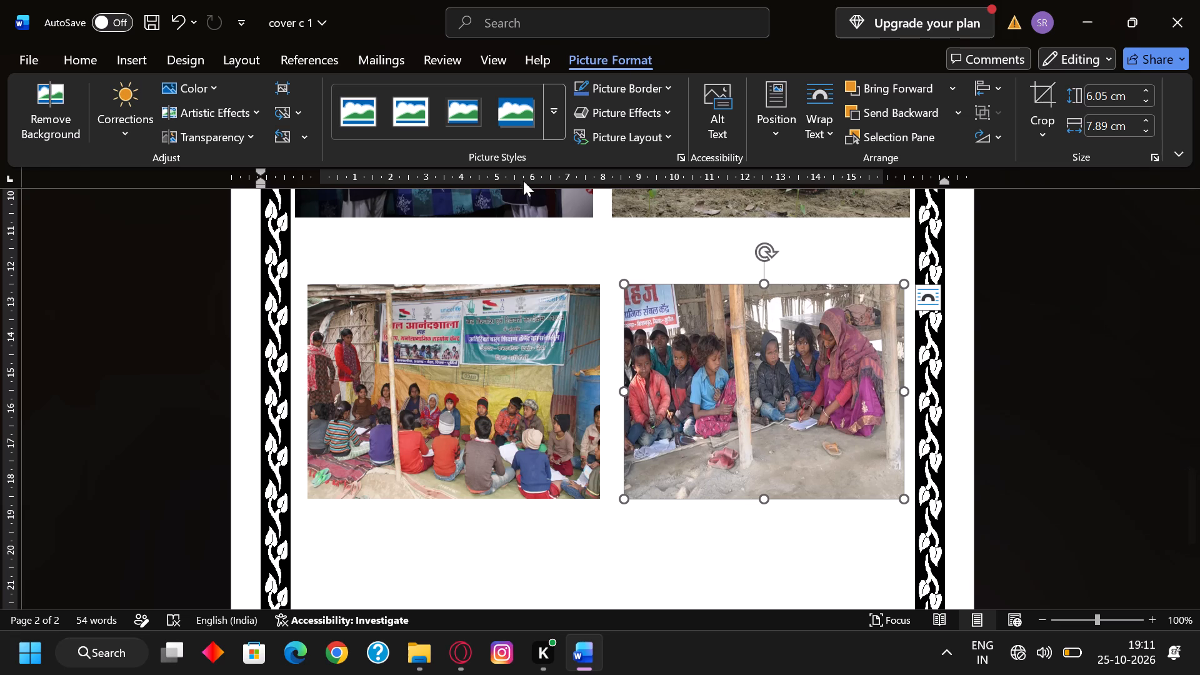
# Move the PHOTO 3 picture and the group photo lower on the page, keeping them level side by side.
pyautogui.moveTo(516, 375); pyautogui.dragTo(510, 421)
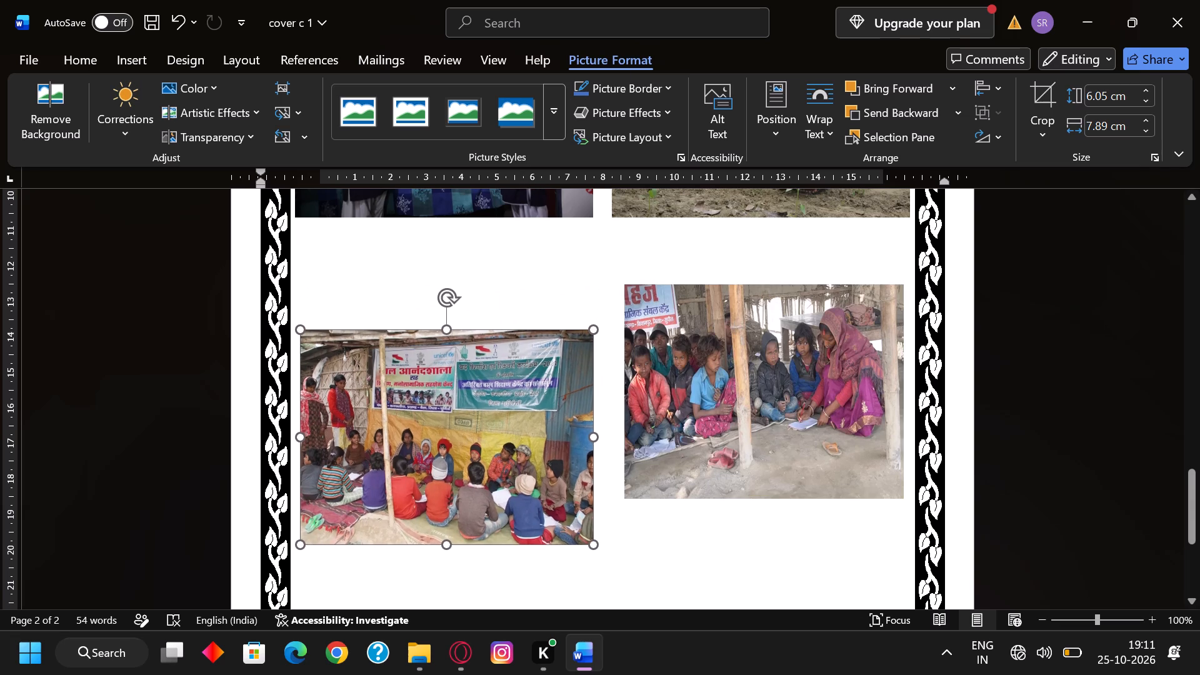
pyautogui.moveTo(510, 421); pyautogui.dragTo(518, 444)
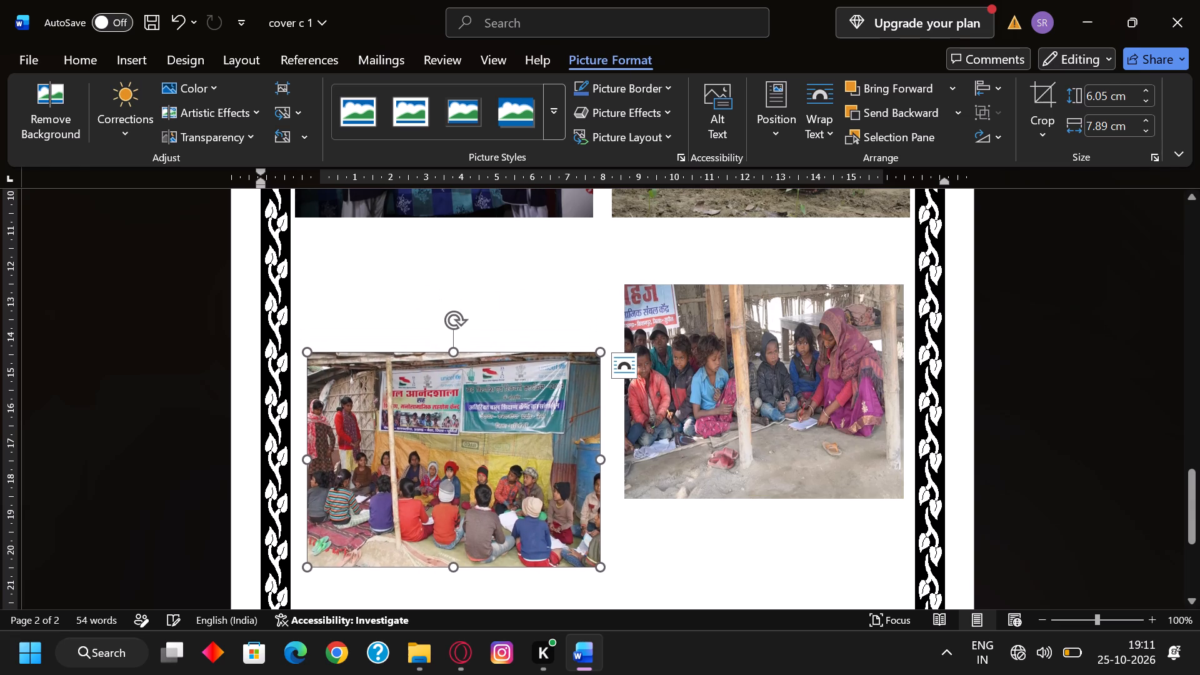
pyautogui.moveTo(763, 411); pyautogui.dragTo(769, 476)
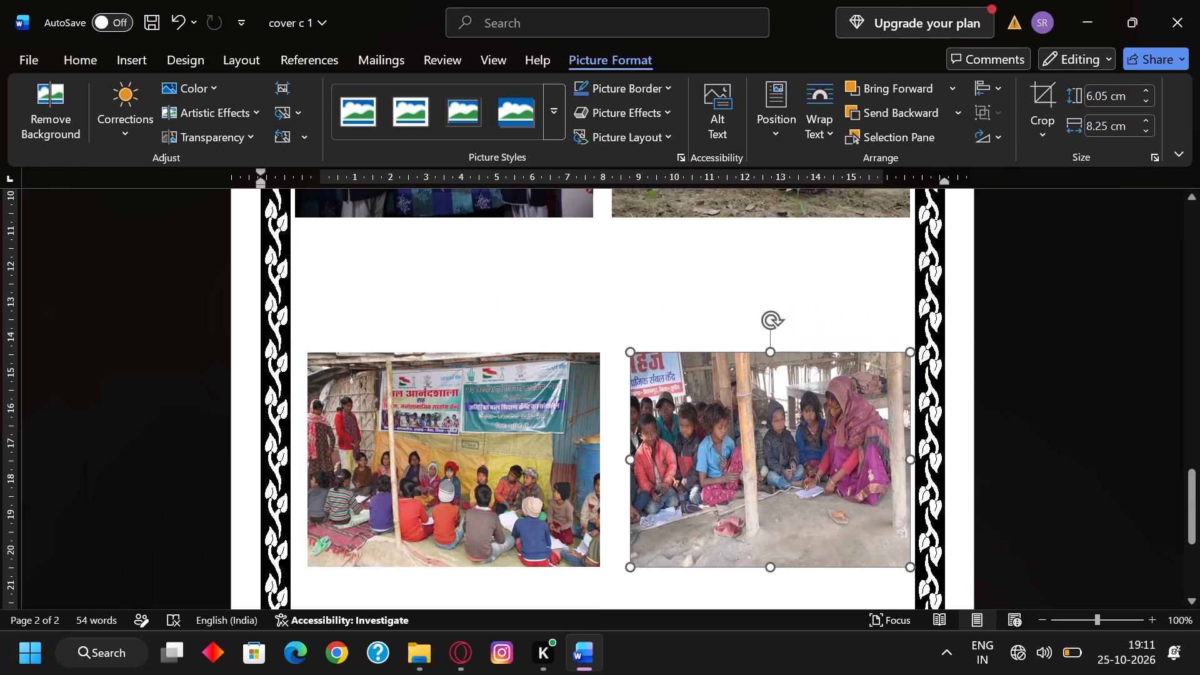
# Nudge the picture of children with the pink-shawled woman slightly toward the banner picture, with their top edges level.
pyautogui.moveTo(769, 476); pyautogui.dragTo(766, 482)
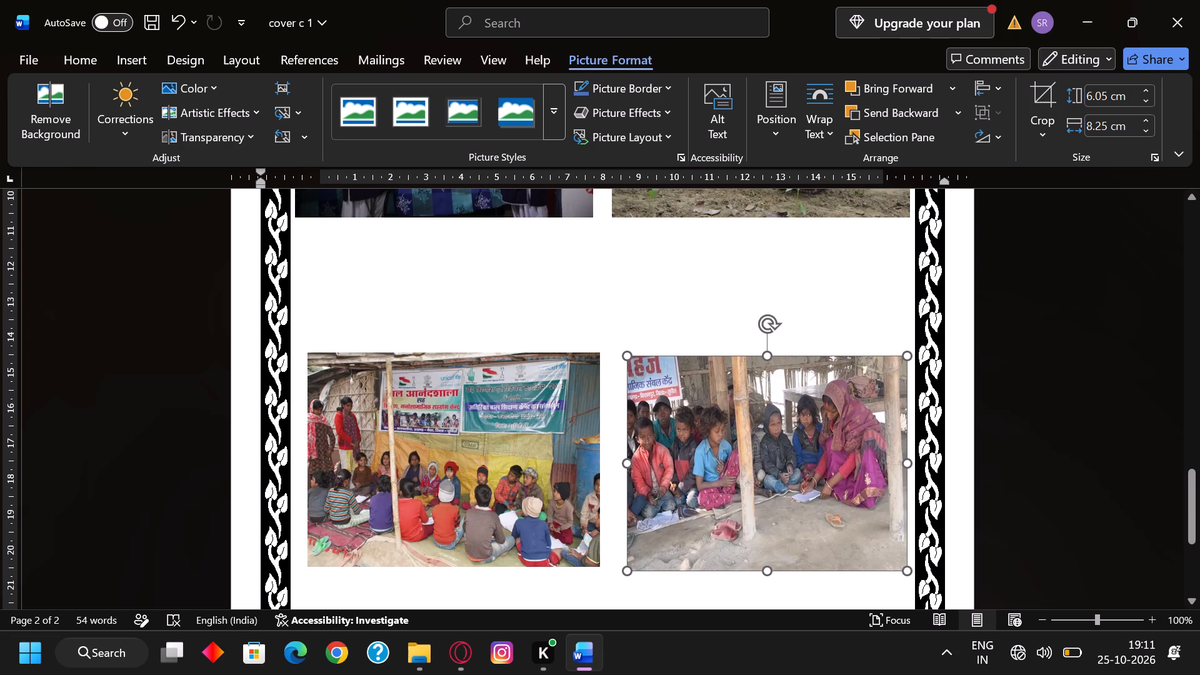
pyautogui.moveTo(766, 482); pyautogui.dragTo(766, 481)
# Move the banner picture and the picture with the pink-shawled woman about 0.9 cm lower on the page, keeping them level side by side.
pyautogui.scroll(3, 764, 481)
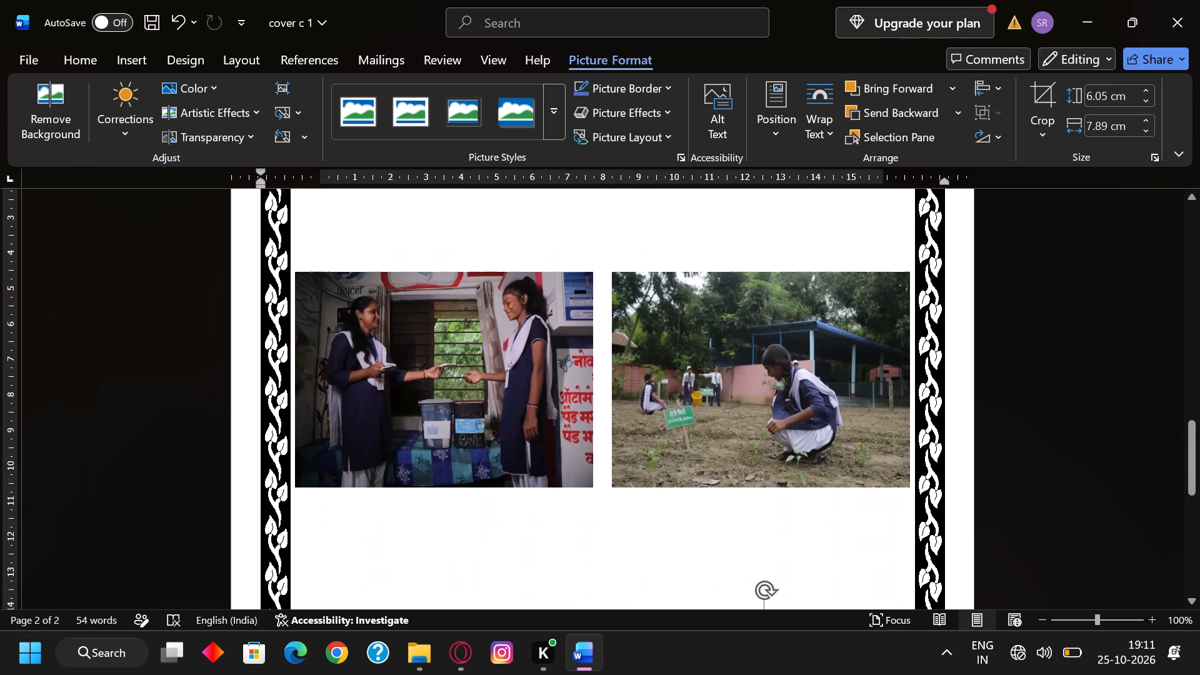
pyautogui.scroll(2, 759, 484)
pyautogui.scroll(-10, 758, 484)
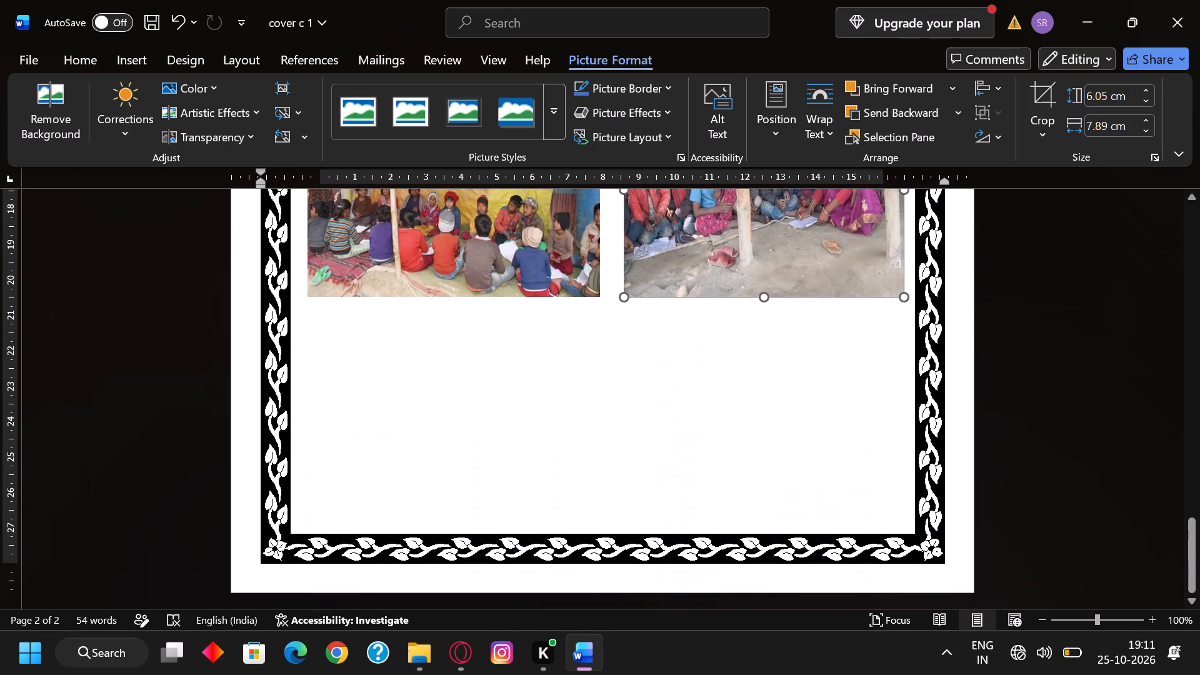
pyautogui.scroll(5, 714, 417)
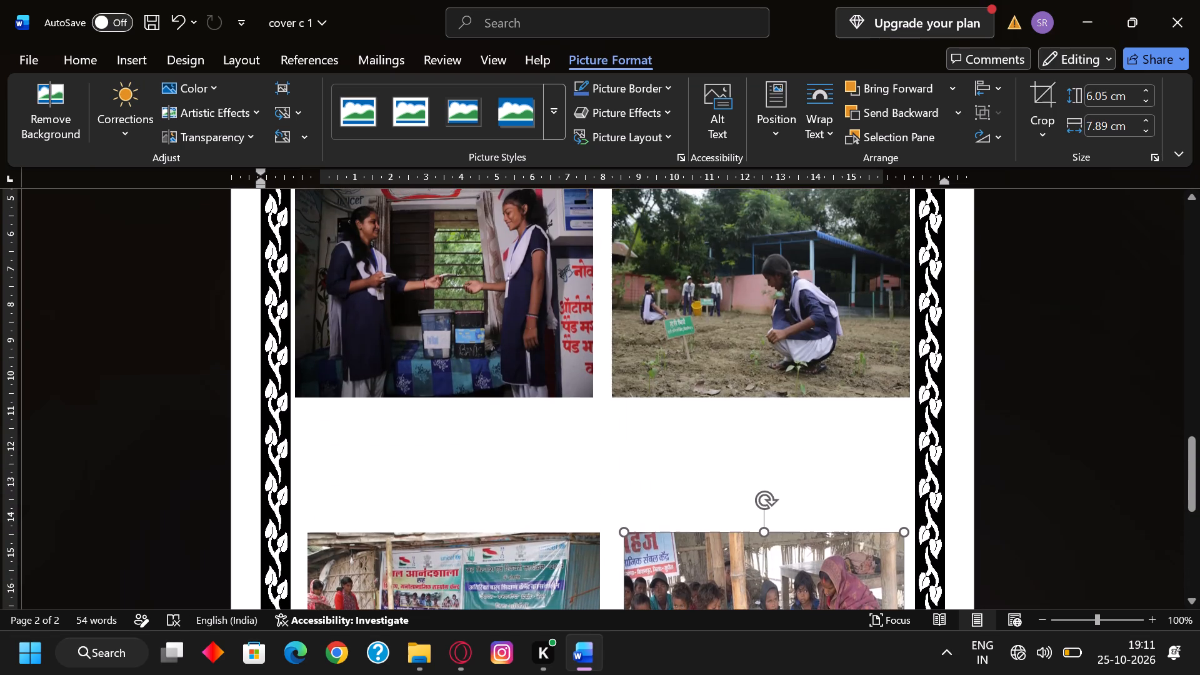
pyautogui.scroll(-3, 542, 452)
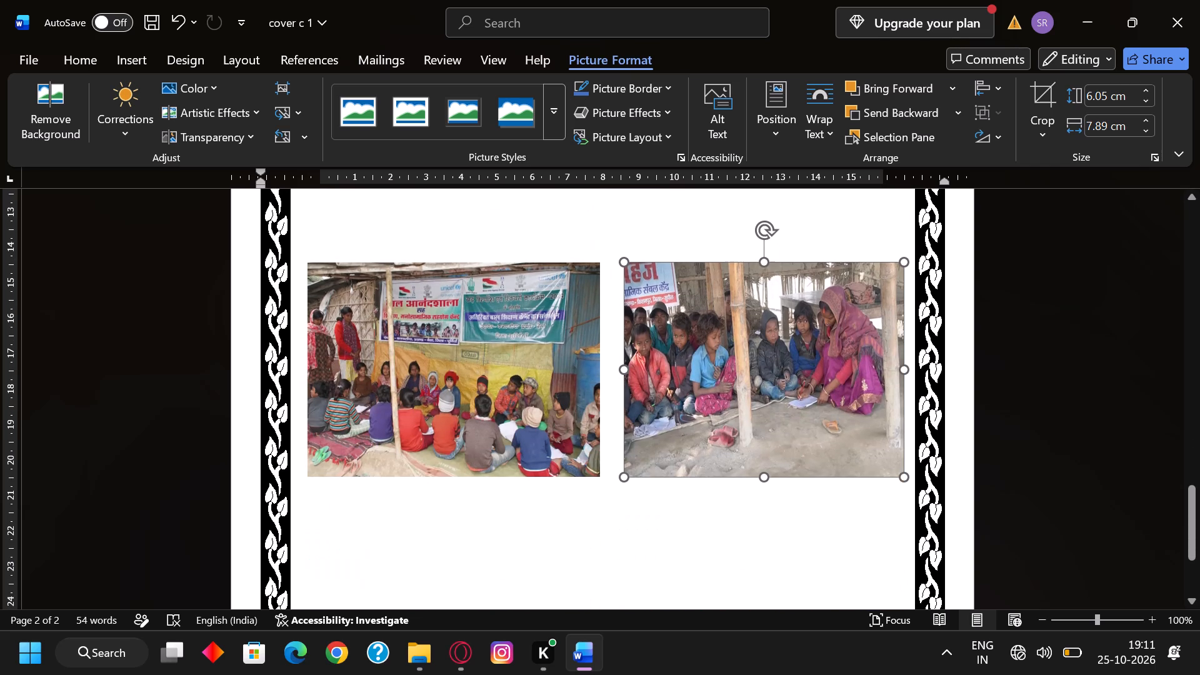
pyautogui.moveTo(457, 356); pyautogui.dragTo(459, 388)
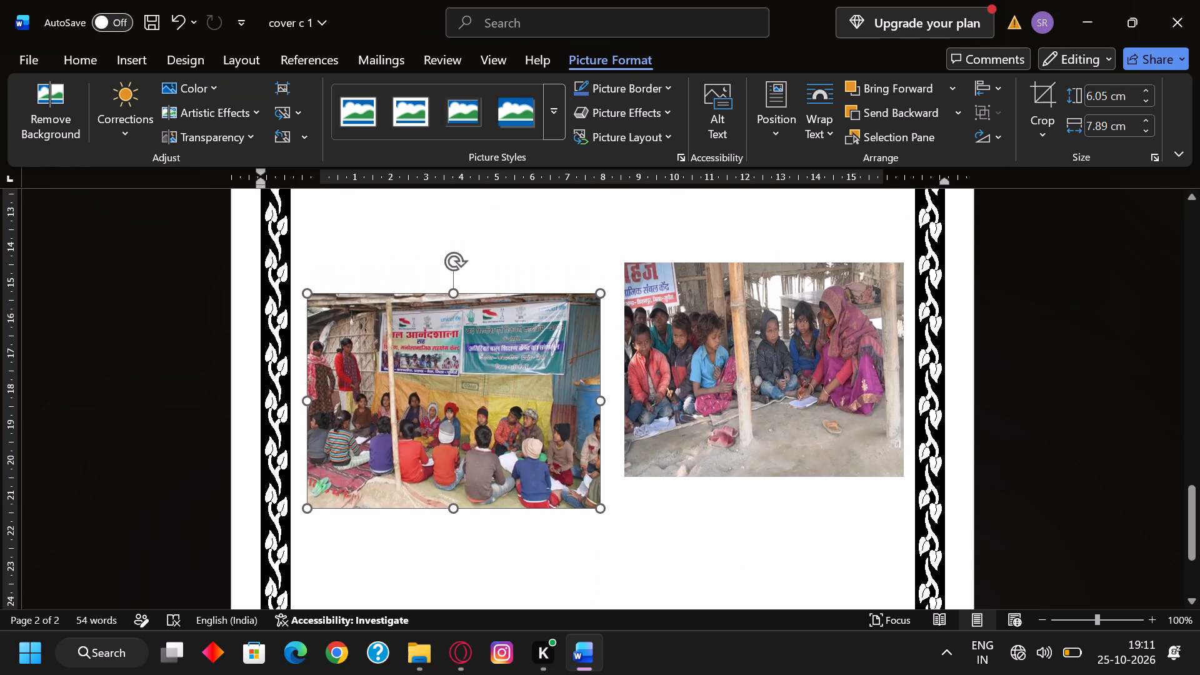
pyautogui.moveTo(459, 388); pyautogui.dragTo(459, 389)
pyautogui.click(735, 366)
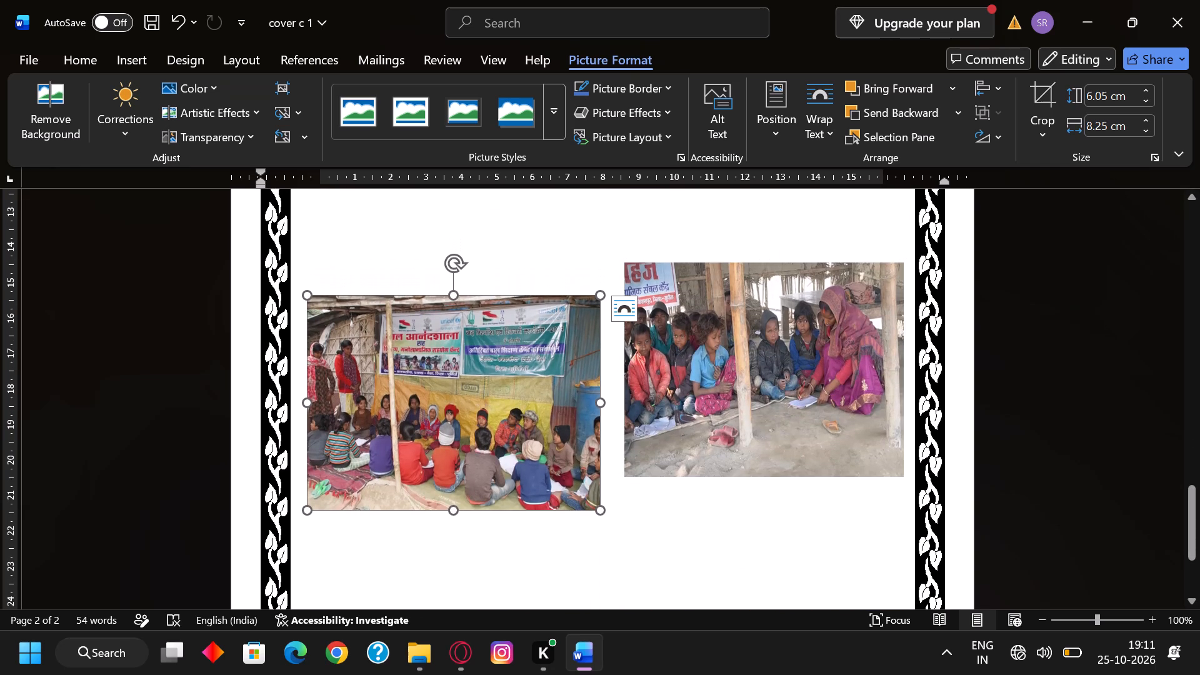
pyautogui.moveTo(735, 367); pyautogui.dragTo(737, 386)
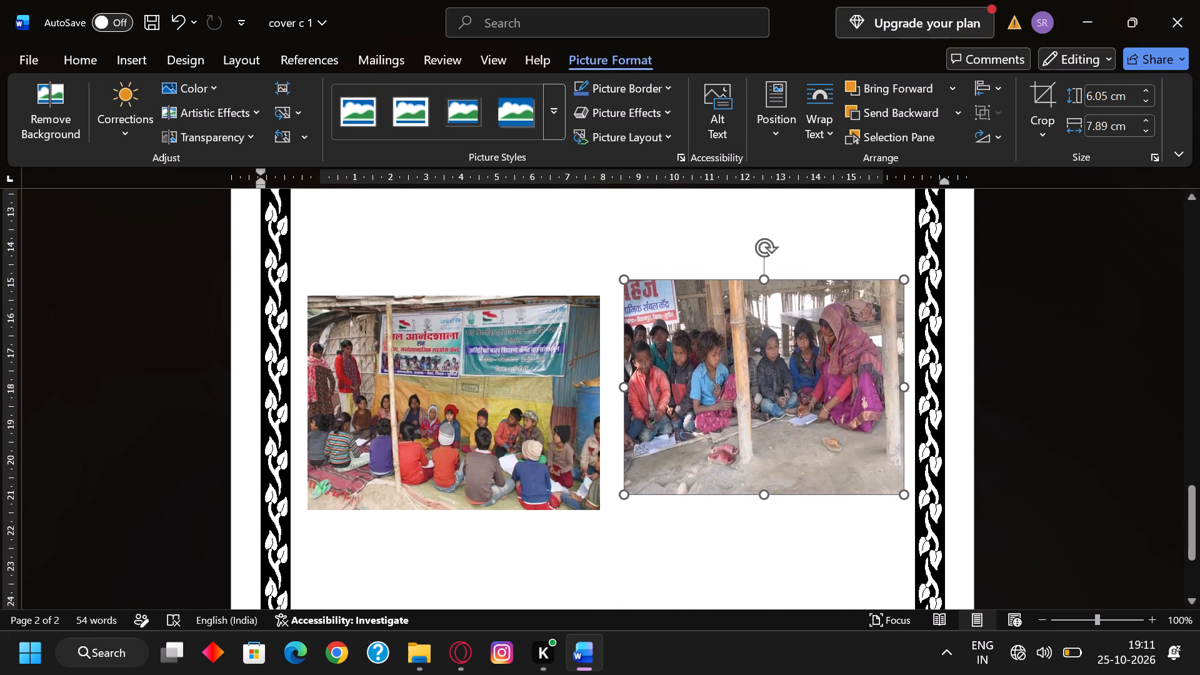
pyautogui.moveTo(737, 386); pyautogui.dragTo(737, 402)
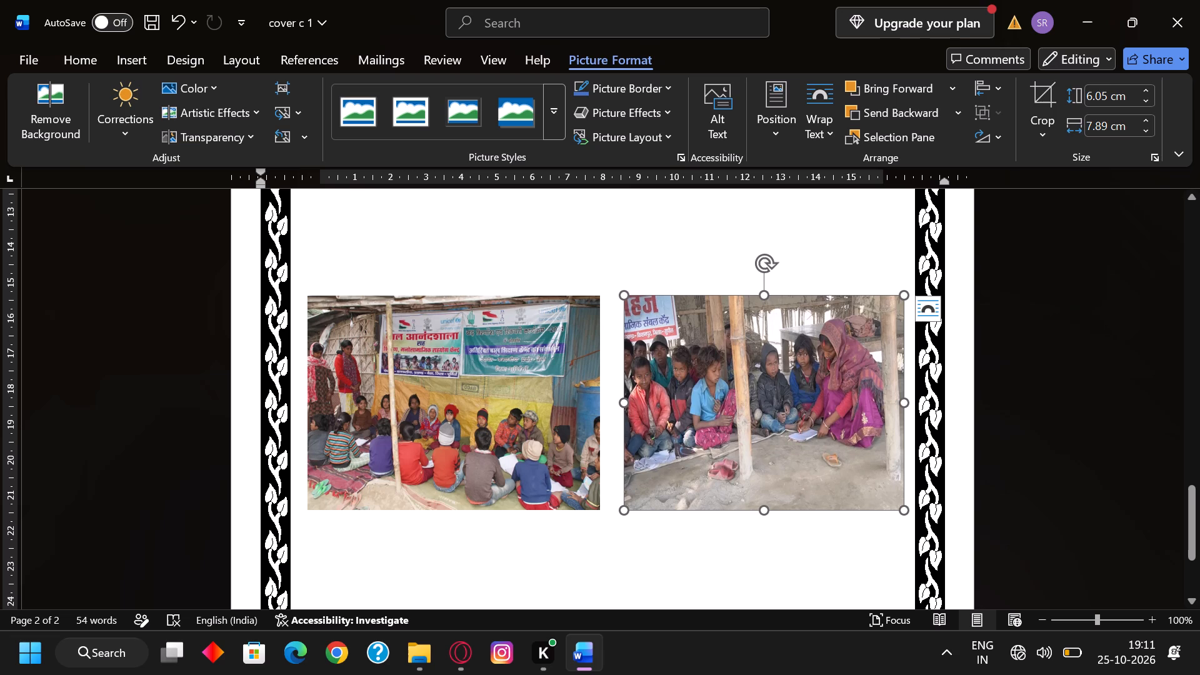
# Review both pages of the document, examining the cover text and the spacing of the four pictures inside the border.
pyautogui.scroll(5, 737, 383)
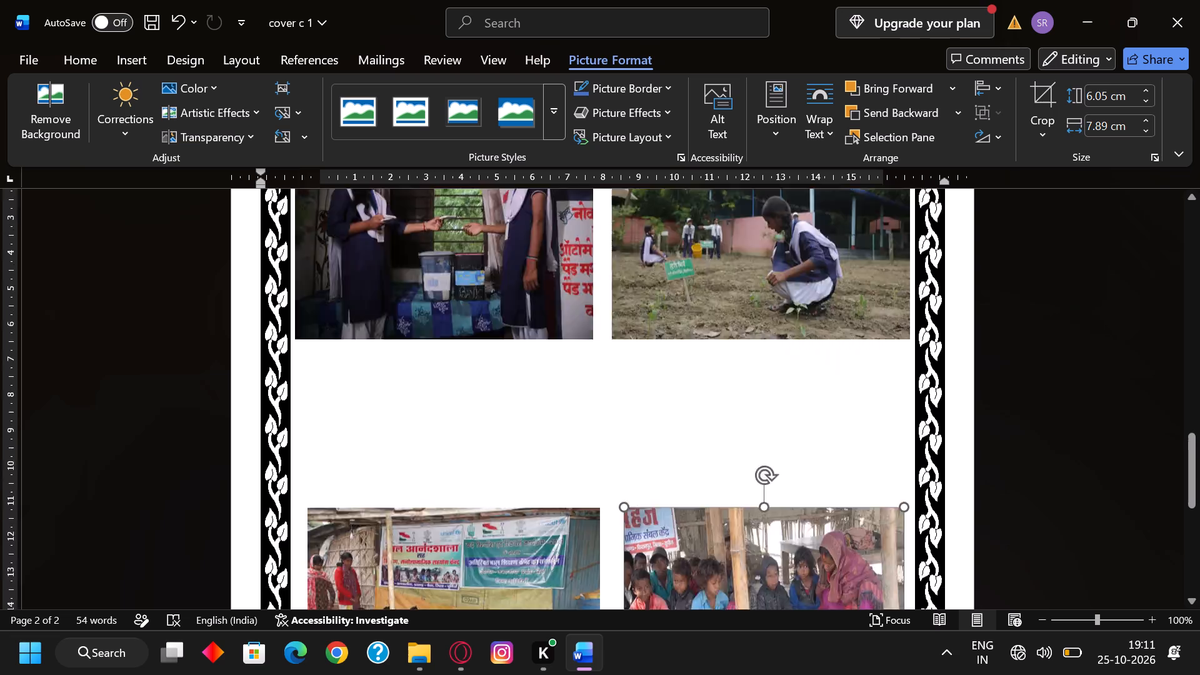
pyautogui.scroll(5, 737, 382)
pyautogui.scroll(-5, 737, 382)
pyautogui.scroll(11, 737, 382)
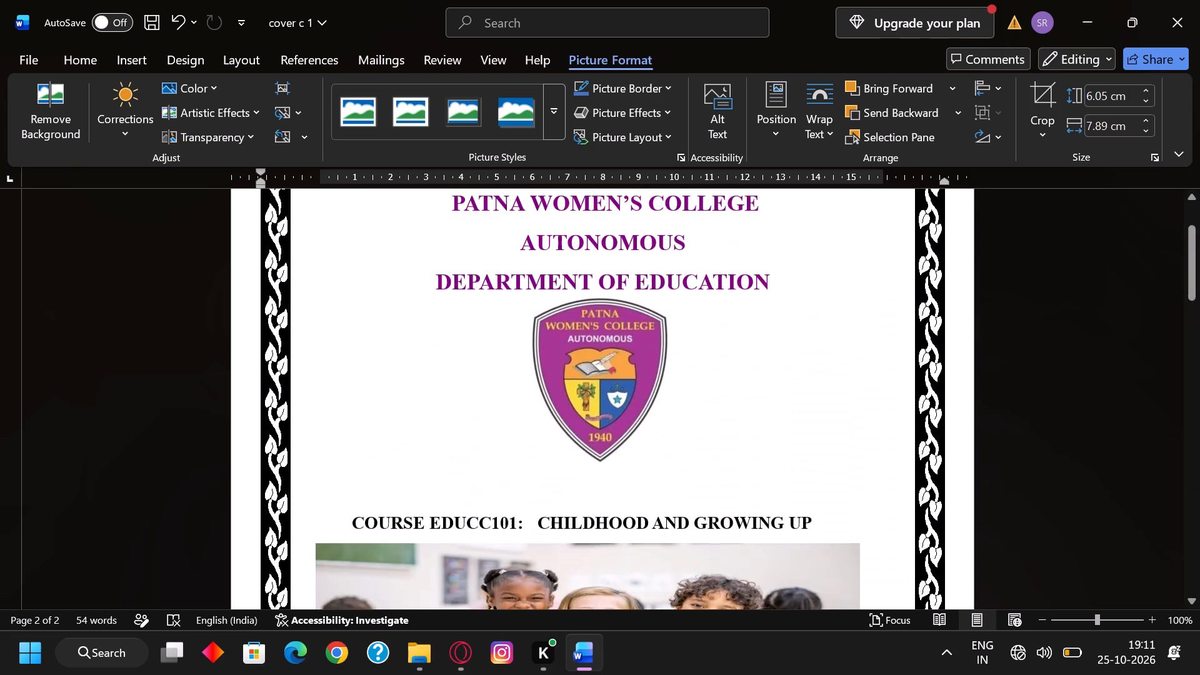
pyautogui.scroll(6, 737, 382)
pyautogui.scroll(-10, 734, 386)
pyautogui.scroll(-16, 732, 387)
pyautogui.scroll(4, 732, 387)
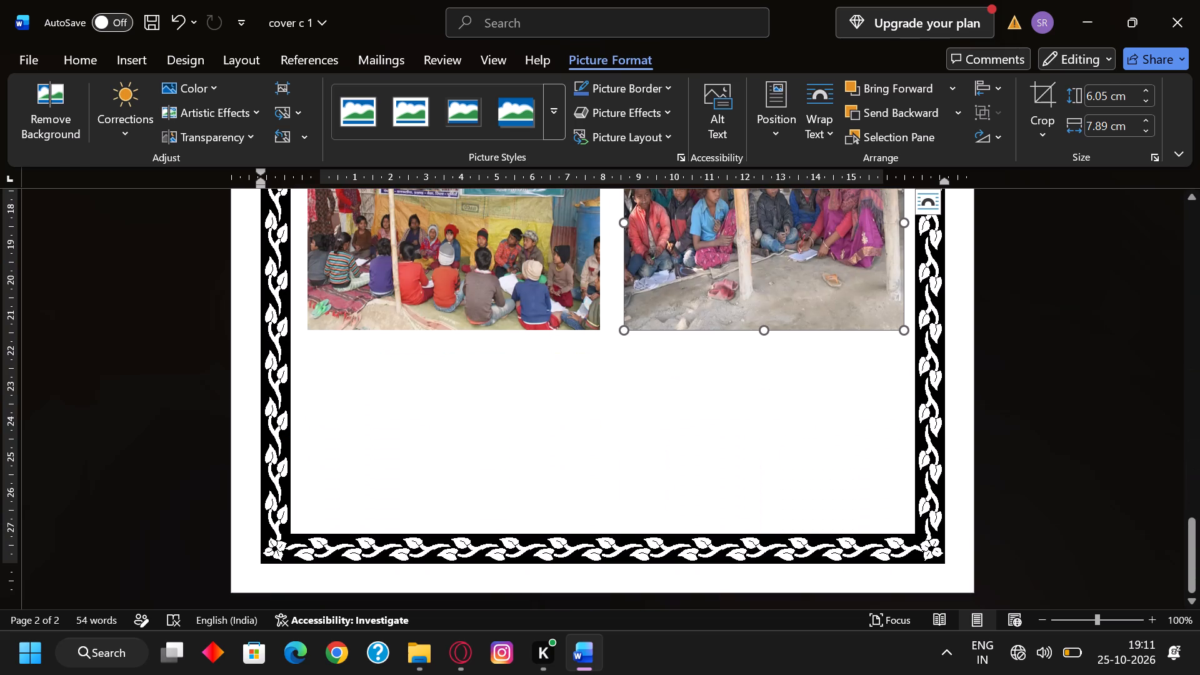
pyautogui.scroll(14, 732, 387)
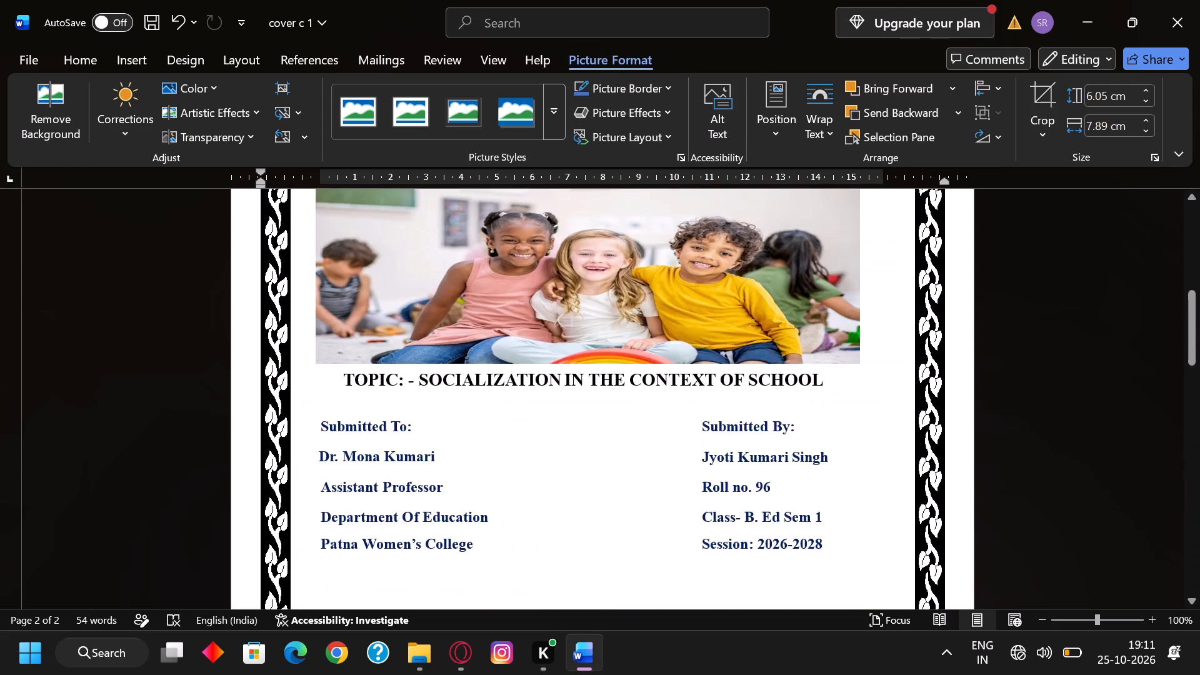
pyautogui.scroll(1, 724, 386)
pyautogui.scroll(-11, 724, 386)
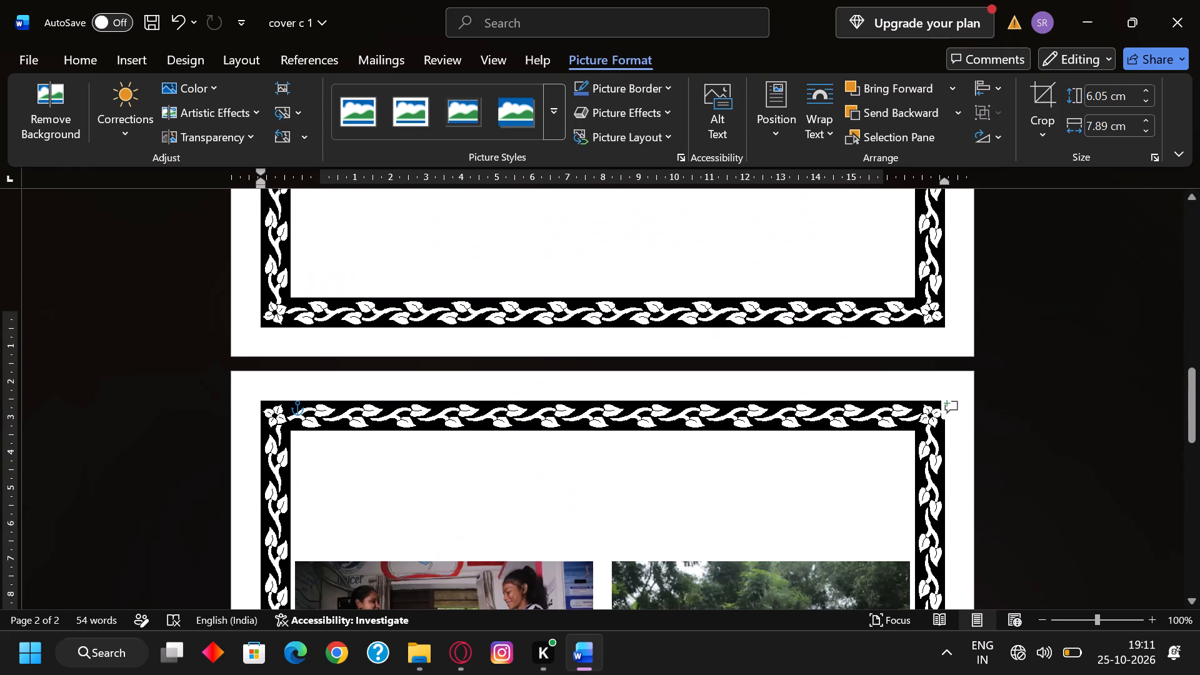
pyautogui.scroll(-1, 724, 386)
pyautogui.scroll(-4, 686, 429)
pyautogui.scroll(5, 686, 429)
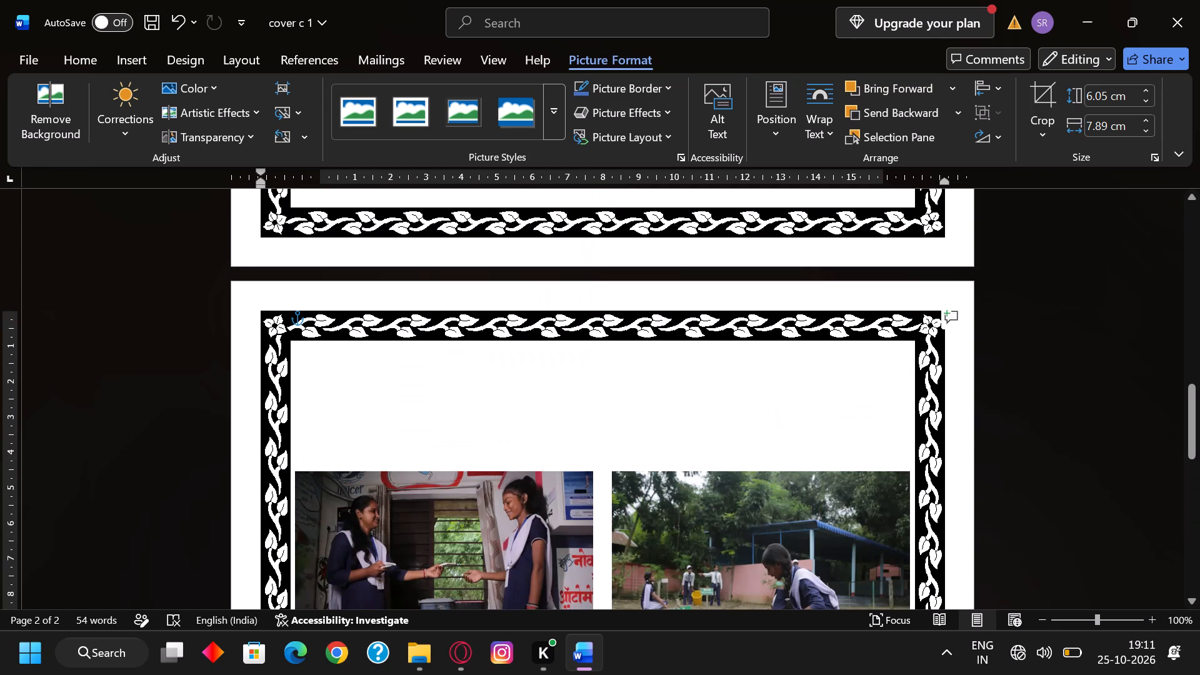
pyautogui.scroll(-10, 427, 274)
pyautogui.scroll(3, 427, 275)
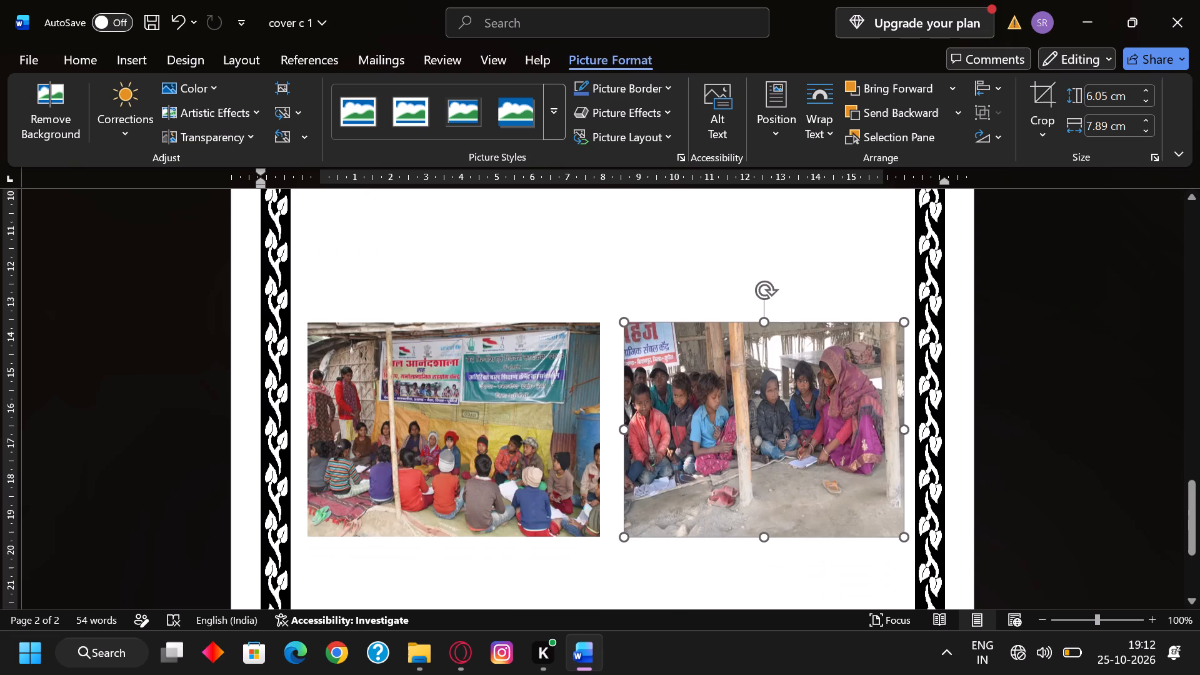
pyautogui.scroll(5, 427, 275)
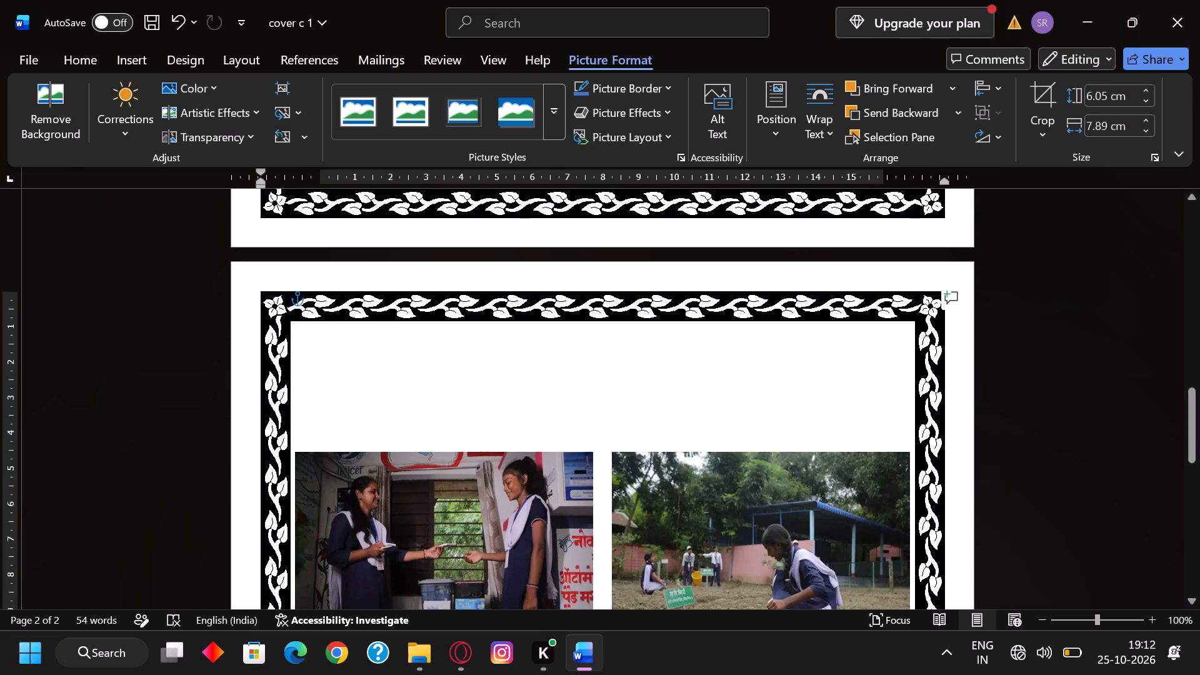
pyautogui.scroll(-8, 432, 277)
pyautogui.scroll(16, 432, 277)
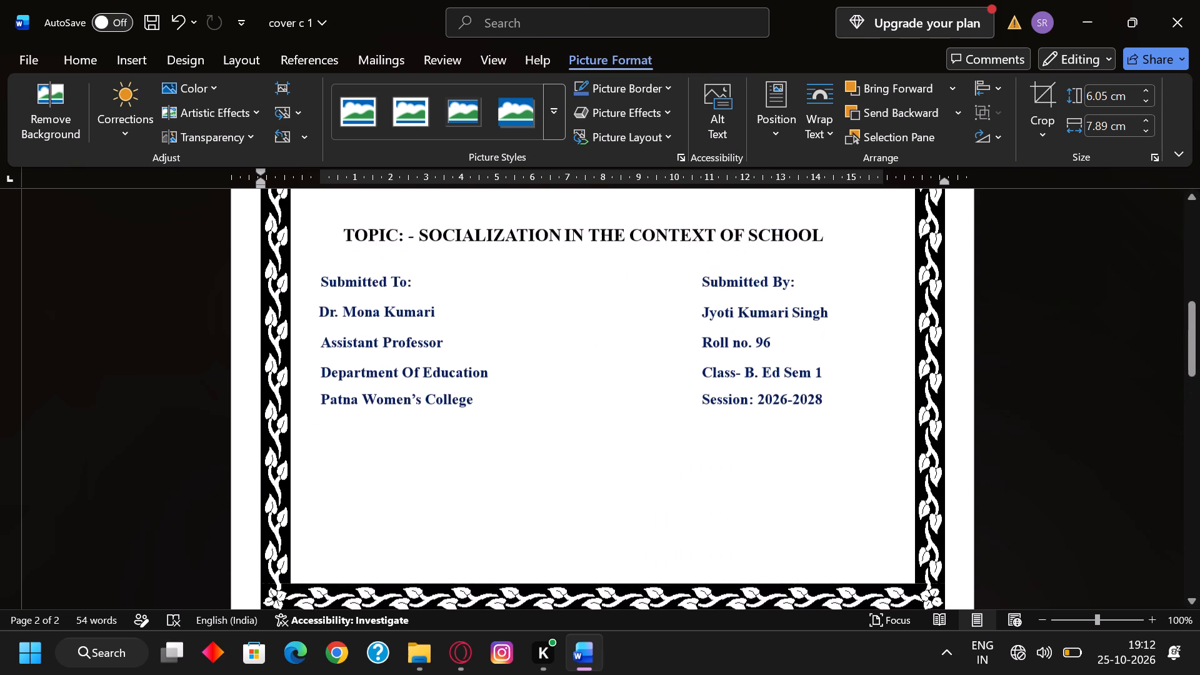
pyautogui.scroll(1, 432, 277)
pyautogui.scroll(-11, 432, 277)
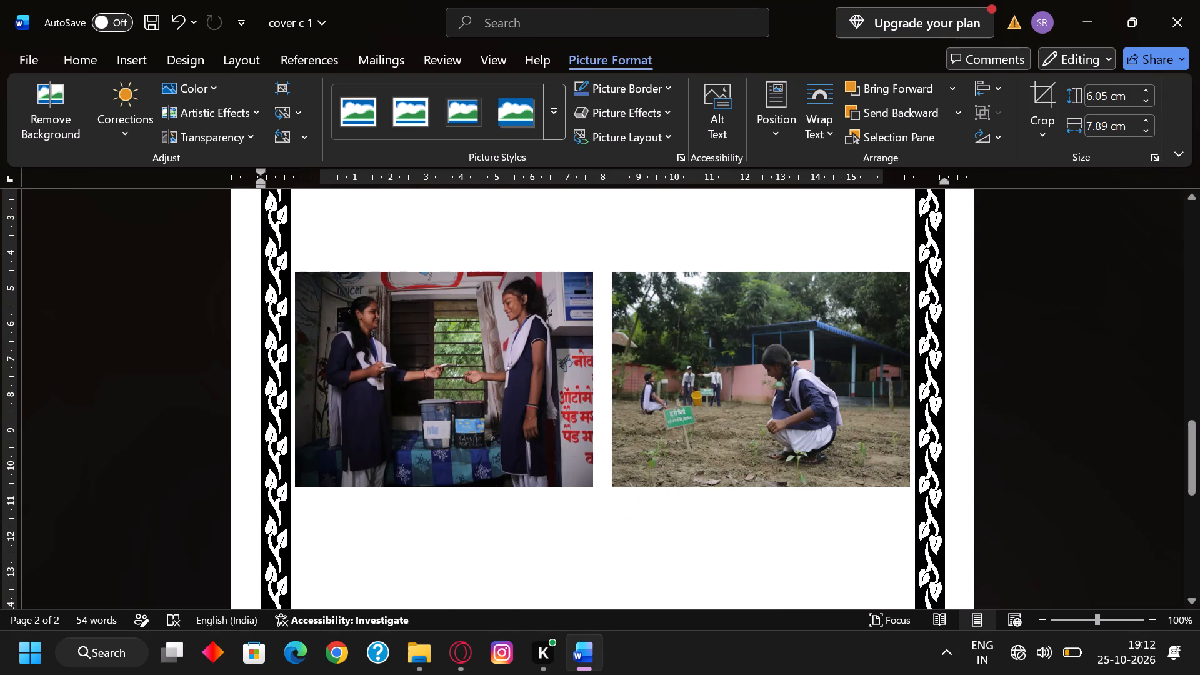
# In the page border settings for the whole document, choose the black-edged twisted-ribbon frame as the border art.
pyautogui.click(204, 54)
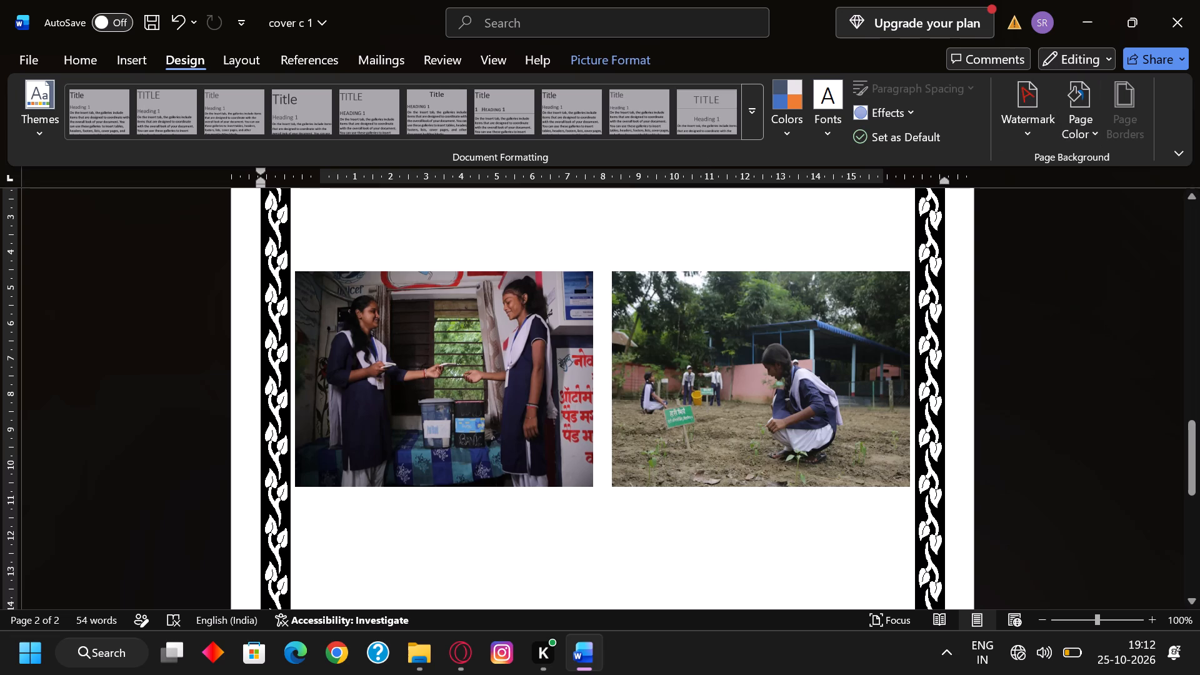
pyautogui.click(1121, 118)
pyautogui.click(928, 234)
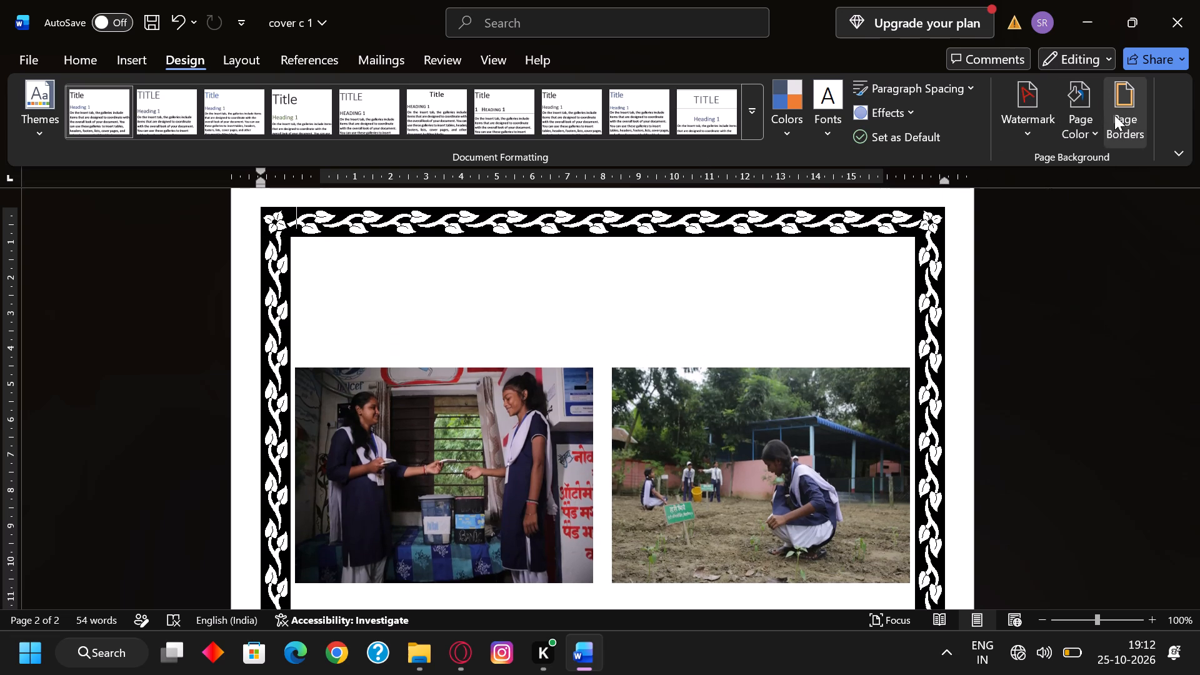
pyautogui.click(1114, 115)
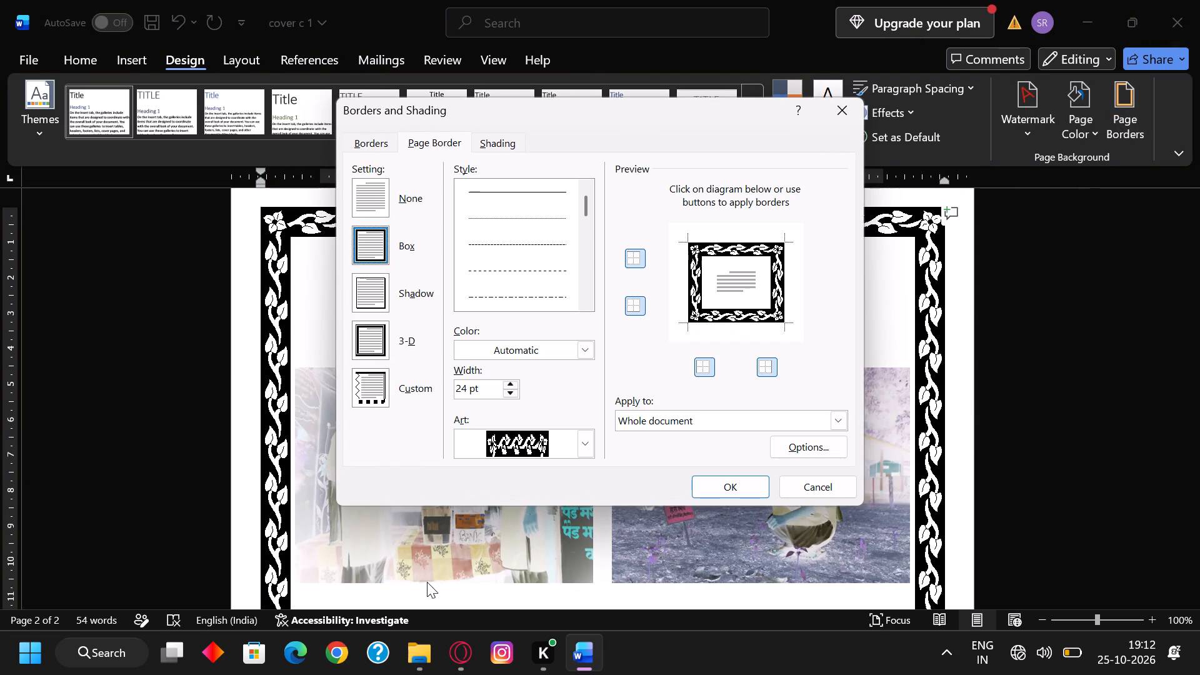
pyautogui.click(584, 453)
pyautogui.scroll(-2, 532, 514)
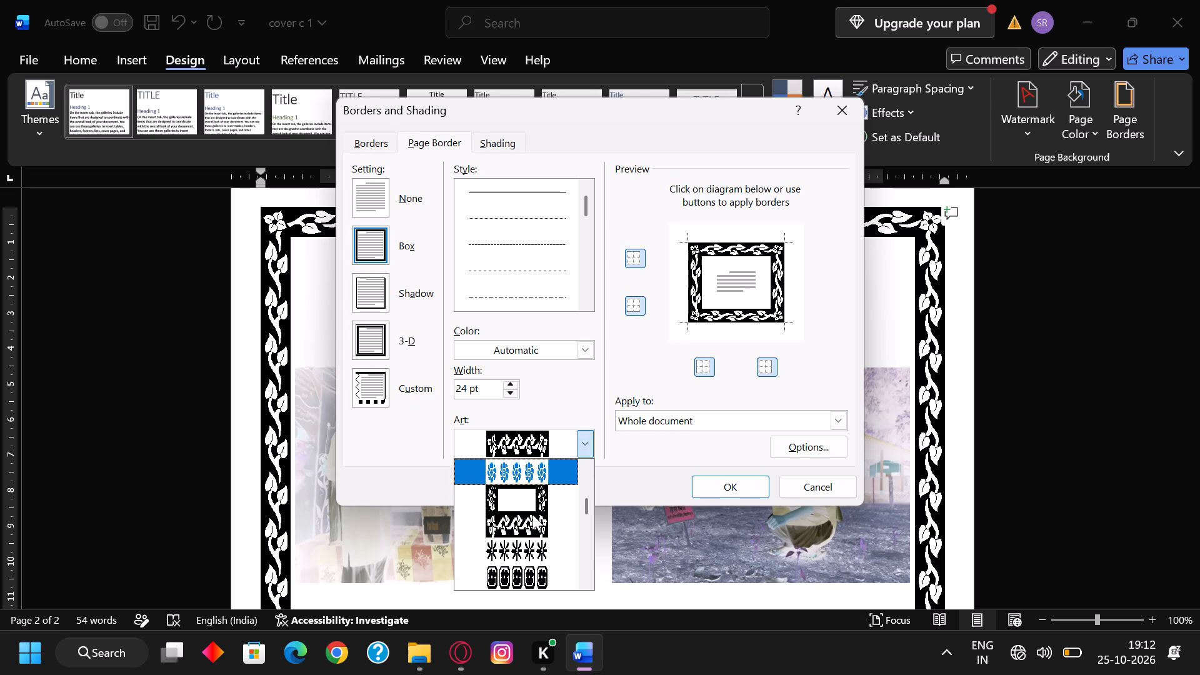
pyautogui.scroll(-2, 532, 514)
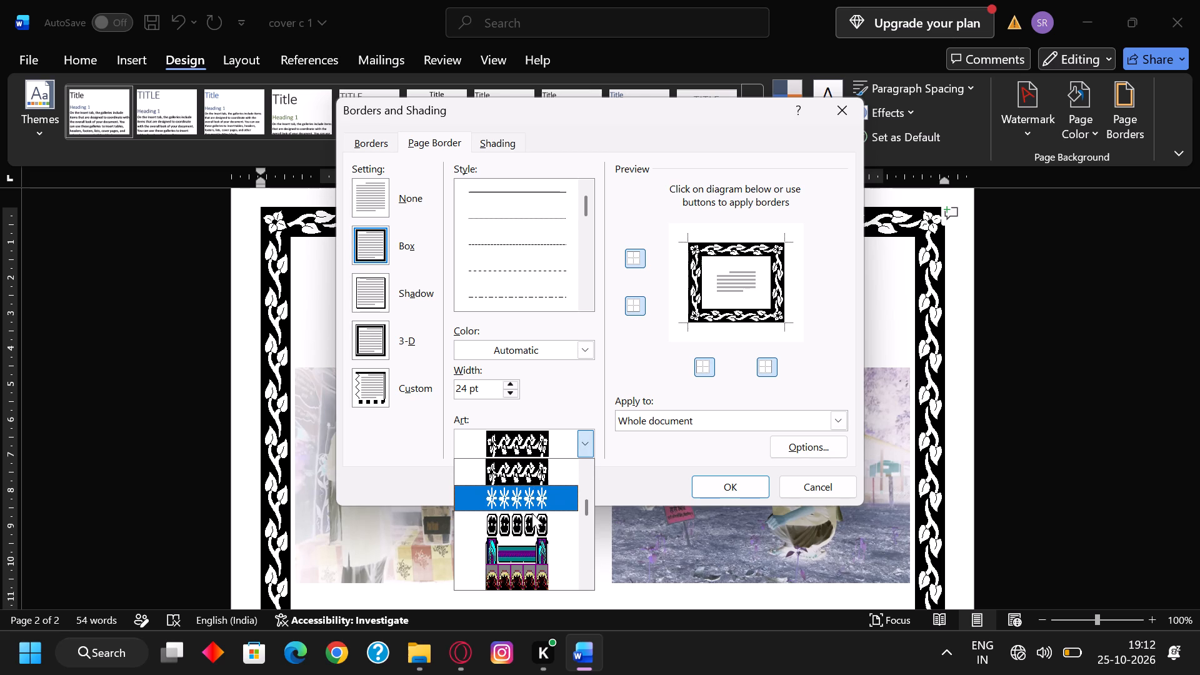
pyautogui.scroll(-6, 532, 513)
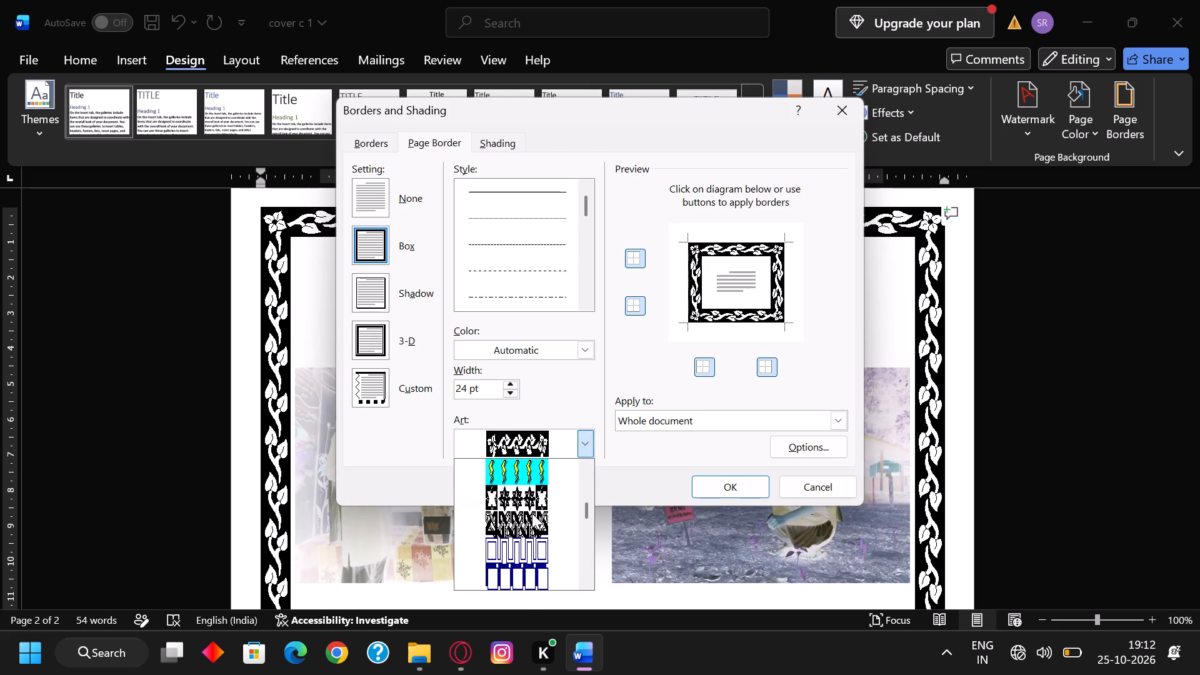
pyautogui.scroll(-1, 532, 512)
pyautogui.scroll(1, 532, 512)
pyautogui.scroll(-5, 532, 512)
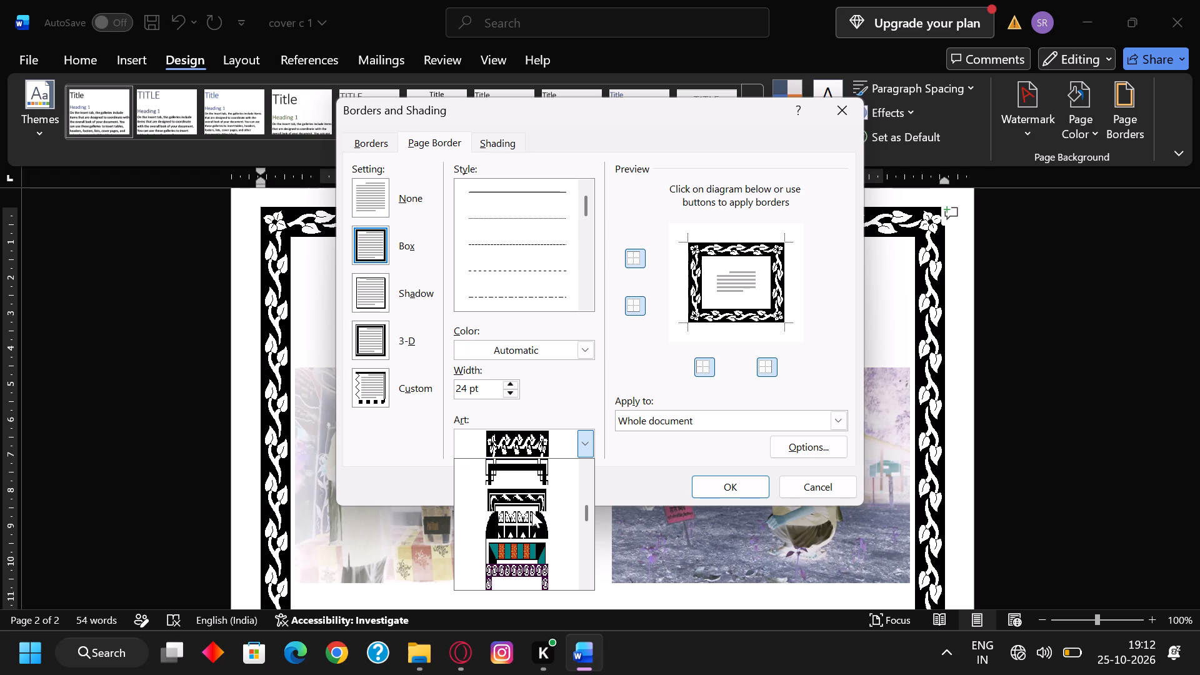
pyautogui.click(526, 494)
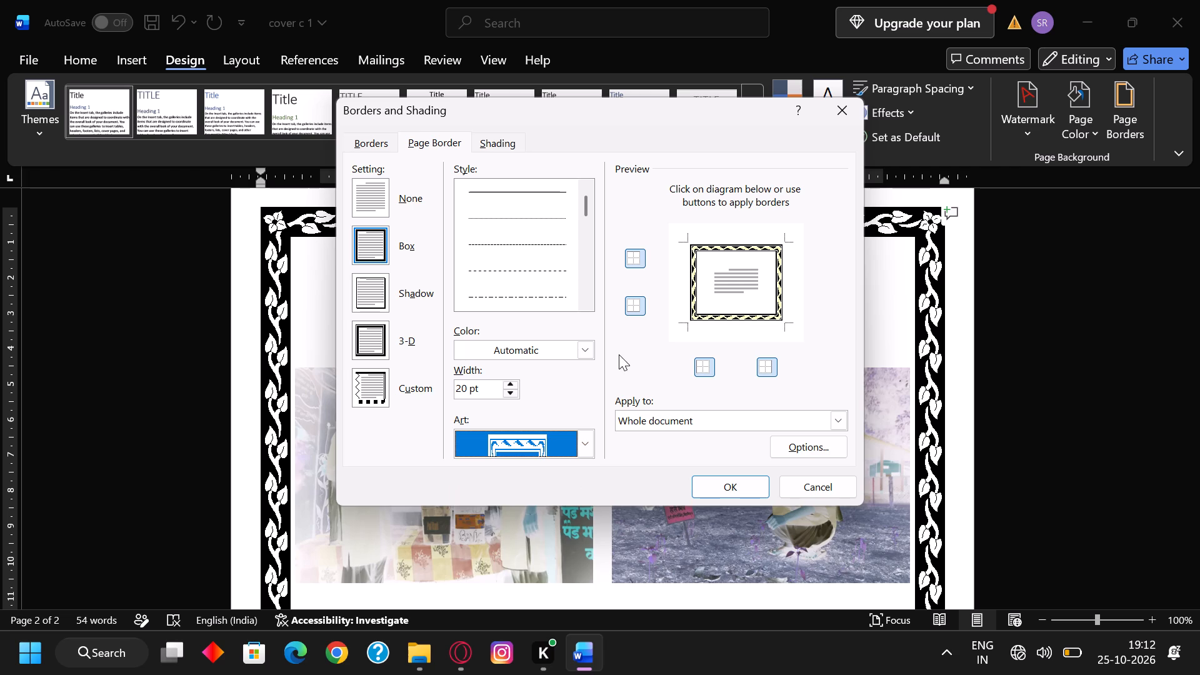
pyautogui.click(583, 437)
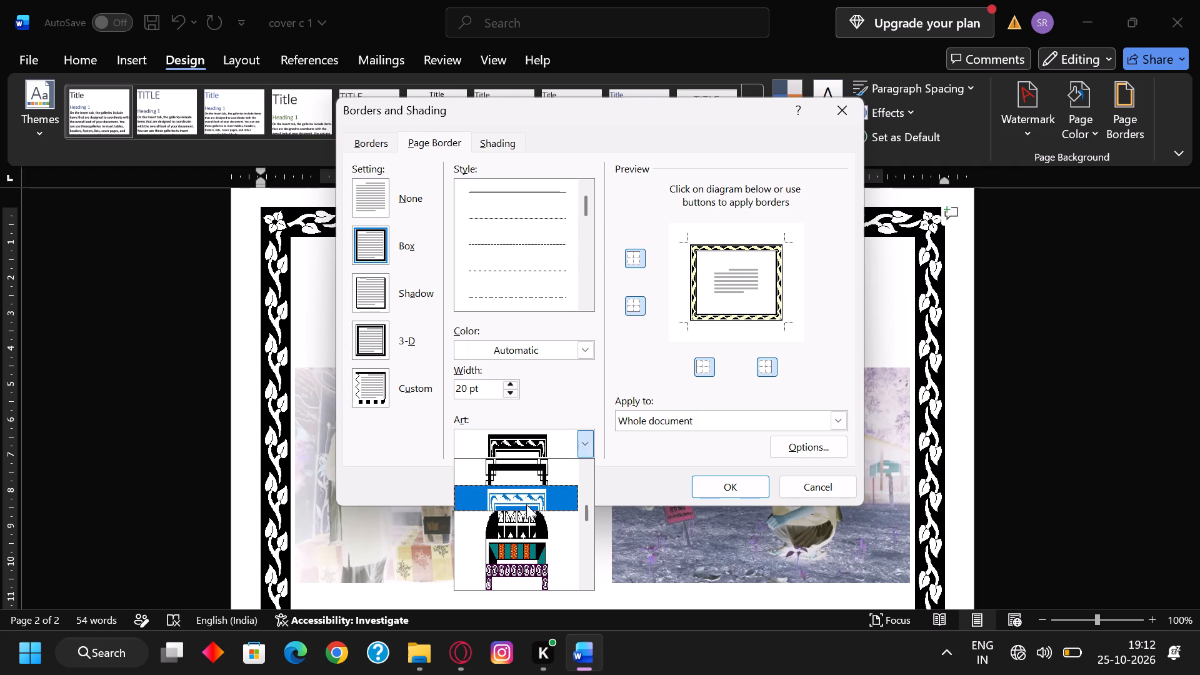
pyautogui.scroll(-1, 517, 521)
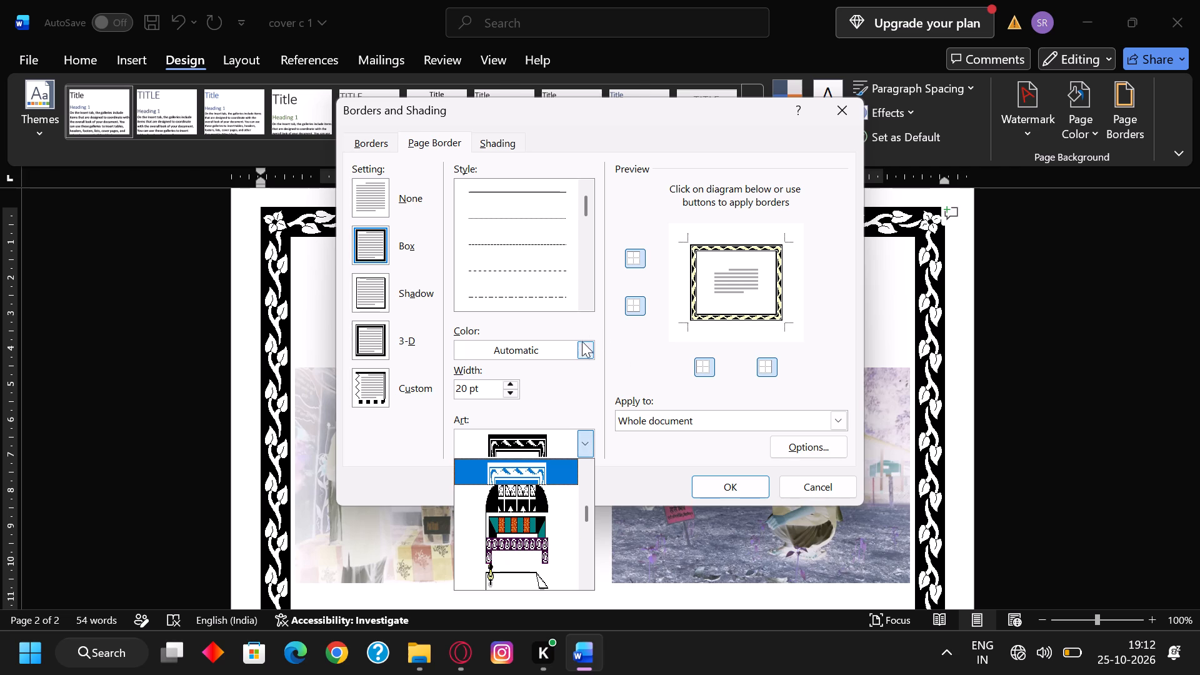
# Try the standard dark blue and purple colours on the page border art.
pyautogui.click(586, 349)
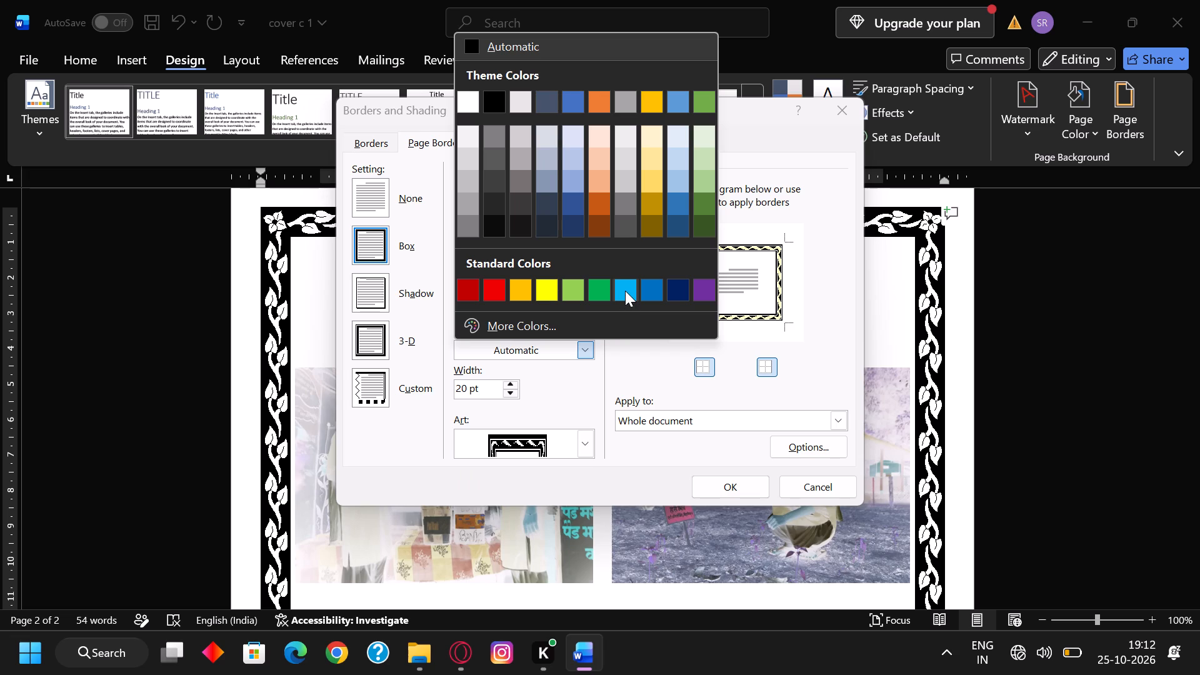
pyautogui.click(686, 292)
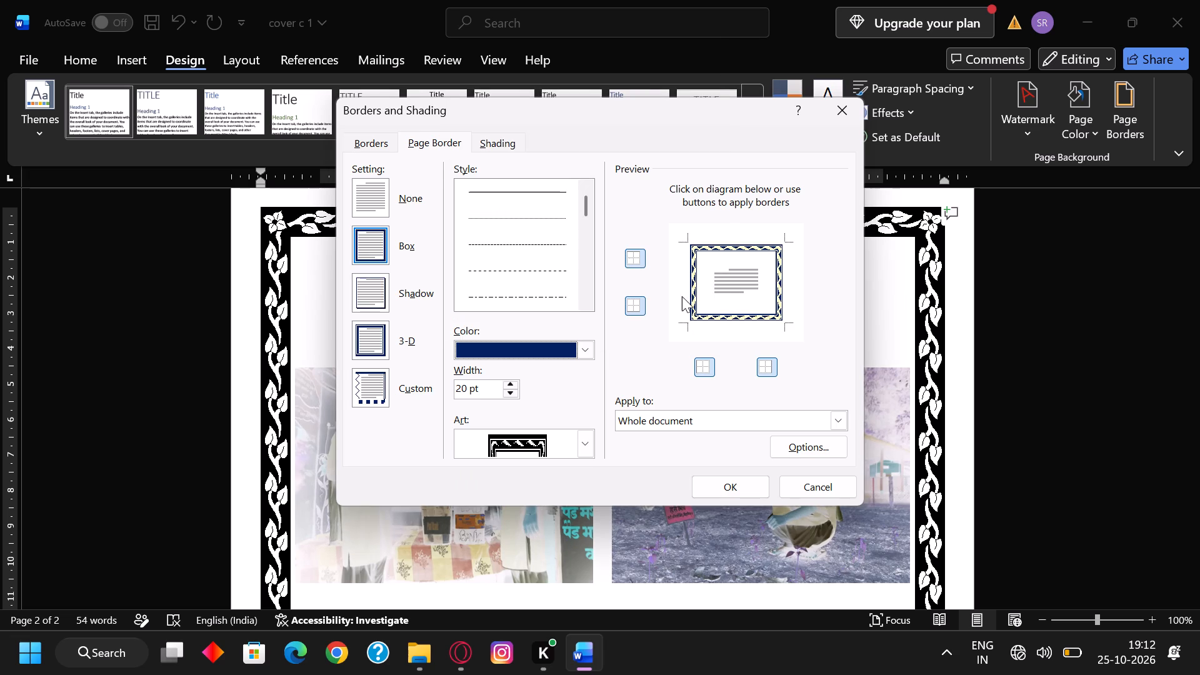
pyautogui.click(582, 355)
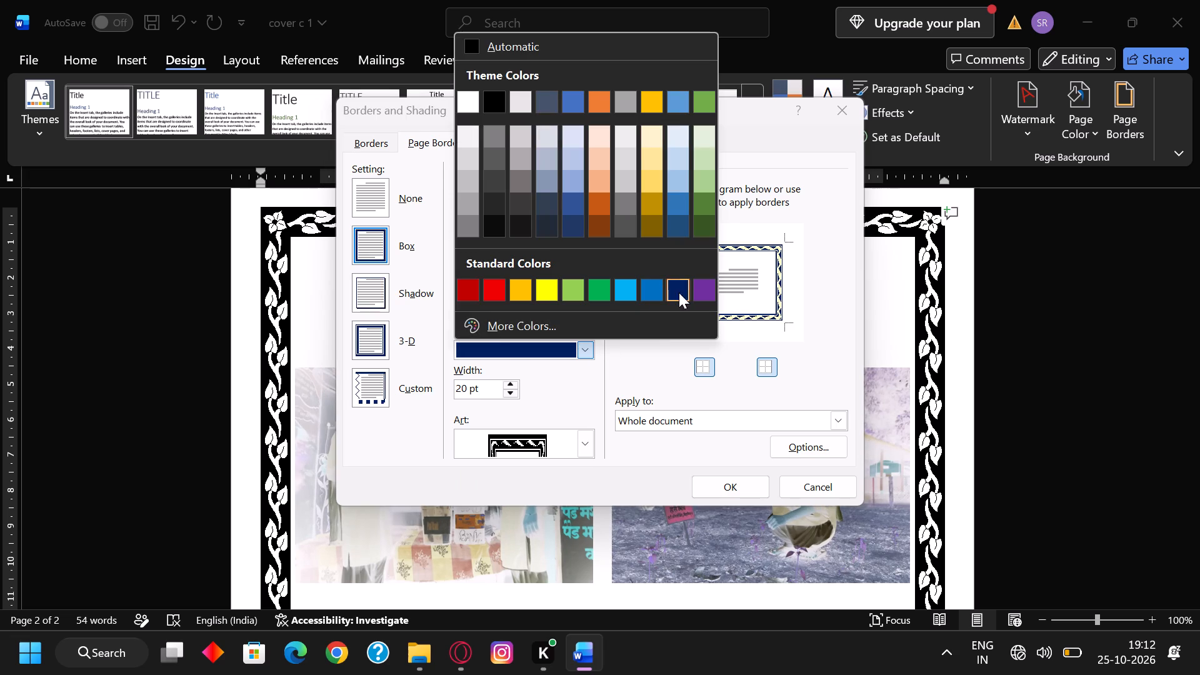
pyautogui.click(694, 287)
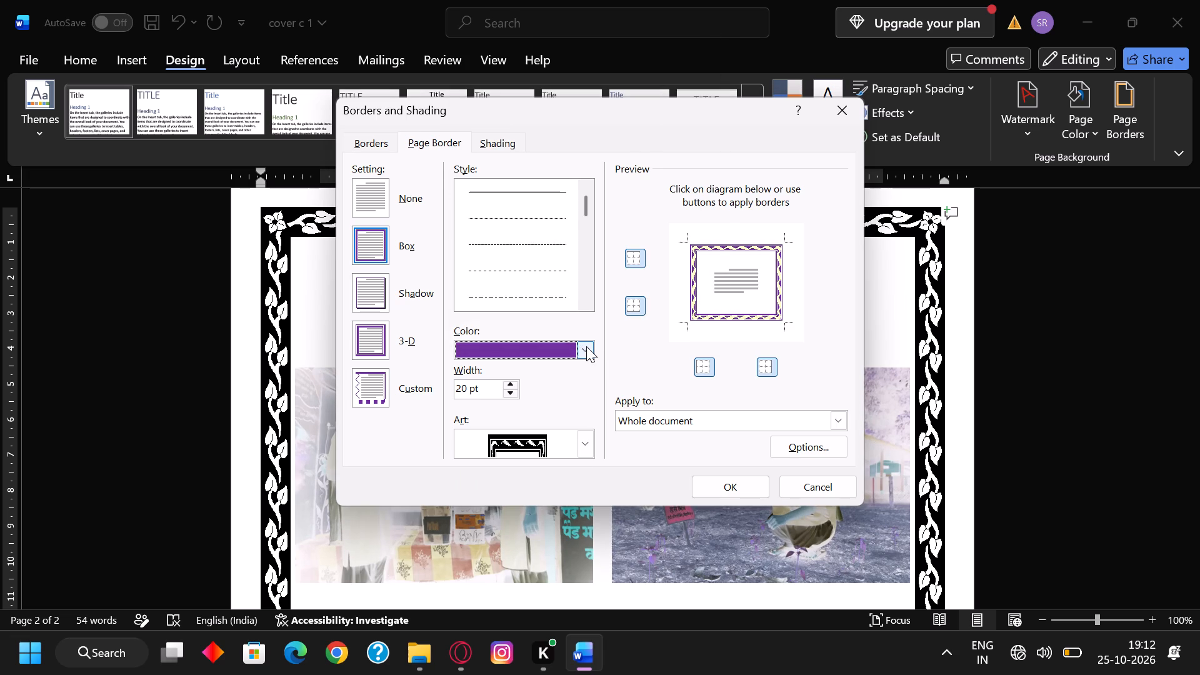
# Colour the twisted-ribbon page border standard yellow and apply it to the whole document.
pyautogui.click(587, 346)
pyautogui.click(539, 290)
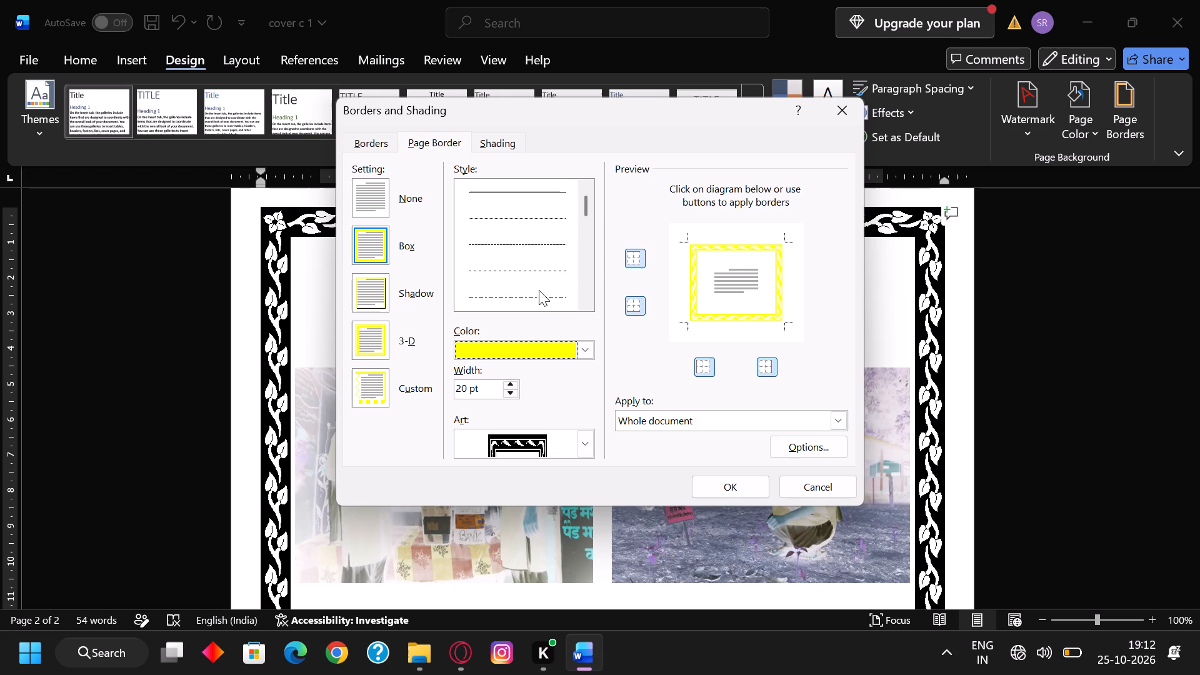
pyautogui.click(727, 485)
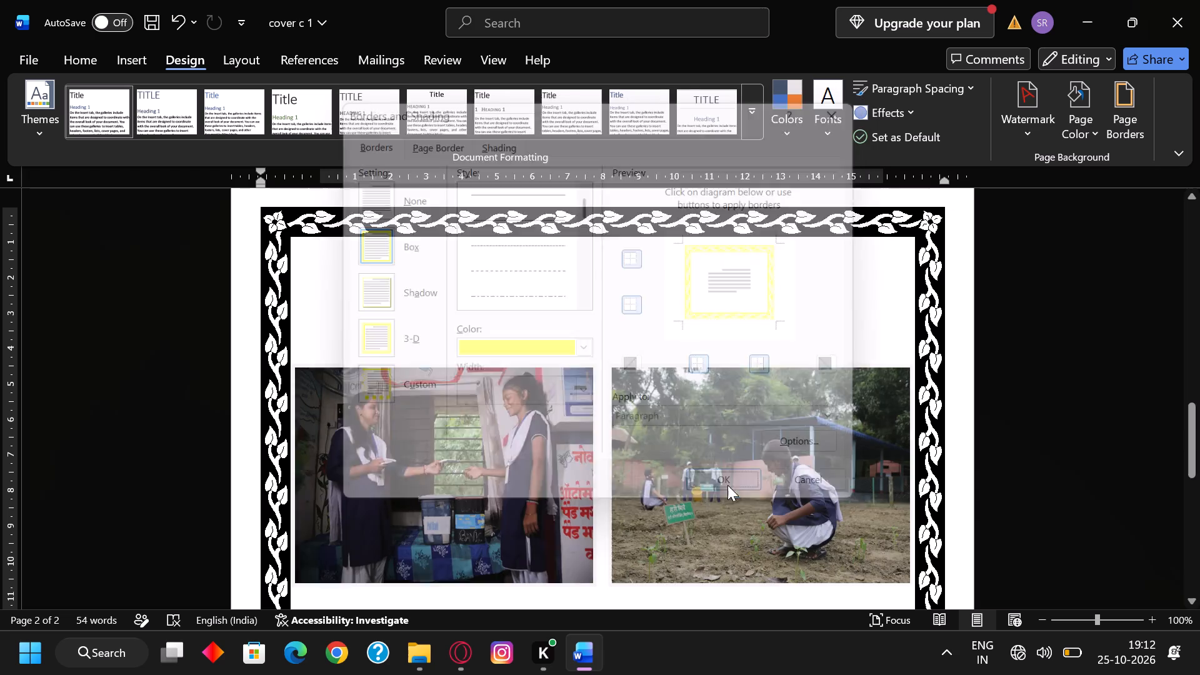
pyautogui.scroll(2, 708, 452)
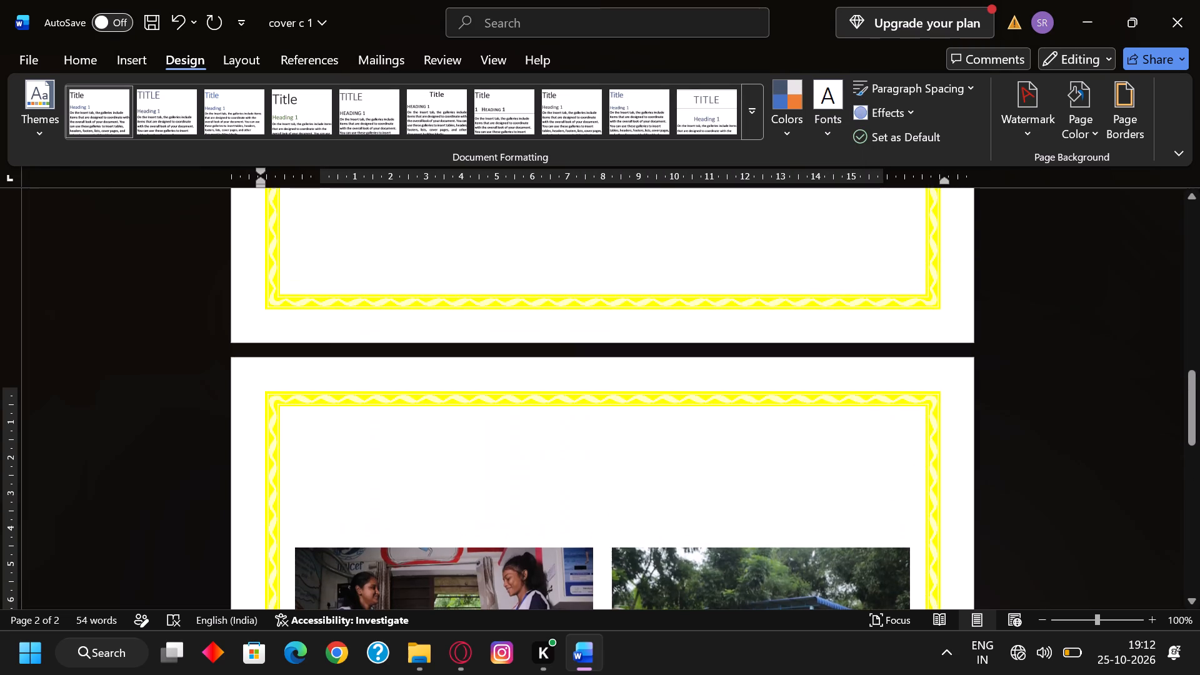
# Change the whole document's page border art to the braided-strand frame with circles in square corner blocks.
pyautogui.click(1126, 129)
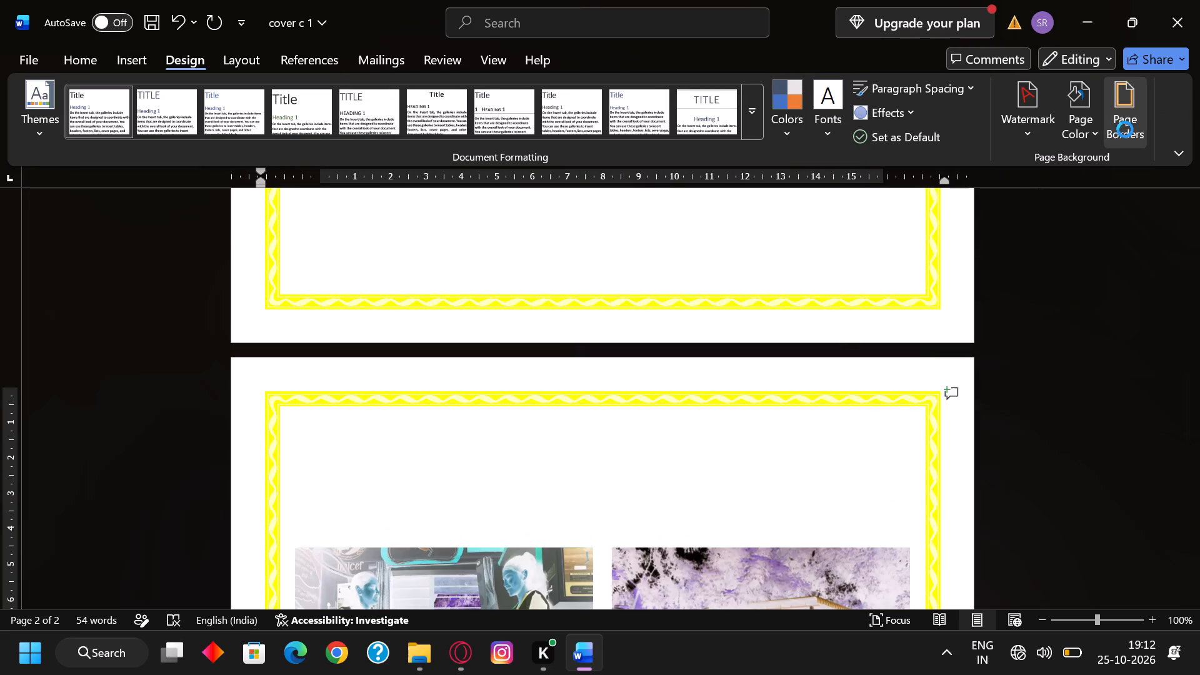
pyautogui.click(584, 454)
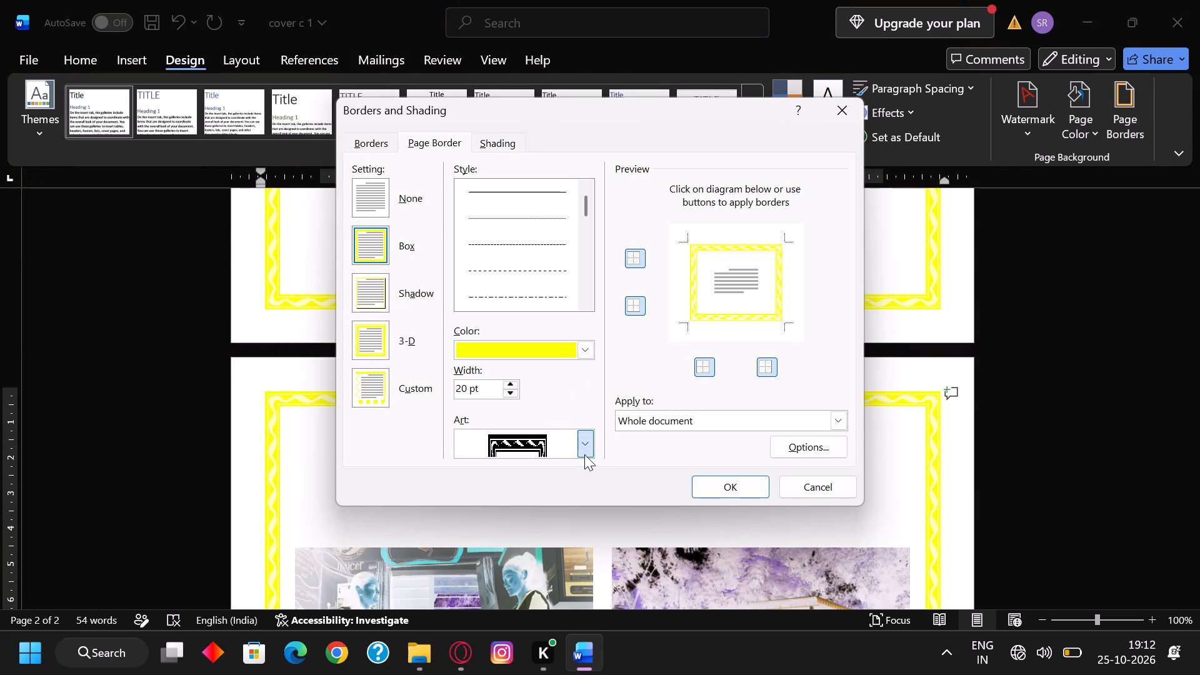
pyautogui.scroll(-9, 525, 500)
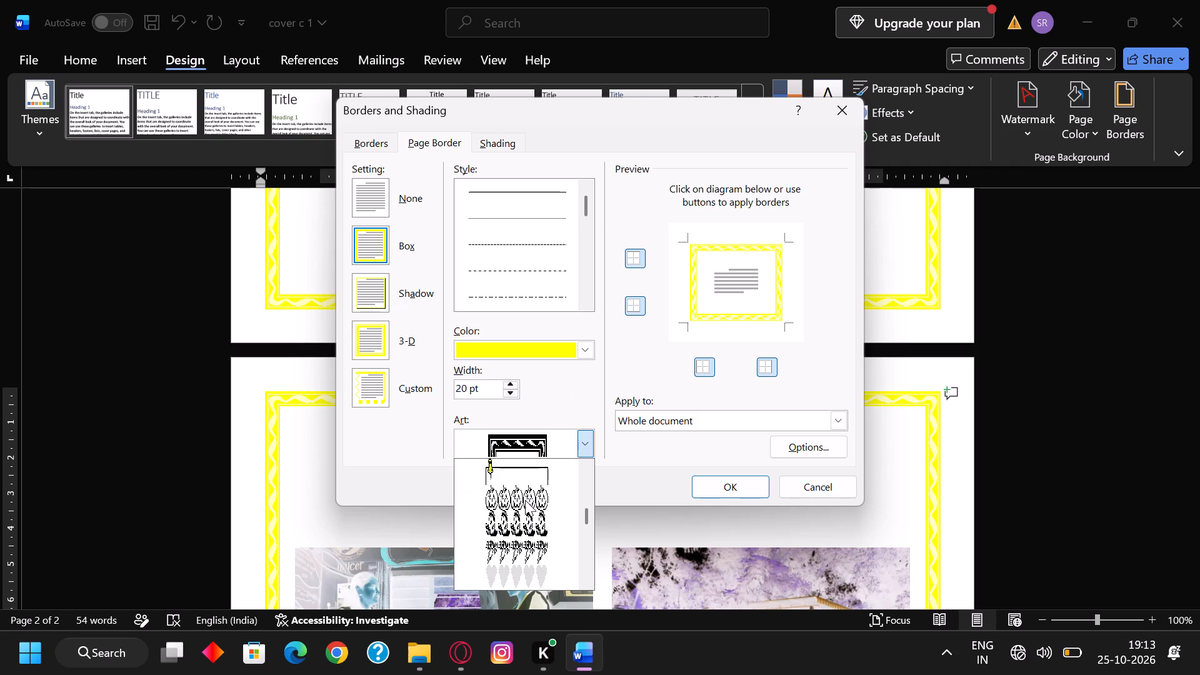
pyautogui.scroll(-8, 525, 500)
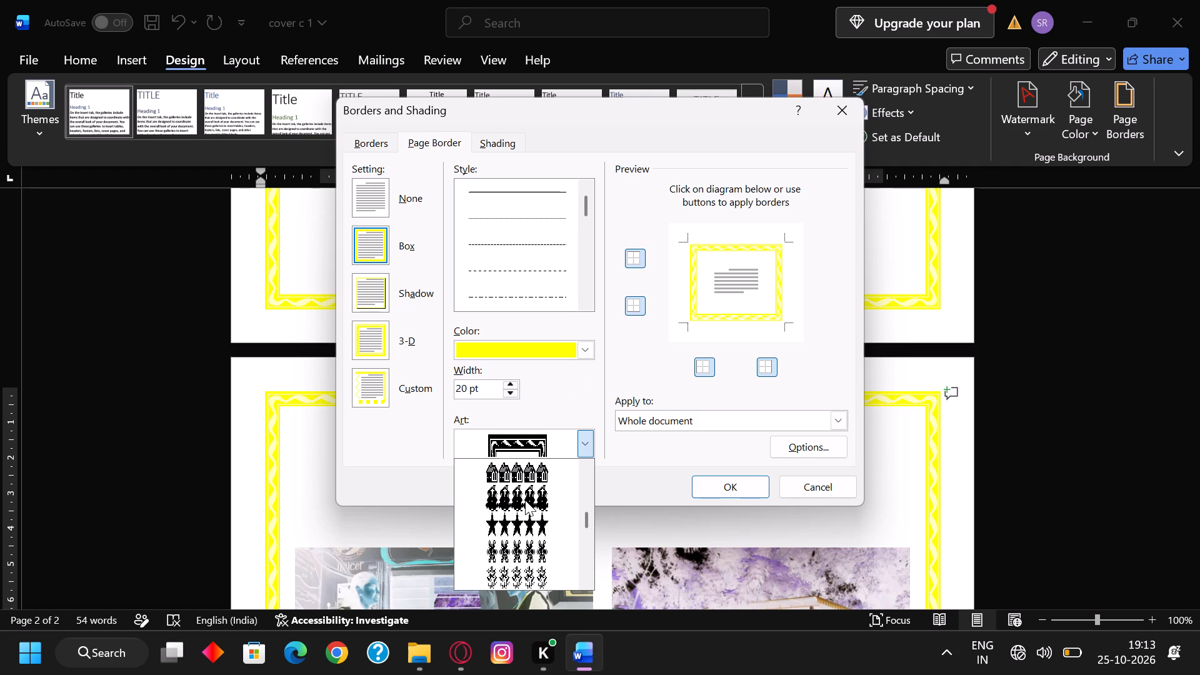
pyautogui.scroll(-7, 525, 500)
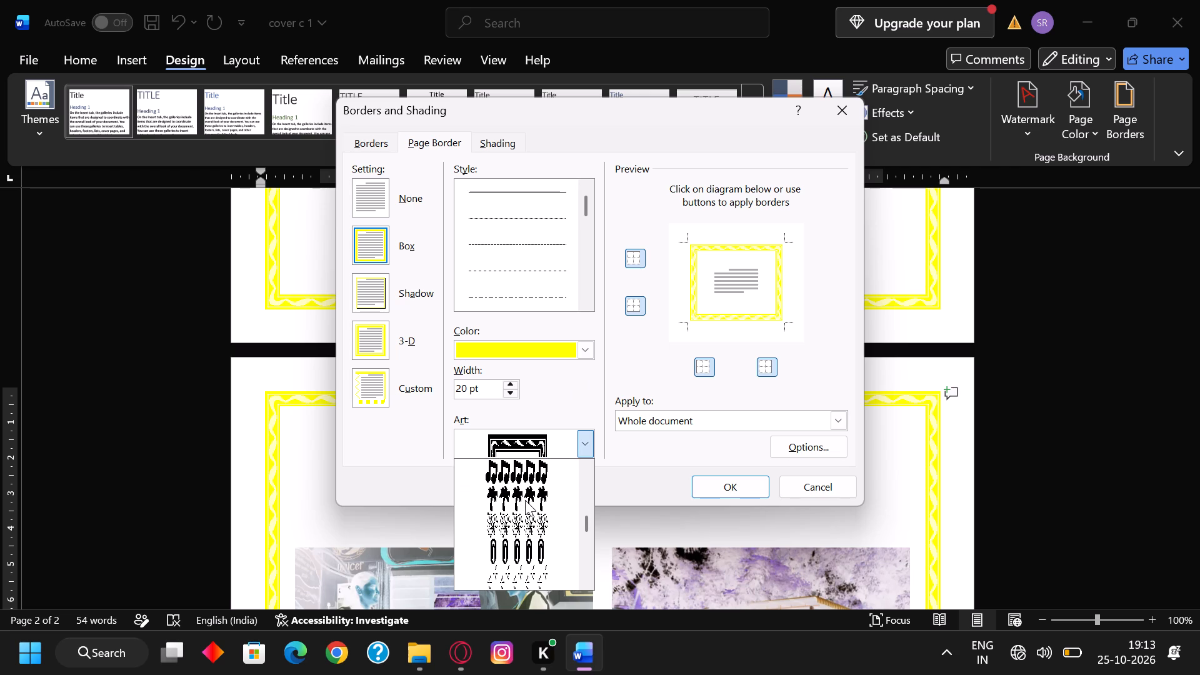
pyautogui.scroll(-5, 525, 500)
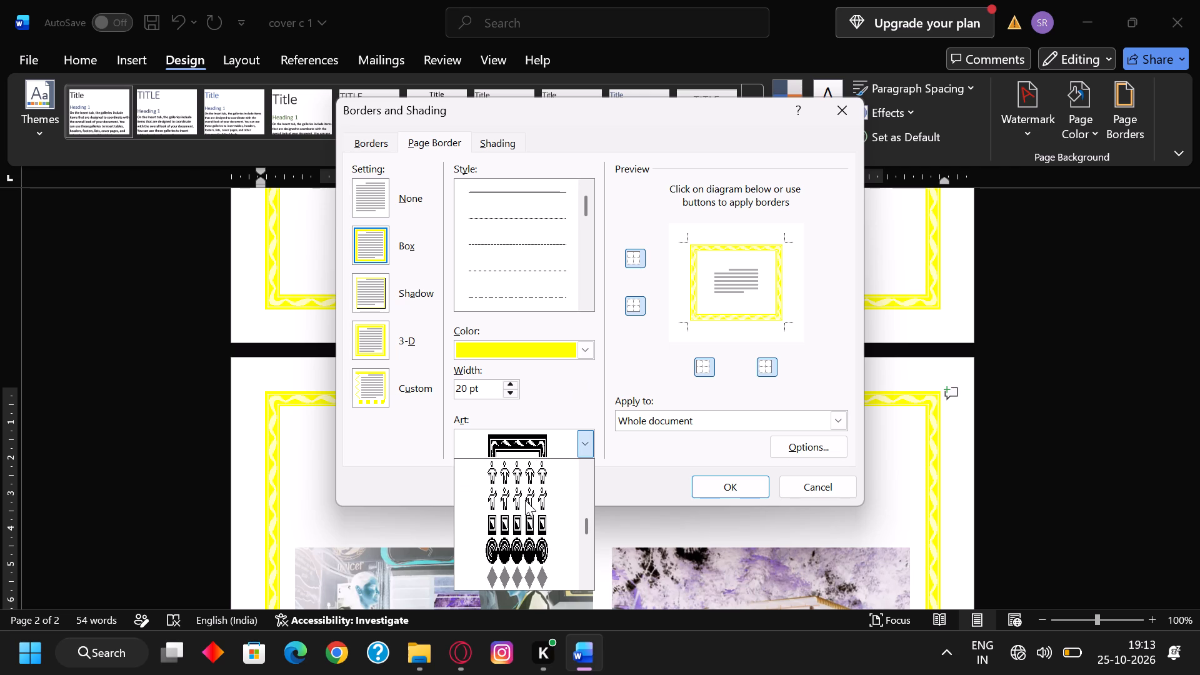
pyautogui.scroll(-4, 525, 500)
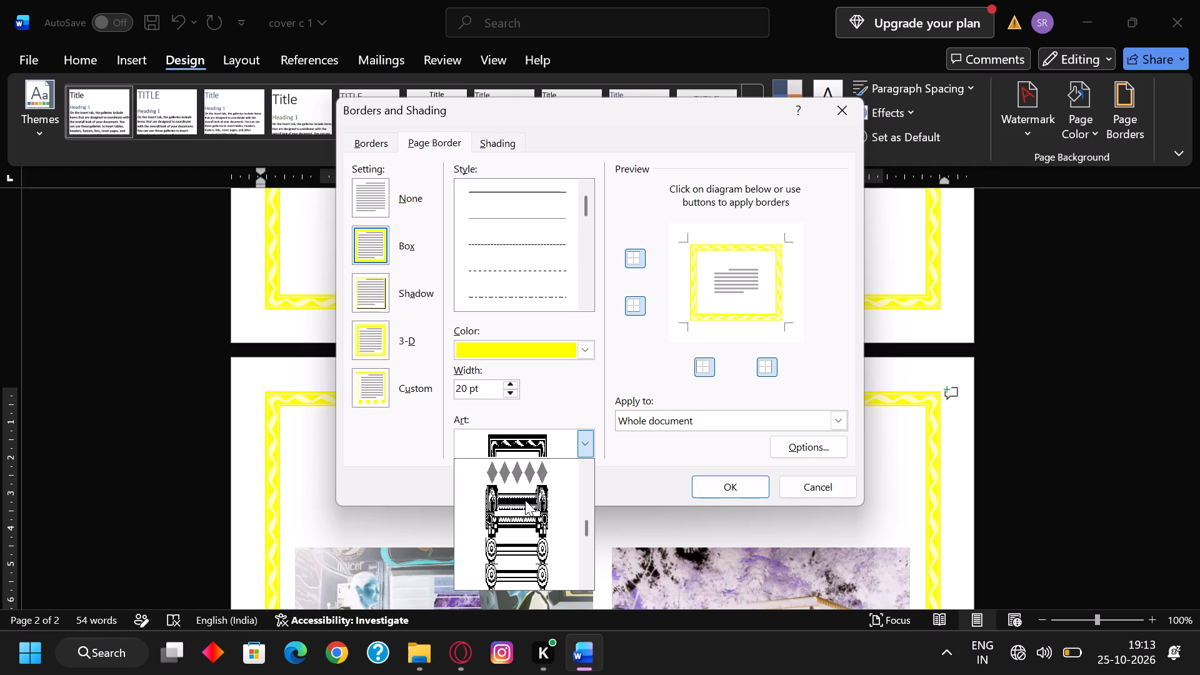
pyautogui.scroll(-4, 525, 500)
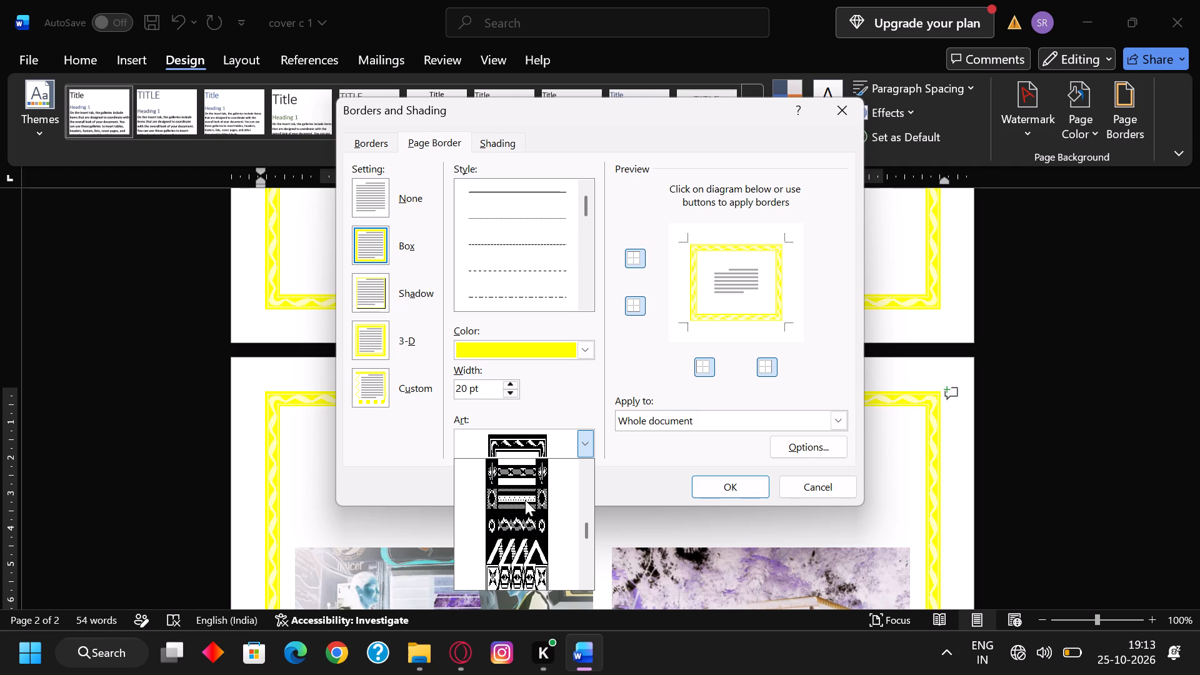
pyautogui.scroll(-1, 525, 500)
pyautogui.click(522, 499)
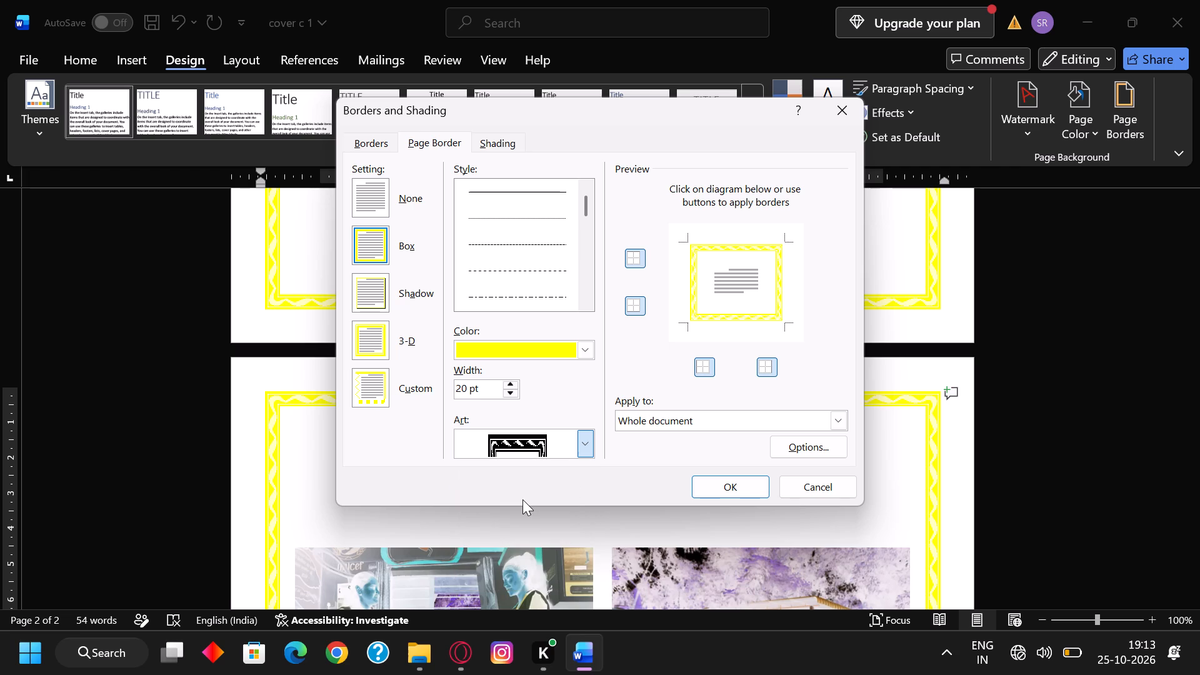
pyautogui.click(719, 483)
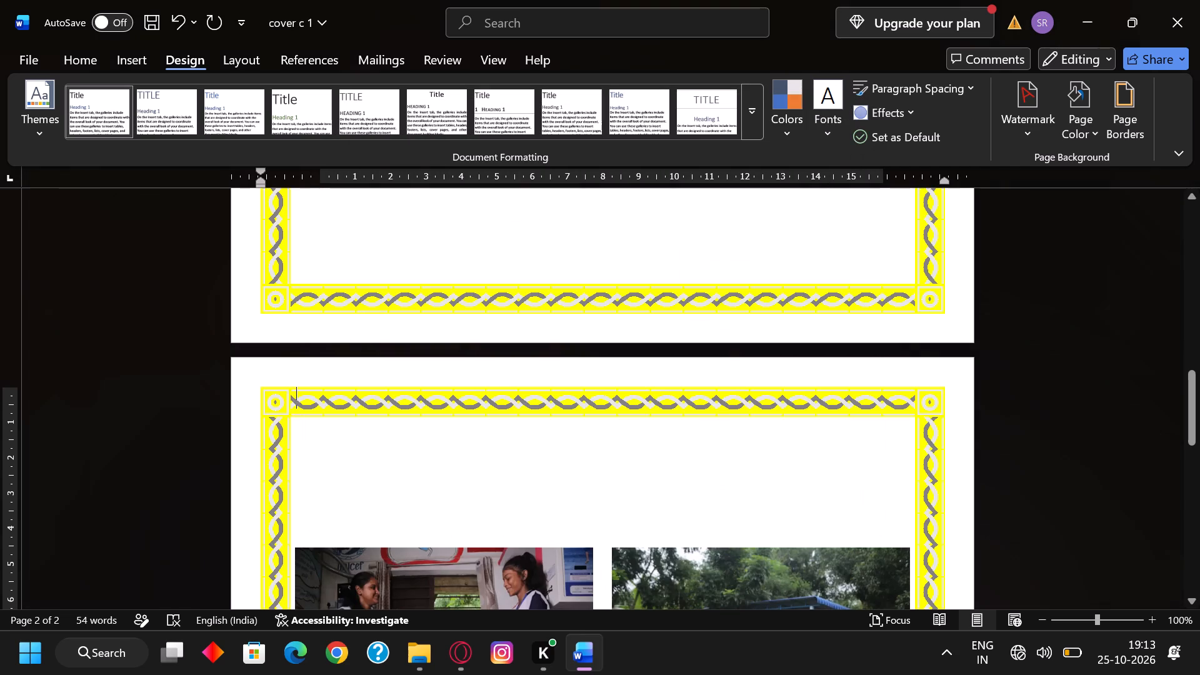
# Recolour the braided page border with the darkest shade in the black theme colour column and apply it.
pyautogui.click(1116, 123)
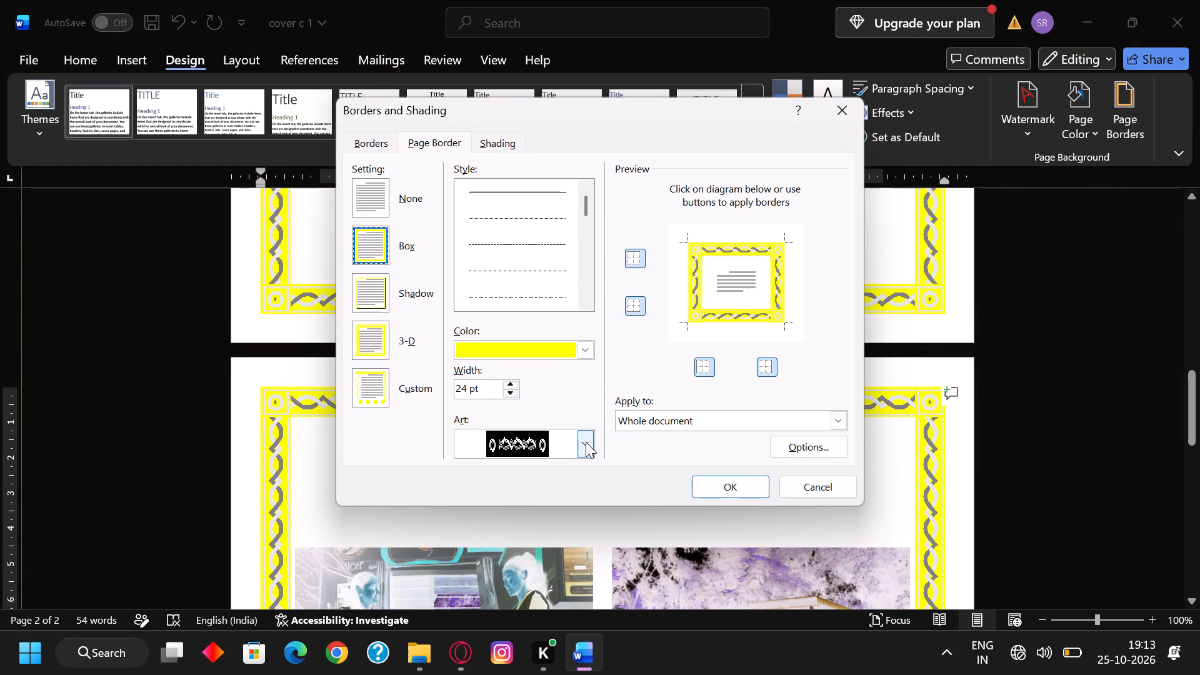
pyautogui.click(586, 442)
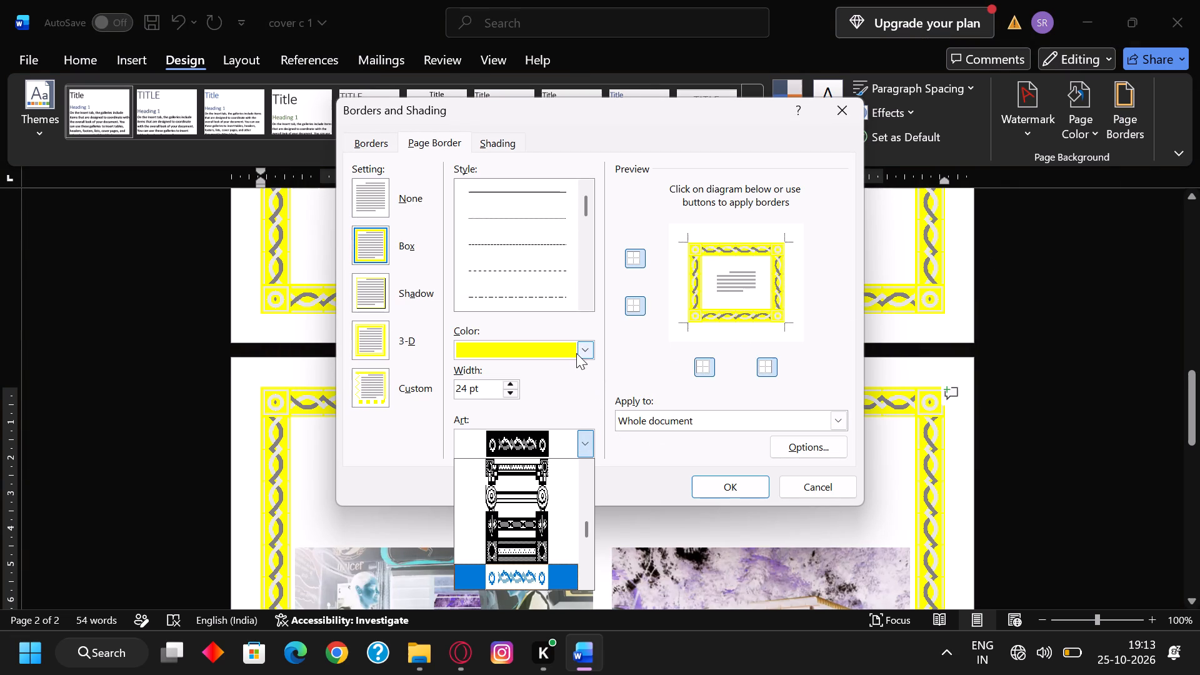
pyautogui.click(584, 344)
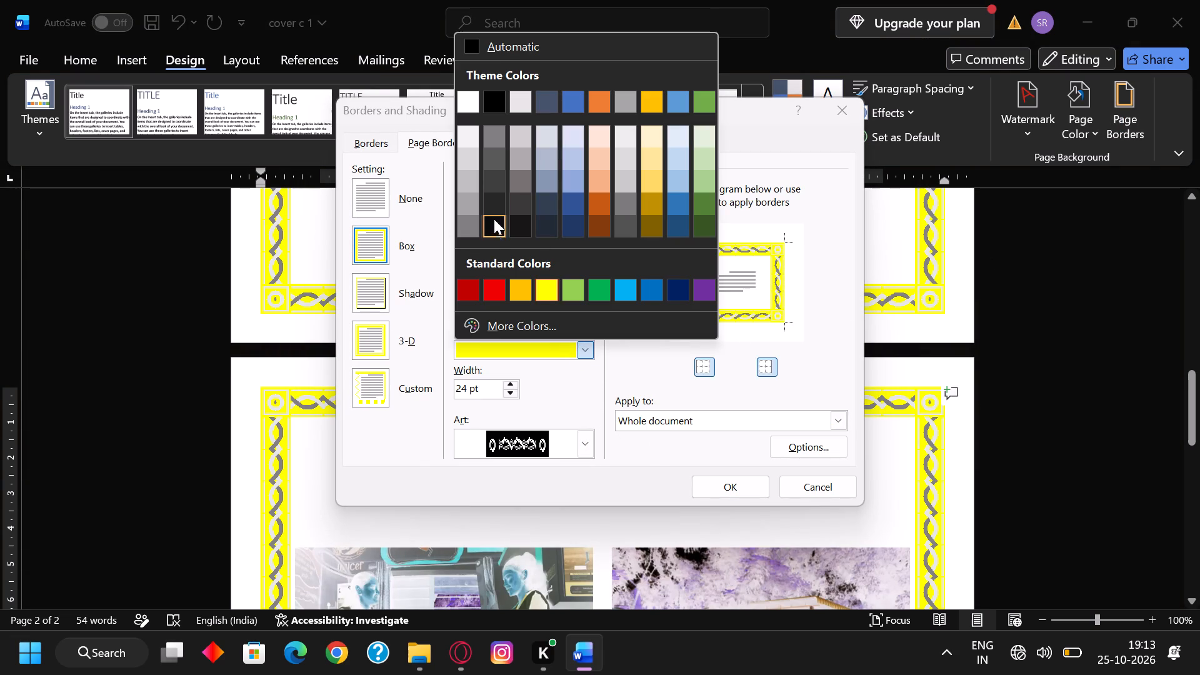
pyautogui.click(492, 226)
pyautogui.click(721, 489)
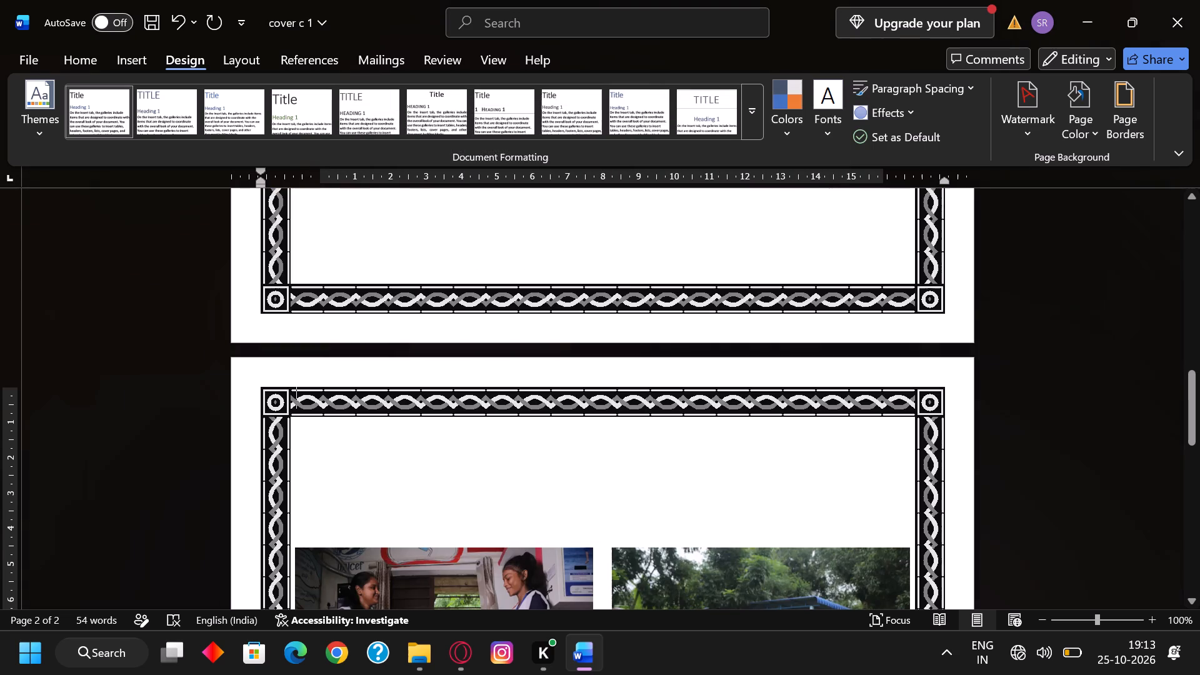
# Review both pages of the document, examining how the black braided border frames the cover text and pictures.
pyautogui.scroll(12, 733, 482)
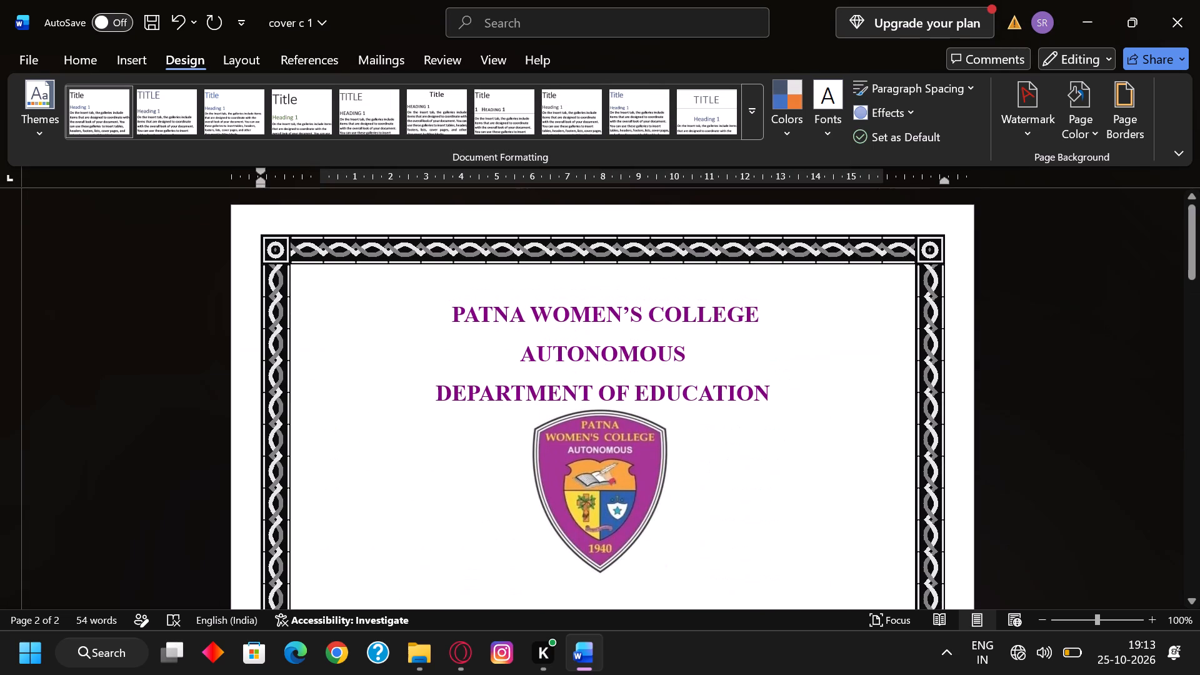
pyautogui.scroll(-19, 733, 482)
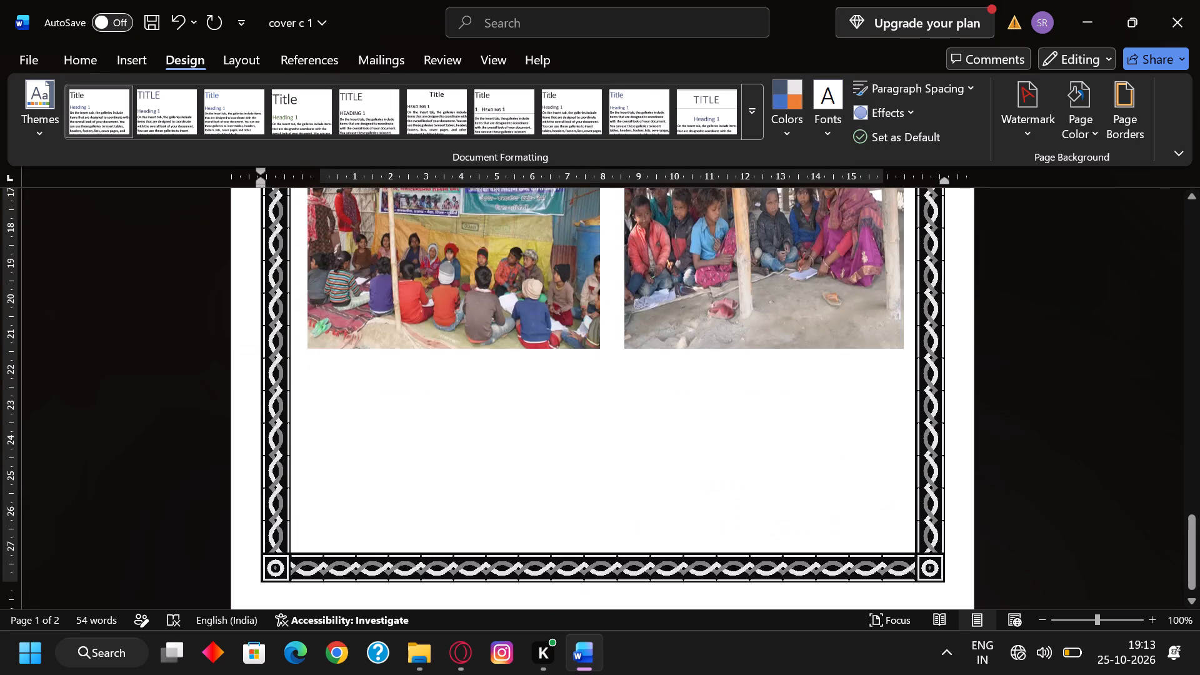
pyautogui.scroll(5, 733, 482)
pyautogui.scroll(-11, 733, 482)
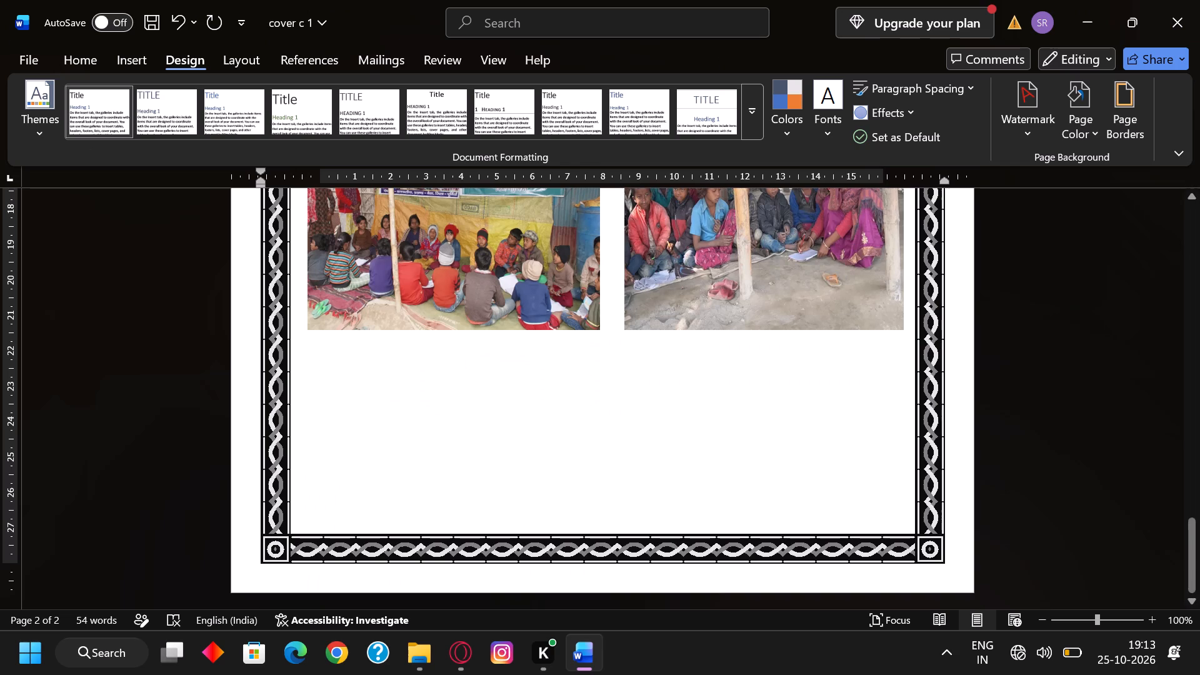
pyautogui.scroll(19, 390, 546)
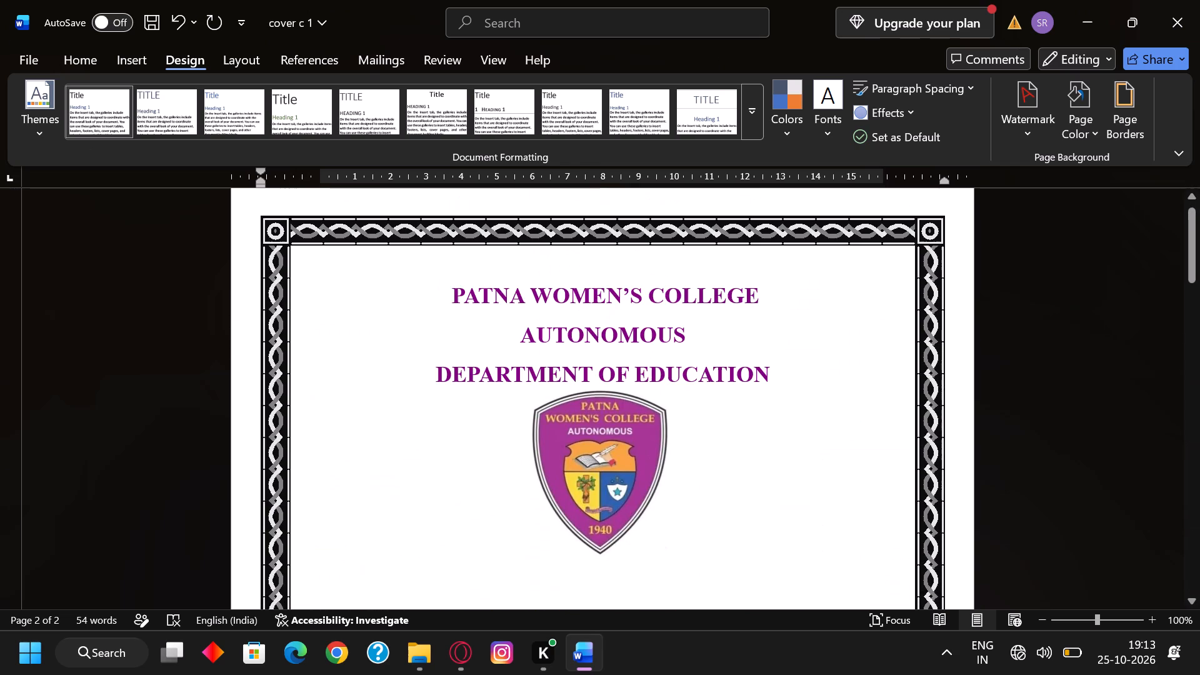
# Export the document as a PDF to the Documents folder, replacing the suggested file name with one that starts with "mona".
pyautogui.click(42, 62)
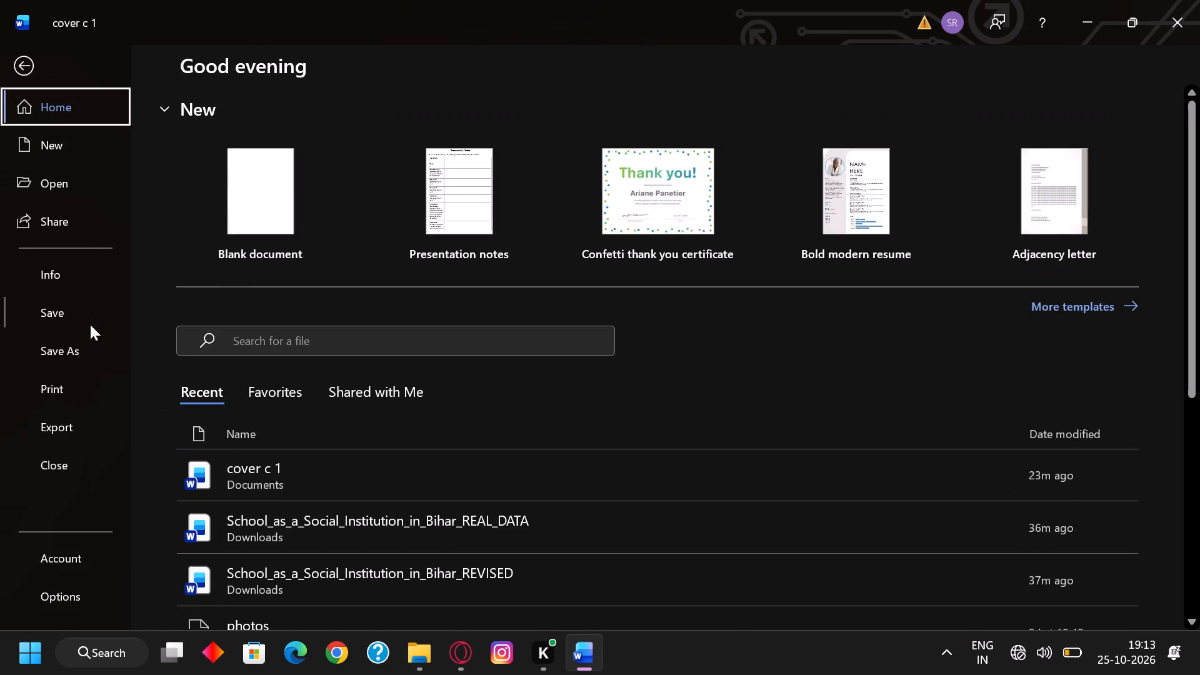
pyautogui.click(66, 389)
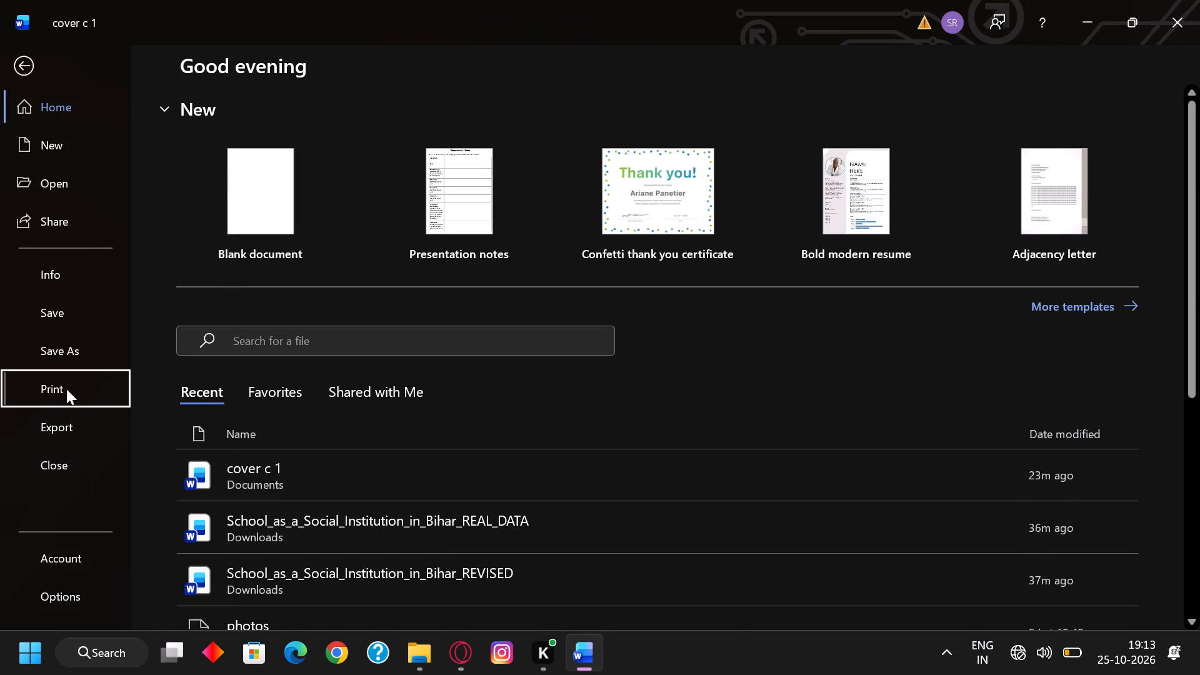
pyautogui.click(66, 424)
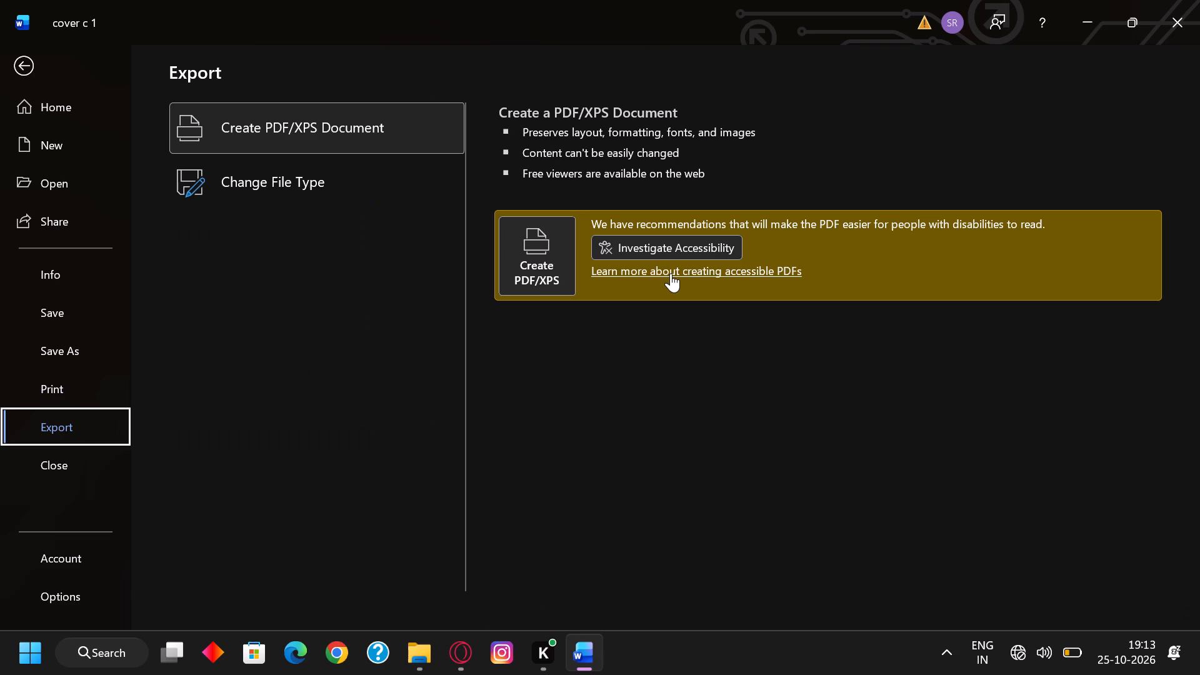
pyautogui.click(551, 263)
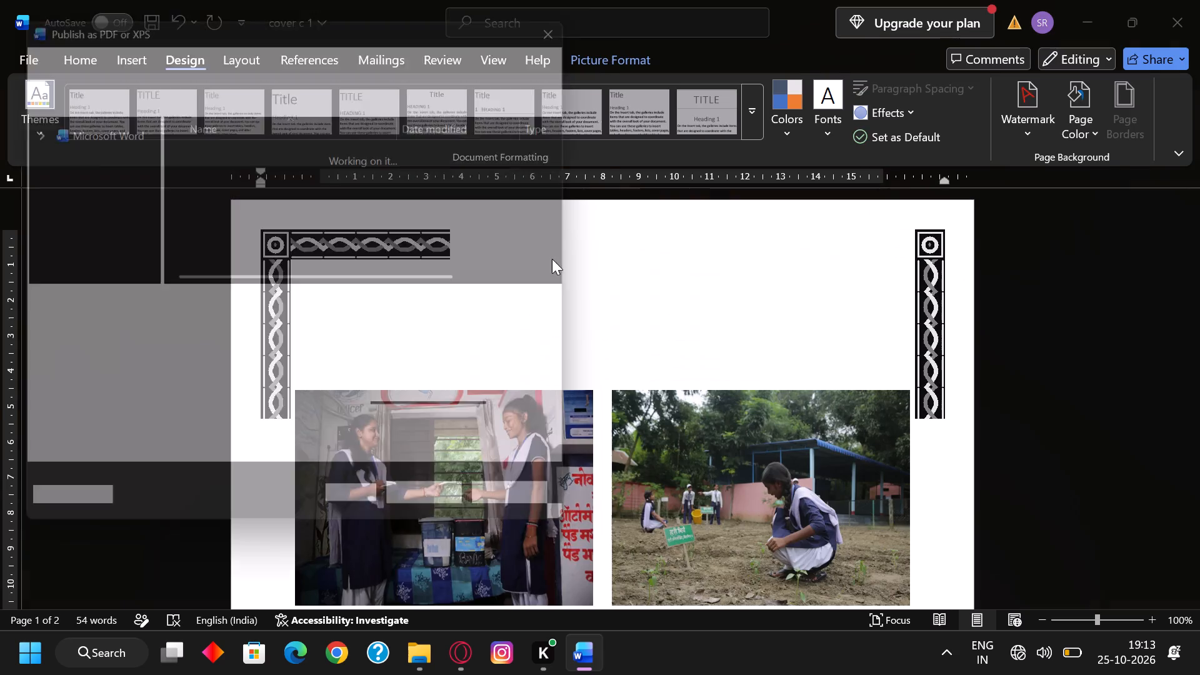
pyautogui.scroll(4, 731, 328)
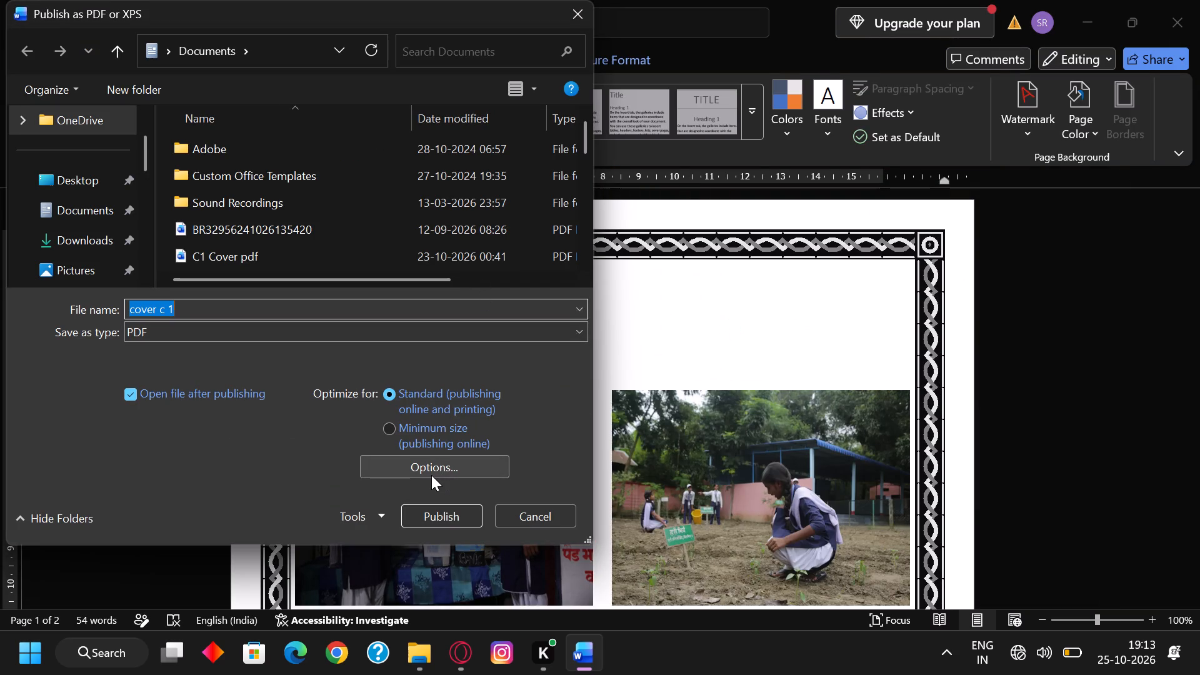
pyautogui.press('BackSpace')
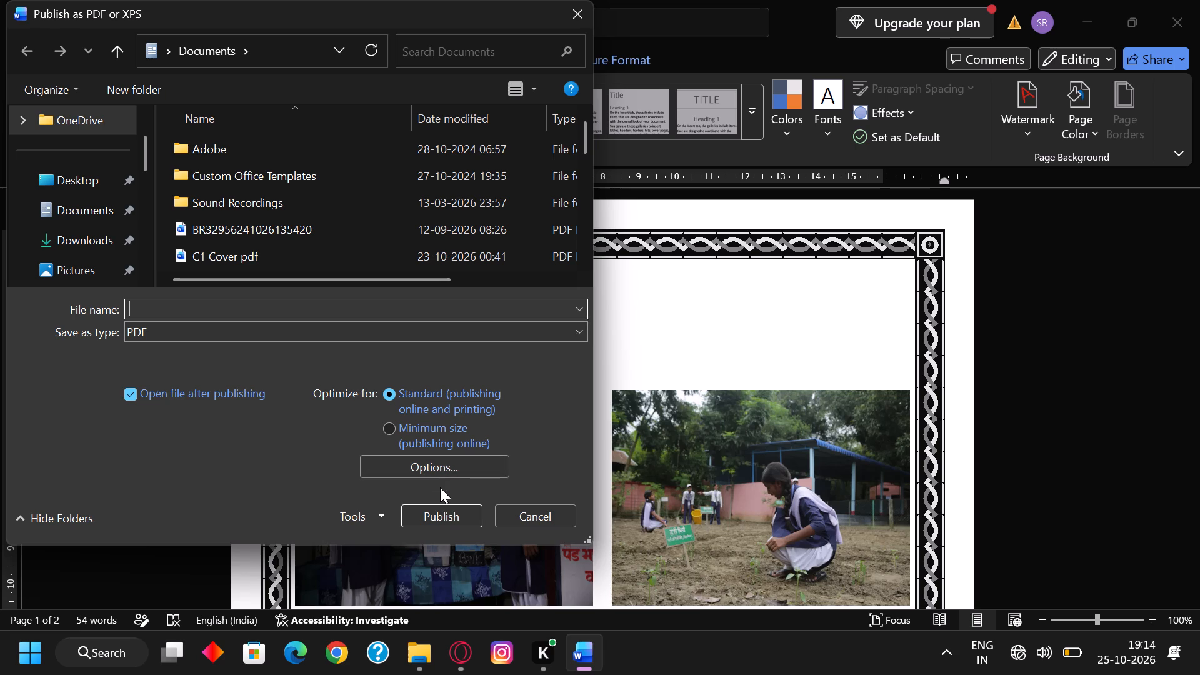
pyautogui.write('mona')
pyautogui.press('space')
# Publish the cover document as a PDF in the Documents folder, using a file name ending in "r. mona".
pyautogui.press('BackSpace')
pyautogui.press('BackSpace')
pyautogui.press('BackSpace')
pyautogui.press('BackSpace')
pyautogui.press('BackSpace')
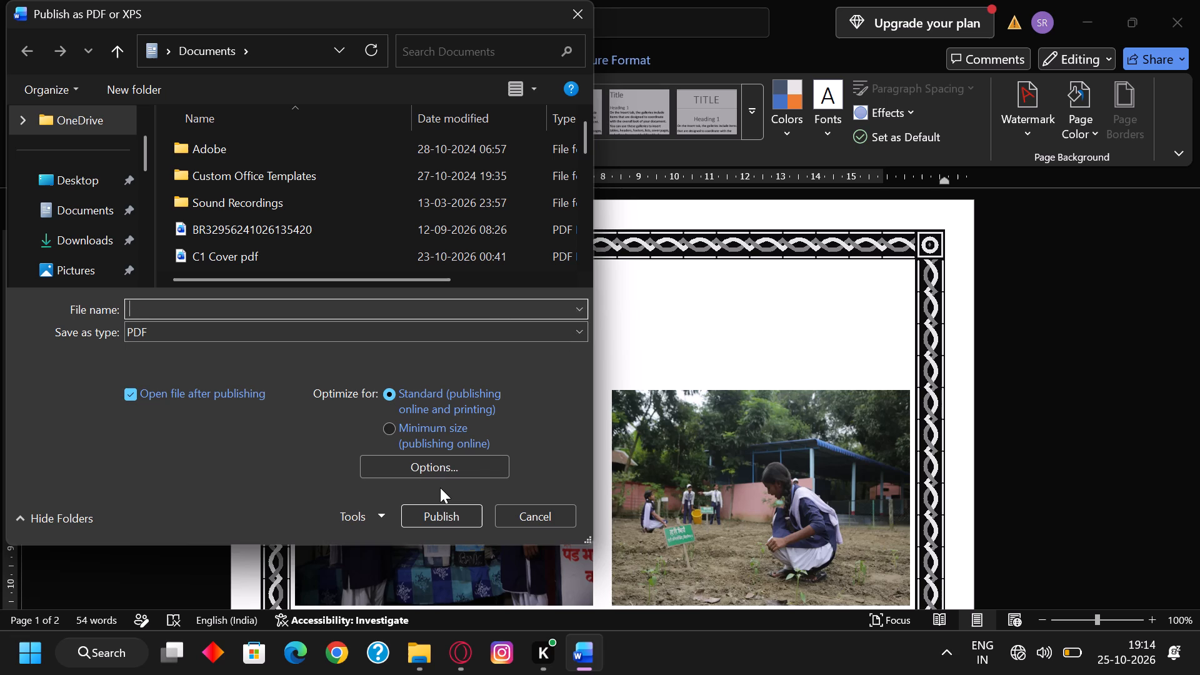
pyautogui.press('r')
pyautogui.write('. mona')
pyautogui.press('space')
pyautogui.scroll(1, 431, 454)
pyautogui.click(471, 518)
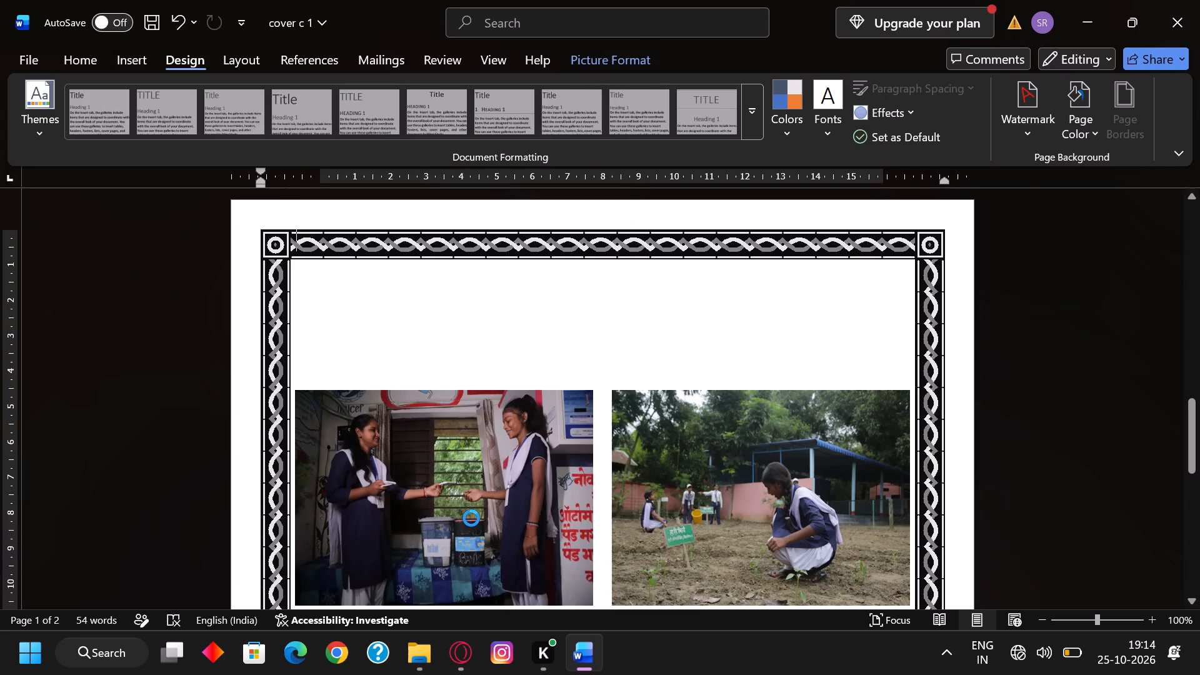
pyautogui.scroll(12, 481, 522)
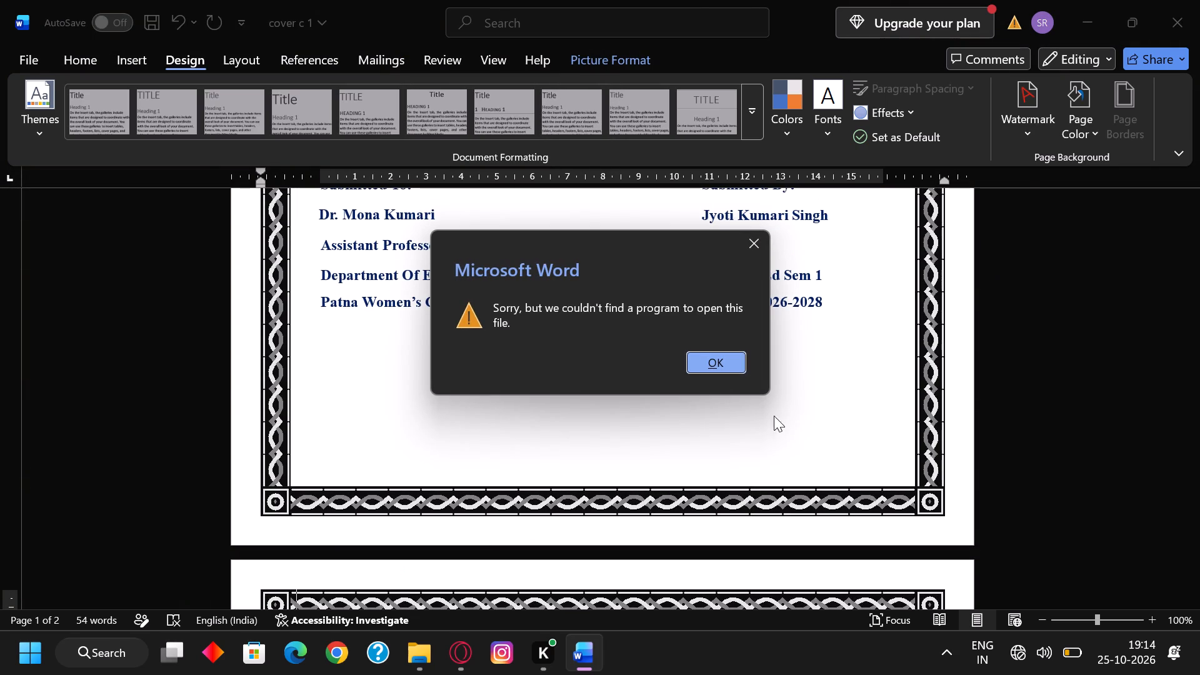
pyautogui.click(741, 367)
# Review both pages of the cover document, examining the border, the cover text and the placement of the pictures.
pyautogui.scroll(2, 742, 431)
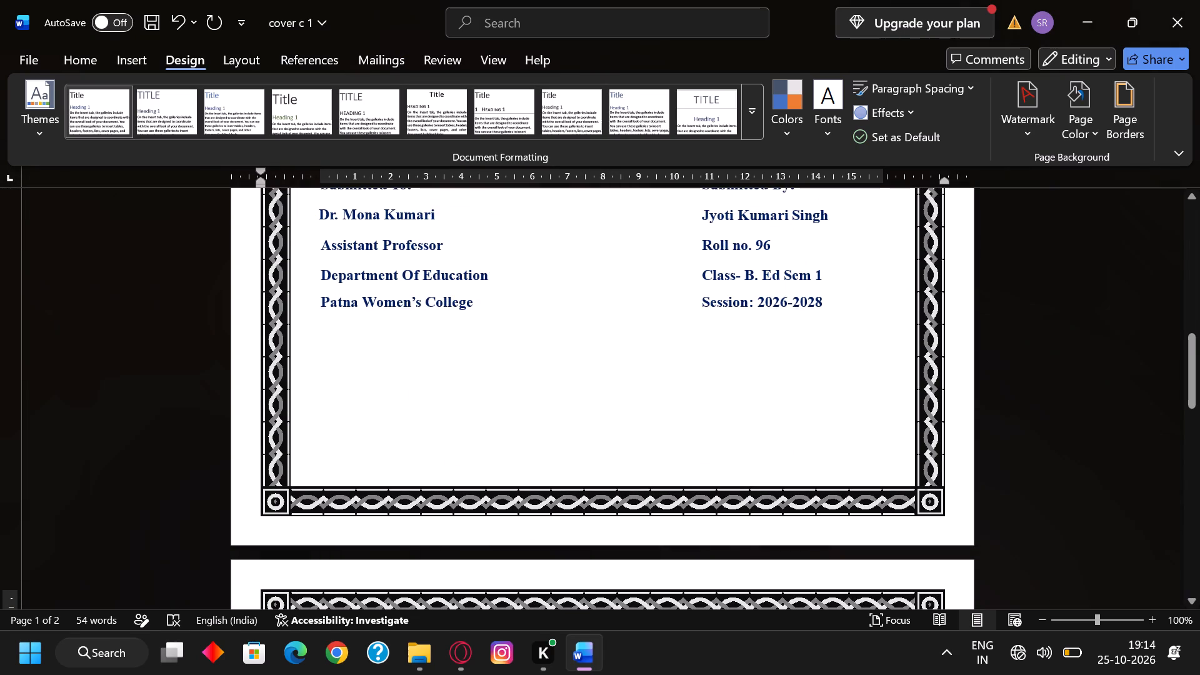
pyautogui.scroll(2, 742, 430)
pyautogui.scroll(-2, 742, 431)
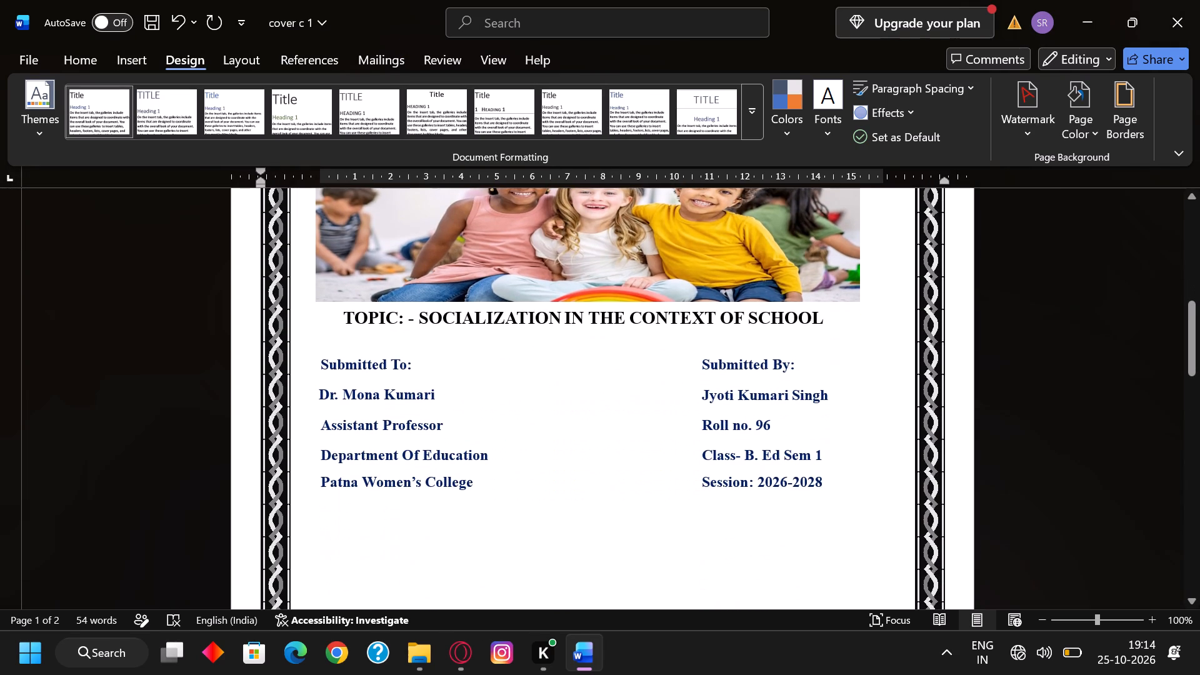
pyautogui.scroll(6, 742, 431)
pyautogui.scroll(-14, 742, 431)
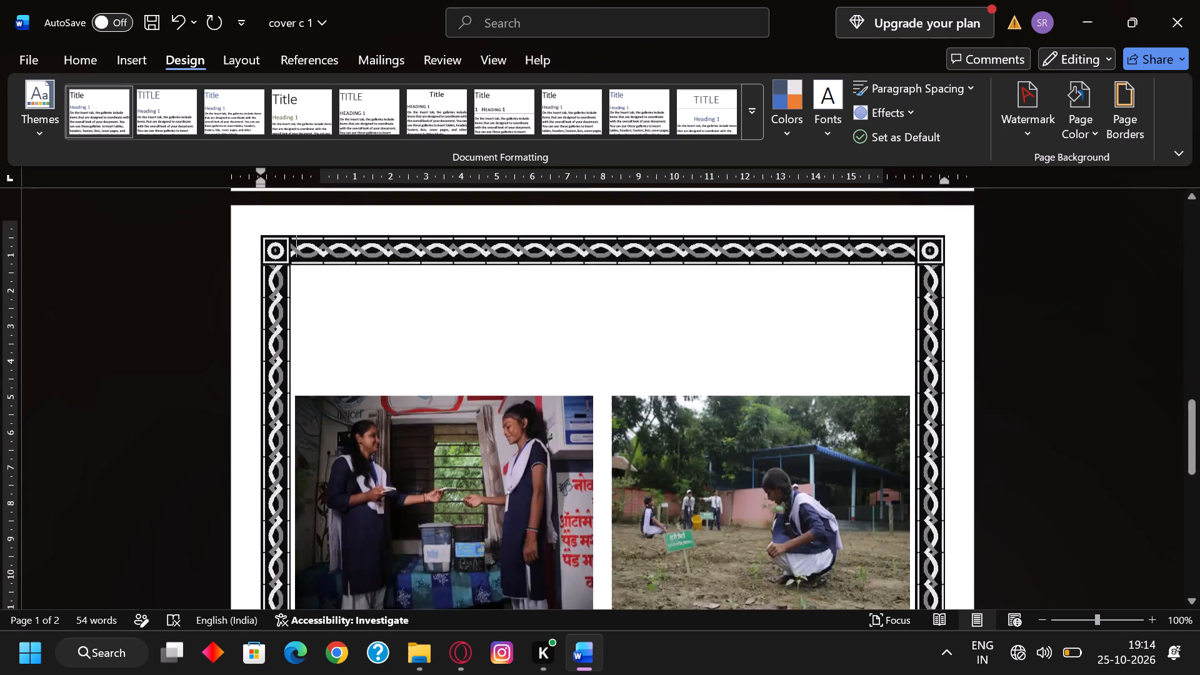
pyautogui.scroll(-3, 742, 431)
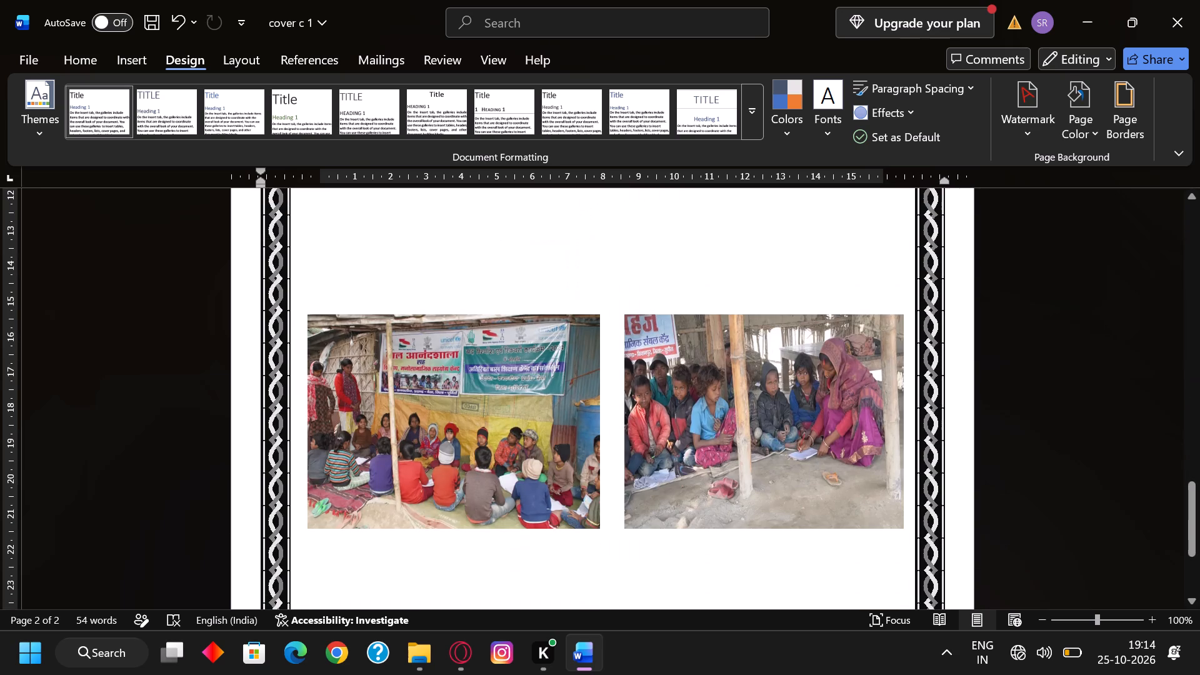
pyautogui.scroll(17, 655, 335)
pyautogui.scroll(-20, 655, 334)
pyautogui.scroll(-7, 655, 334)
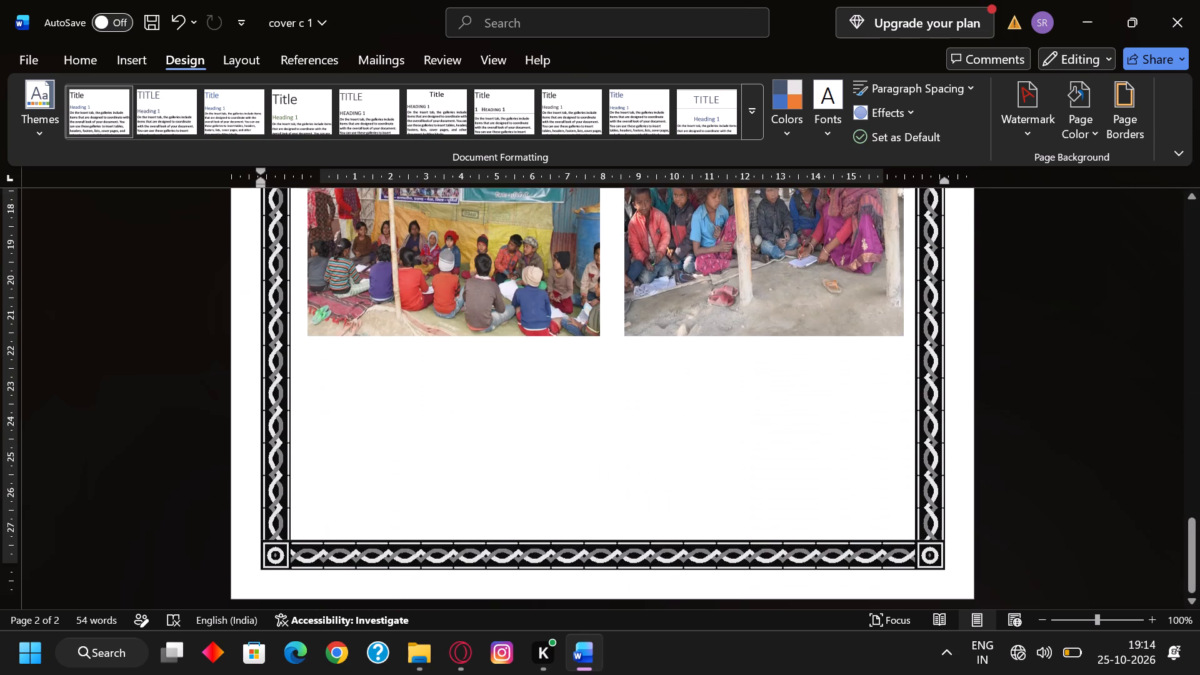
pyautogui.scroll(16, 656, 334)
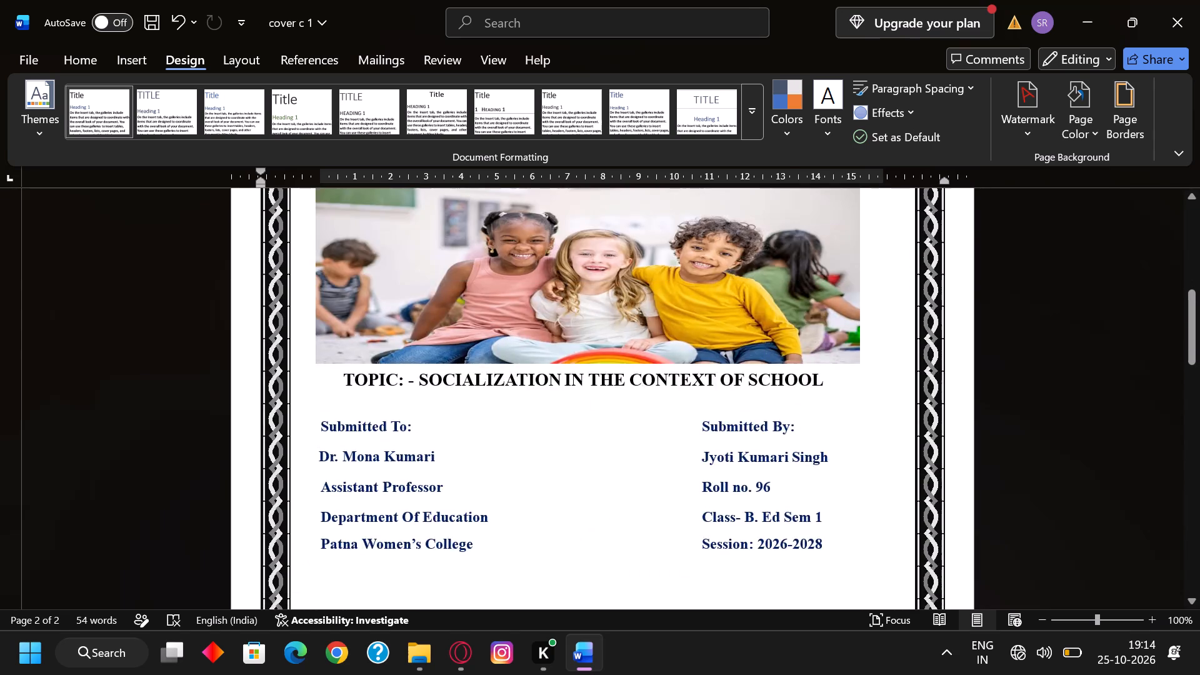
pyautogui.scroll(7, 656, 334)
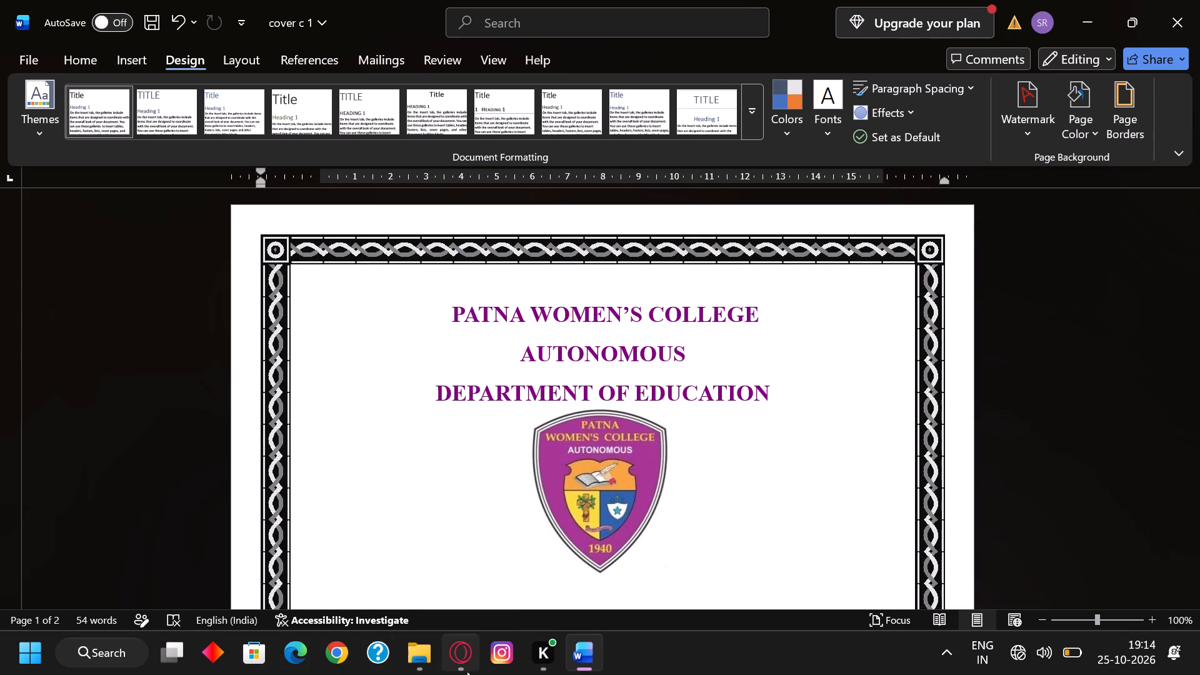
# Save the cover document.
pyautogui.hotkey('ctrl', 's')
# Switch to File Explorer and look through the Downloads folder for the published cover PDF.
pyautogui.click(435, 647)
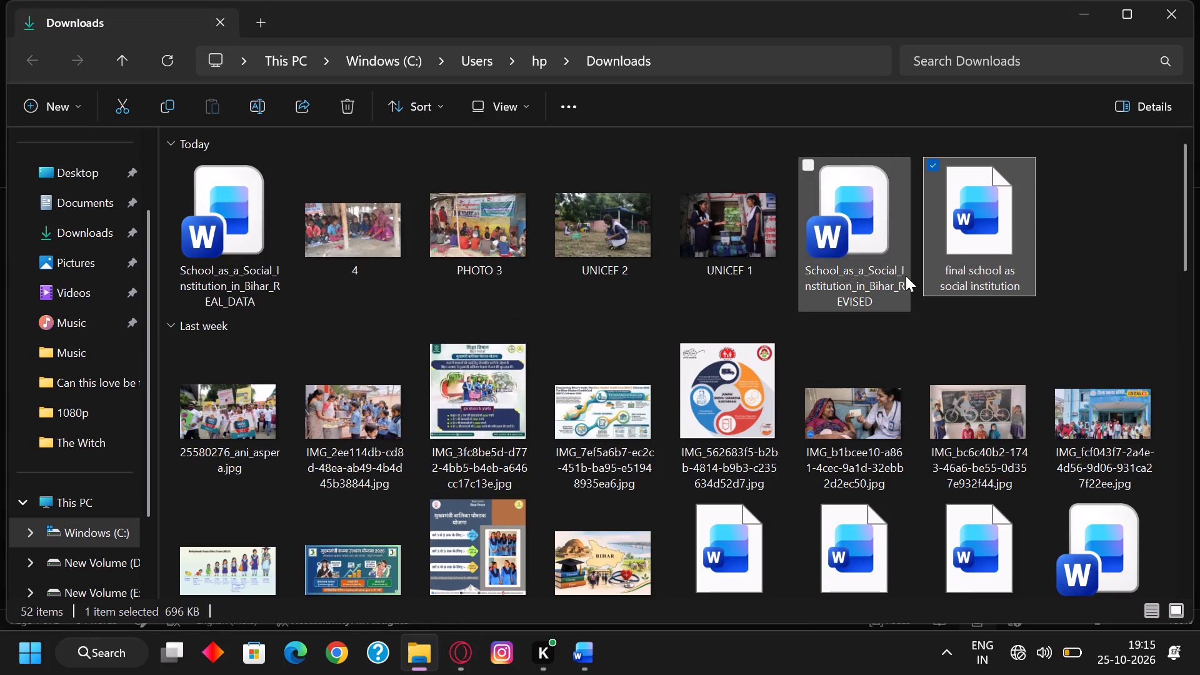
pyautogui.scroll(-4, 906, 276)
pyautogui.scroll(2, 906, 276)
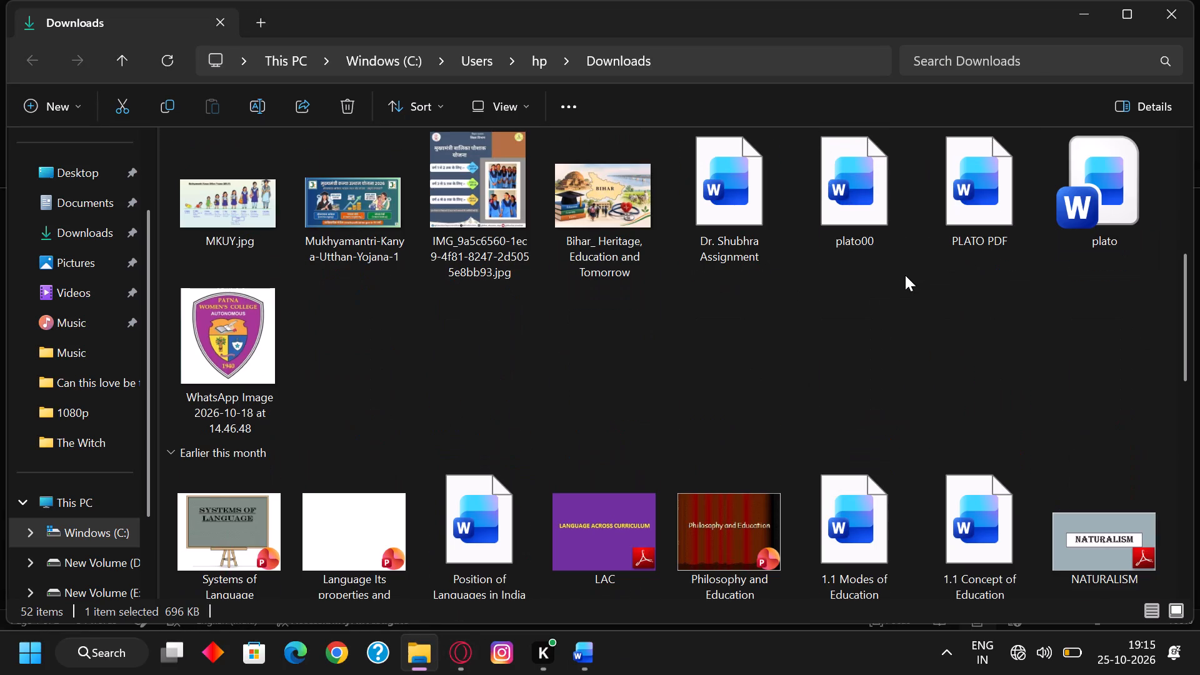
pyautogui.scroll(3, 904, 275)
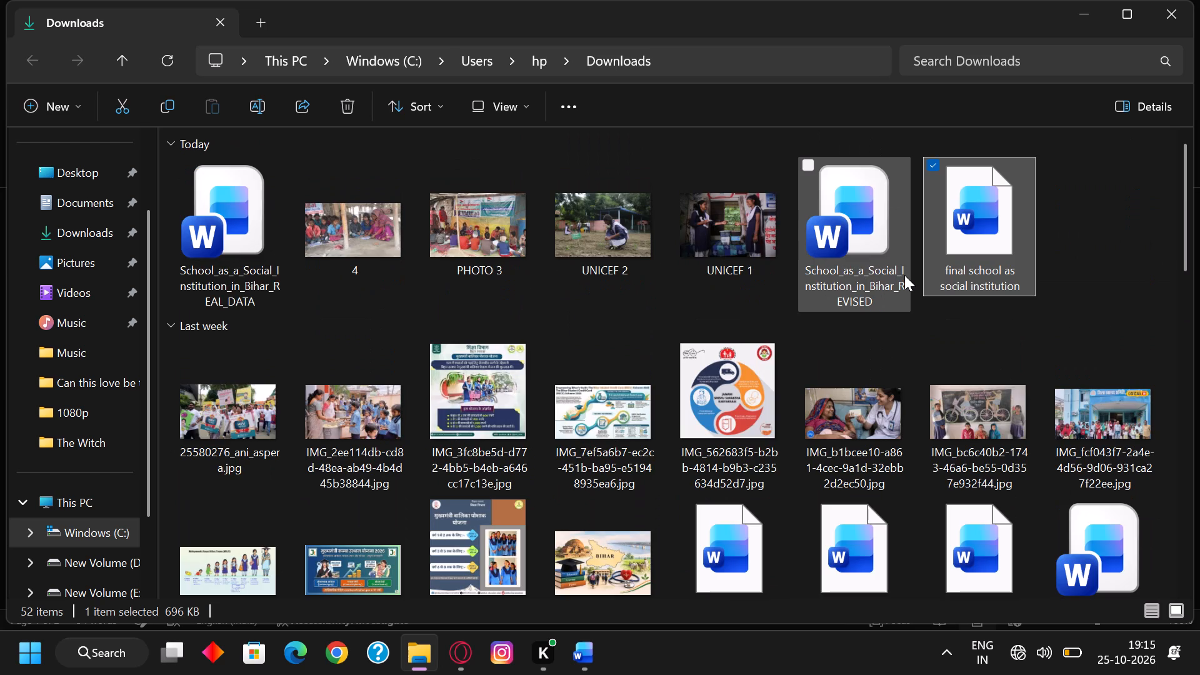
pyautogui.scroll(1, 904, 275)
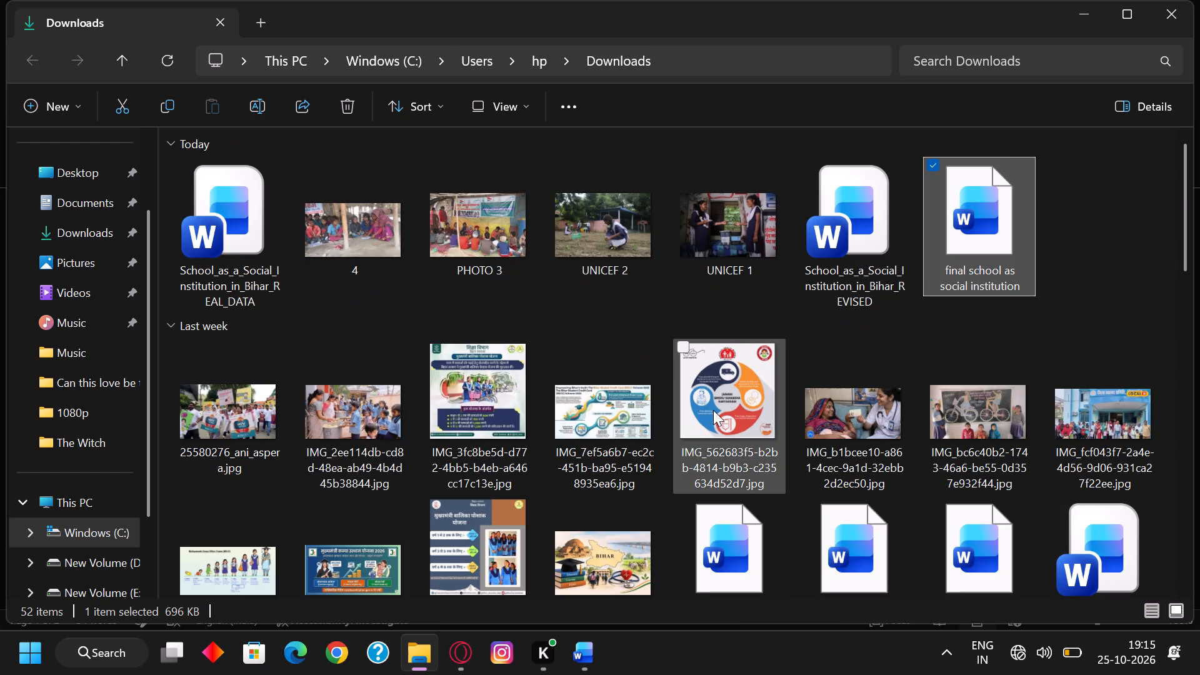
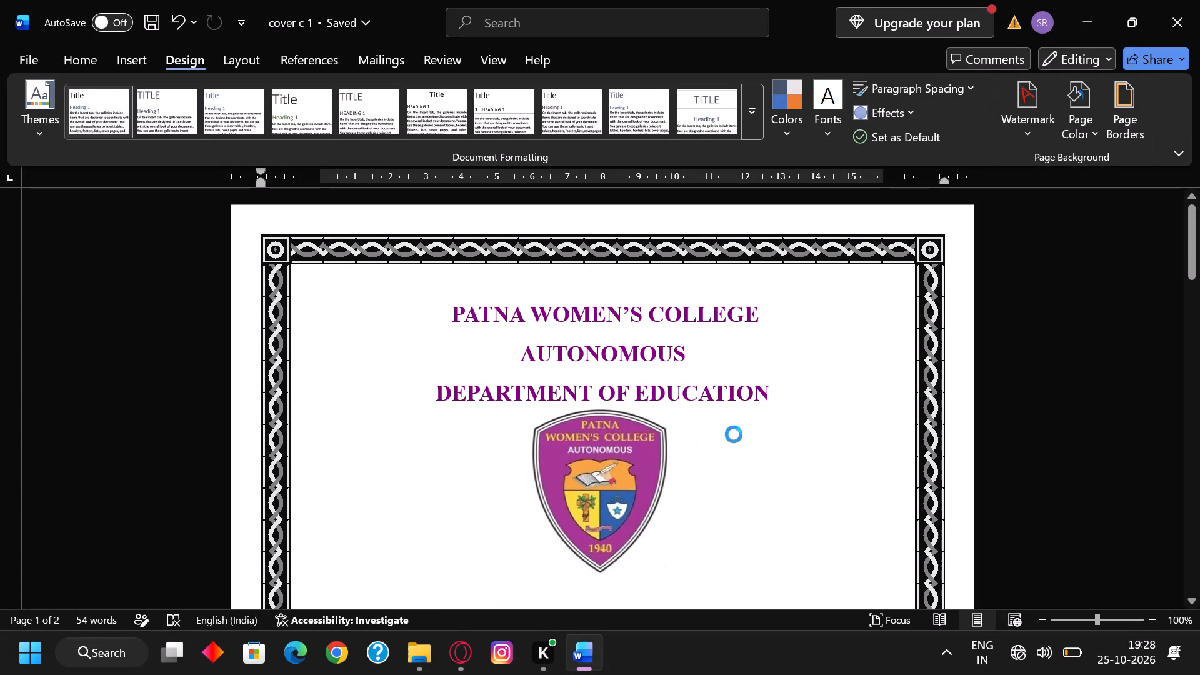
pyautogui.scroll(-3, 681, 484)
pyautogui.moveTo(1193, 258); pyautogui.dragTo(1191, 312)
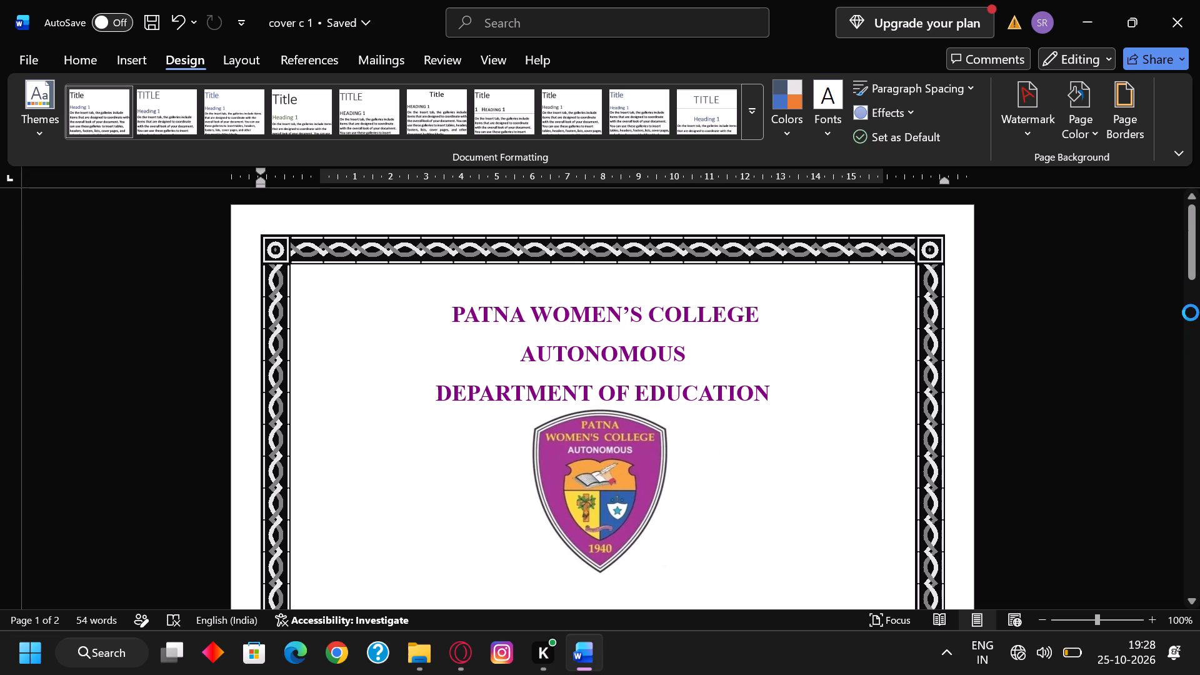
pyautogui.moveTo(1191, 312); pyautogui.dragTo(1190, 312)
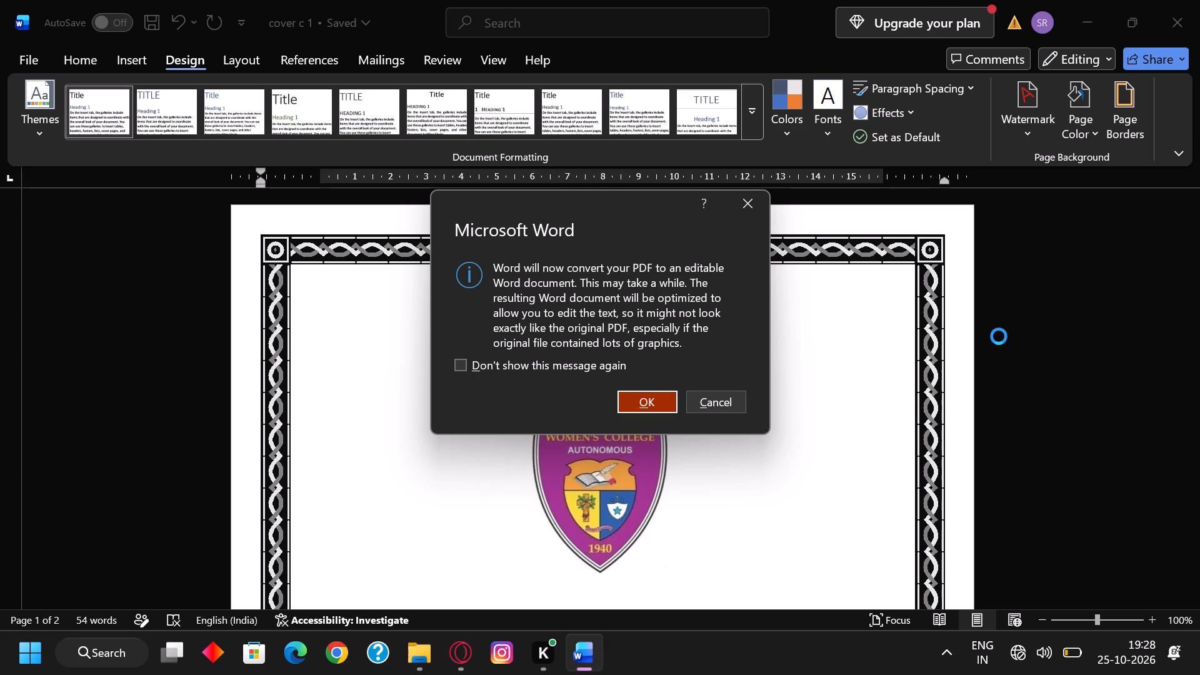
# Convert the exported PDF into an editable document and examine how the first page's border, heading, logo and photo came through.
pyautogui.click(646, 409)
pyautogui.click(652, 395)
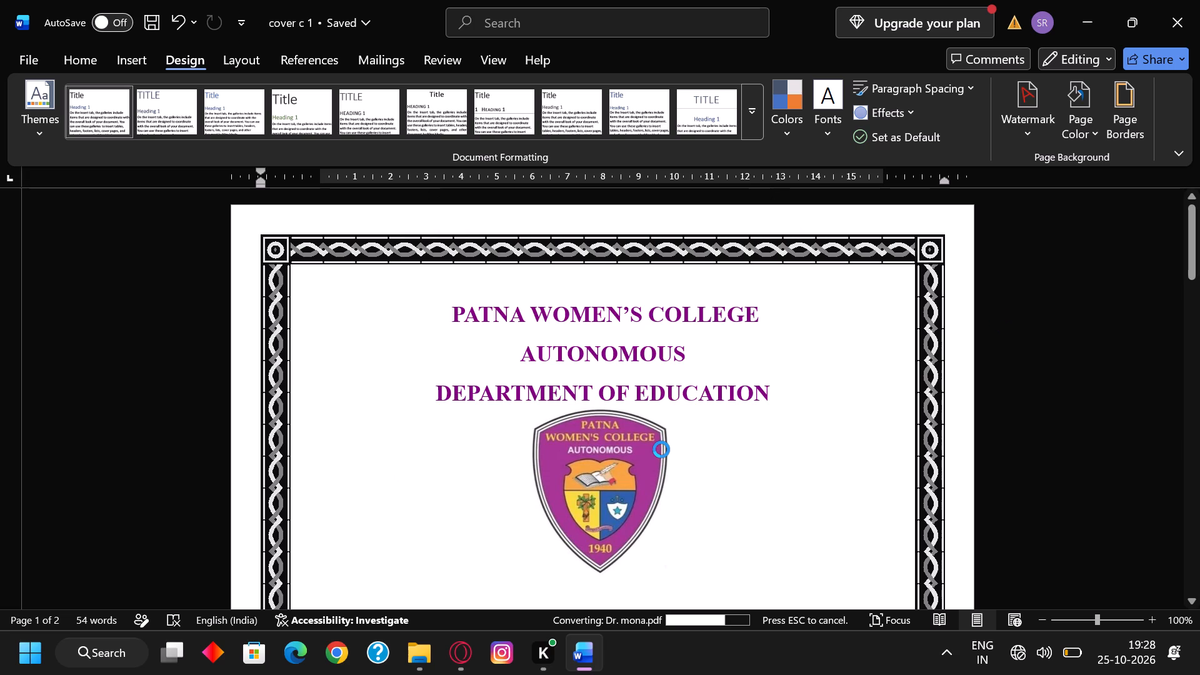
pyautogui.scroll(-5, 661, 449)
pyautogui.scroll(2, 661, 449)
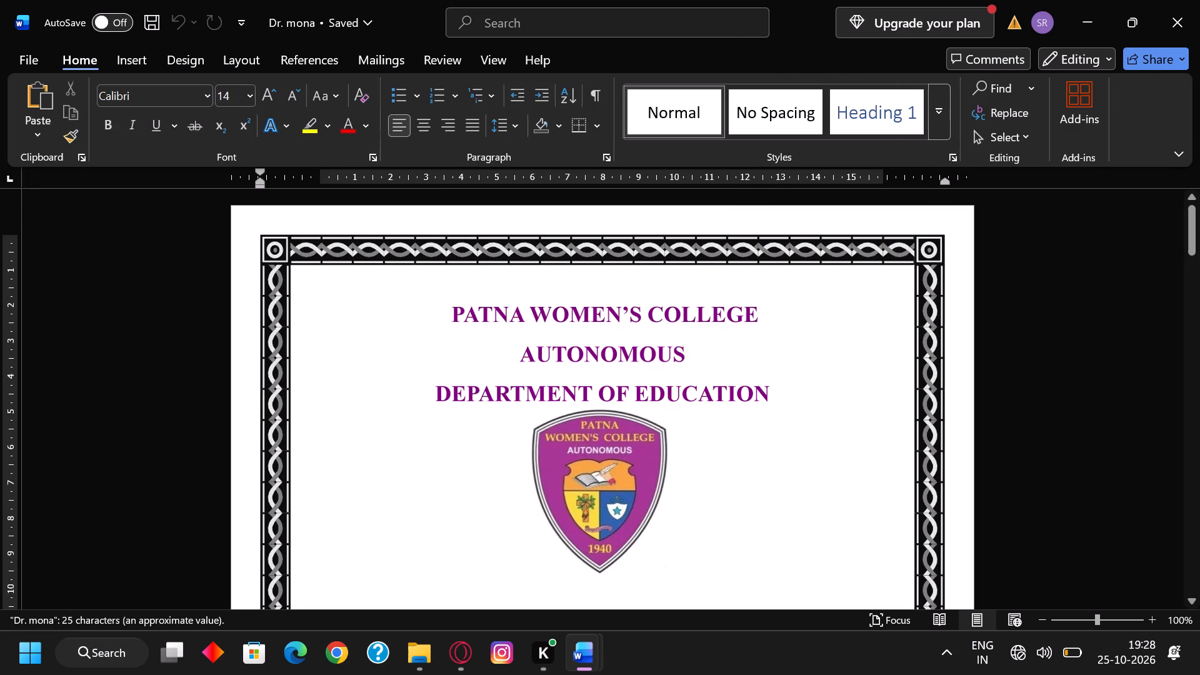
pyautogui.scroll(-6, 684, 428)
pyautogui.scroll(3, 684, 428)
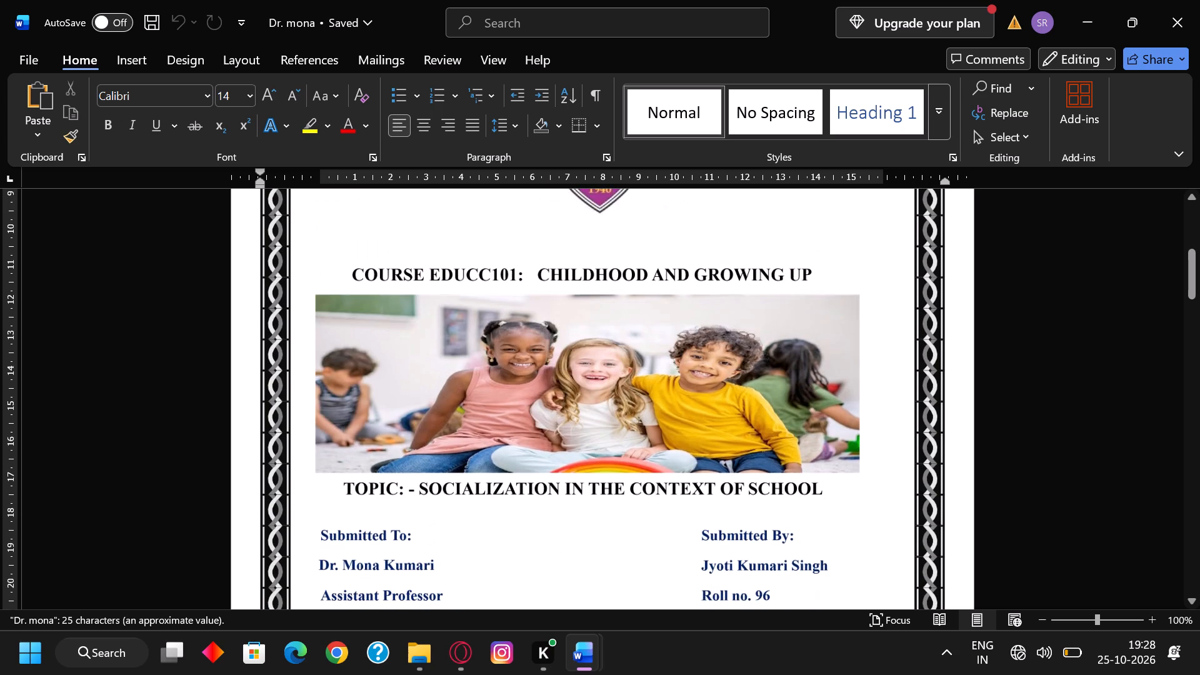
pyautogui.scroll(-1, 684, 428)
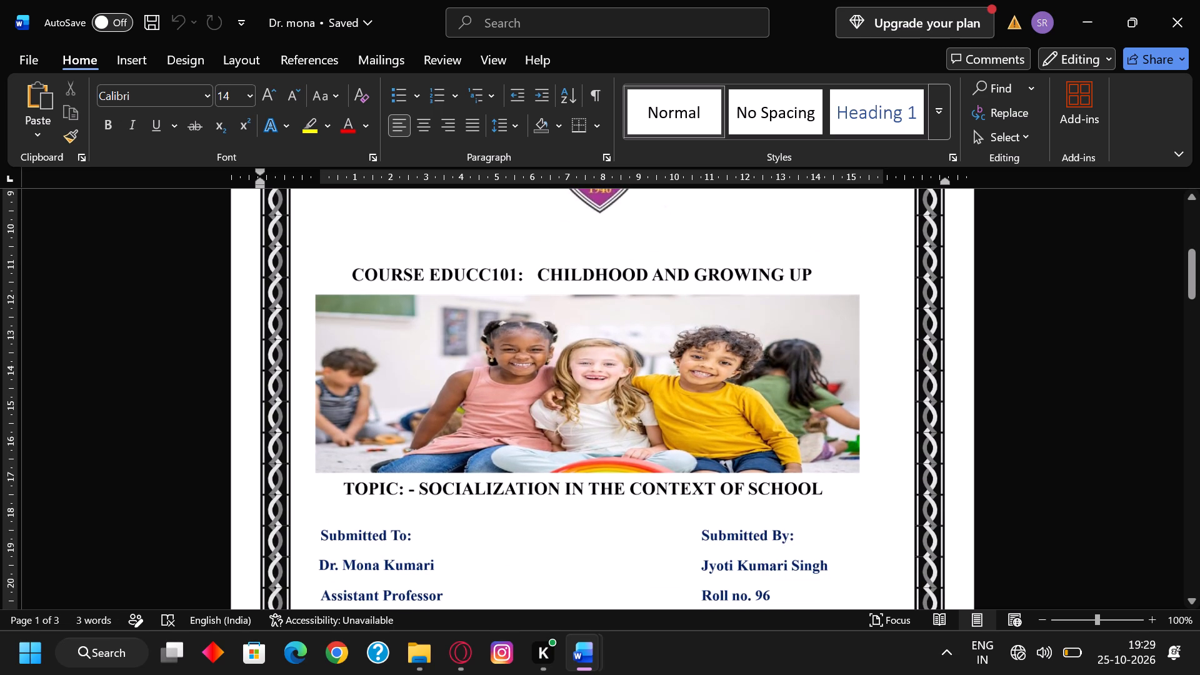
pyautogui.scroll(3, 835, 426)
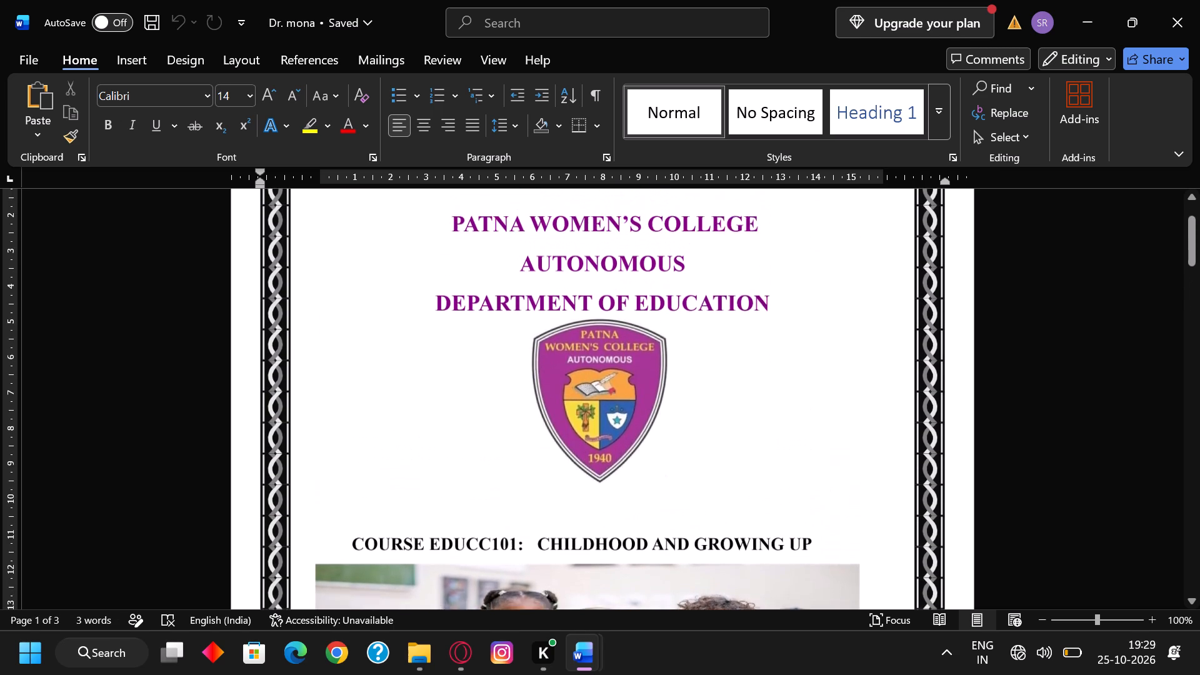
pyautogui.scroll(1, 836, 426)
pyautogui.scroll(-4, 836, 426)
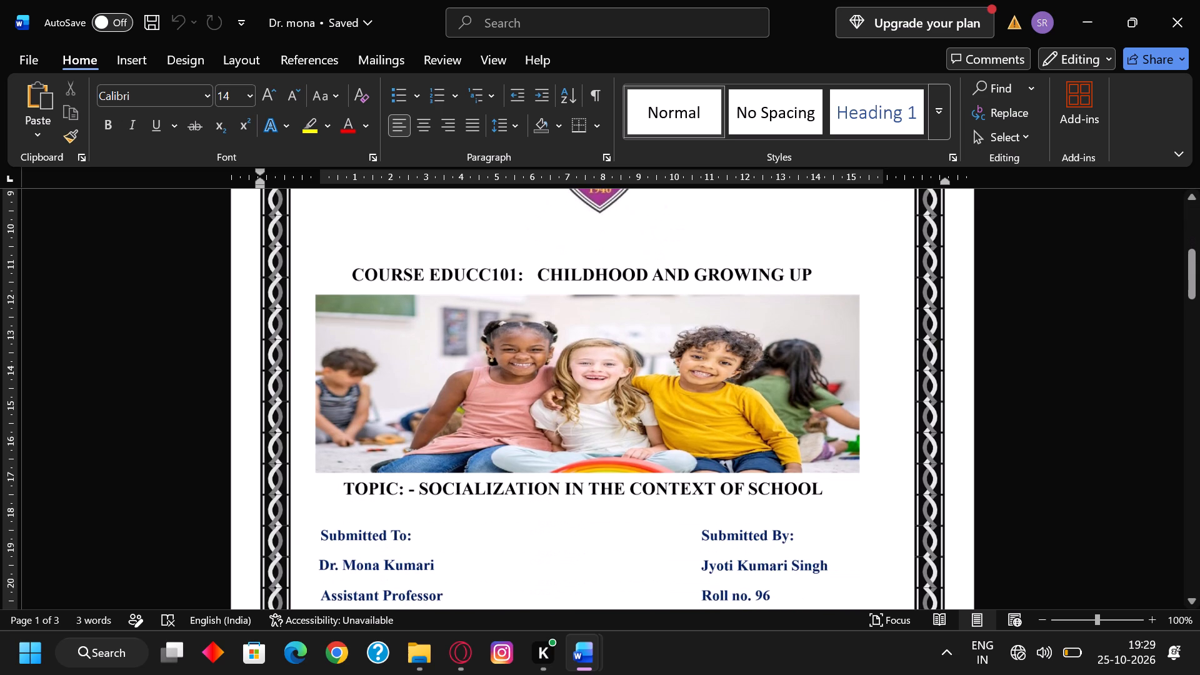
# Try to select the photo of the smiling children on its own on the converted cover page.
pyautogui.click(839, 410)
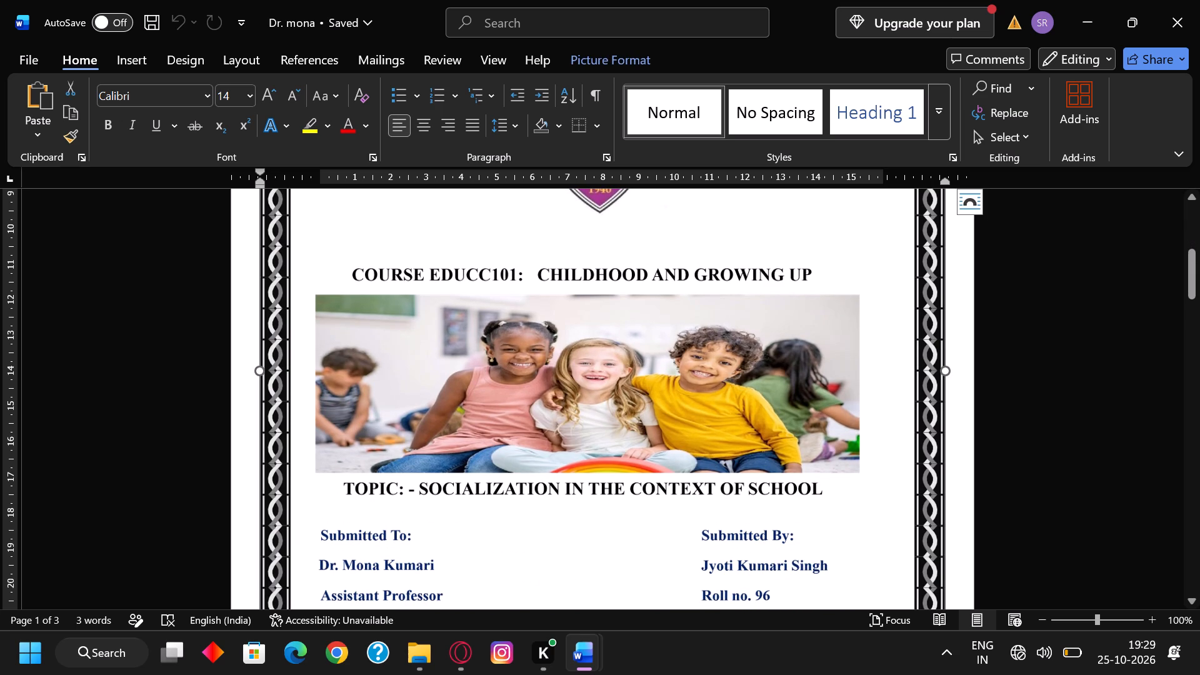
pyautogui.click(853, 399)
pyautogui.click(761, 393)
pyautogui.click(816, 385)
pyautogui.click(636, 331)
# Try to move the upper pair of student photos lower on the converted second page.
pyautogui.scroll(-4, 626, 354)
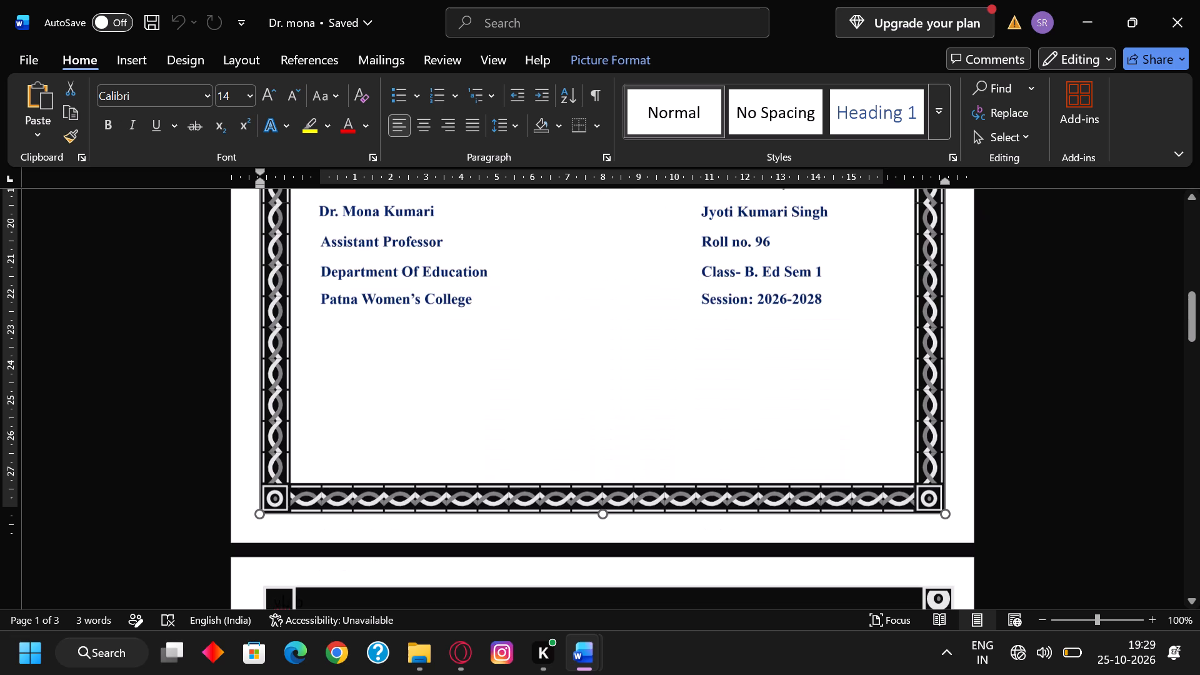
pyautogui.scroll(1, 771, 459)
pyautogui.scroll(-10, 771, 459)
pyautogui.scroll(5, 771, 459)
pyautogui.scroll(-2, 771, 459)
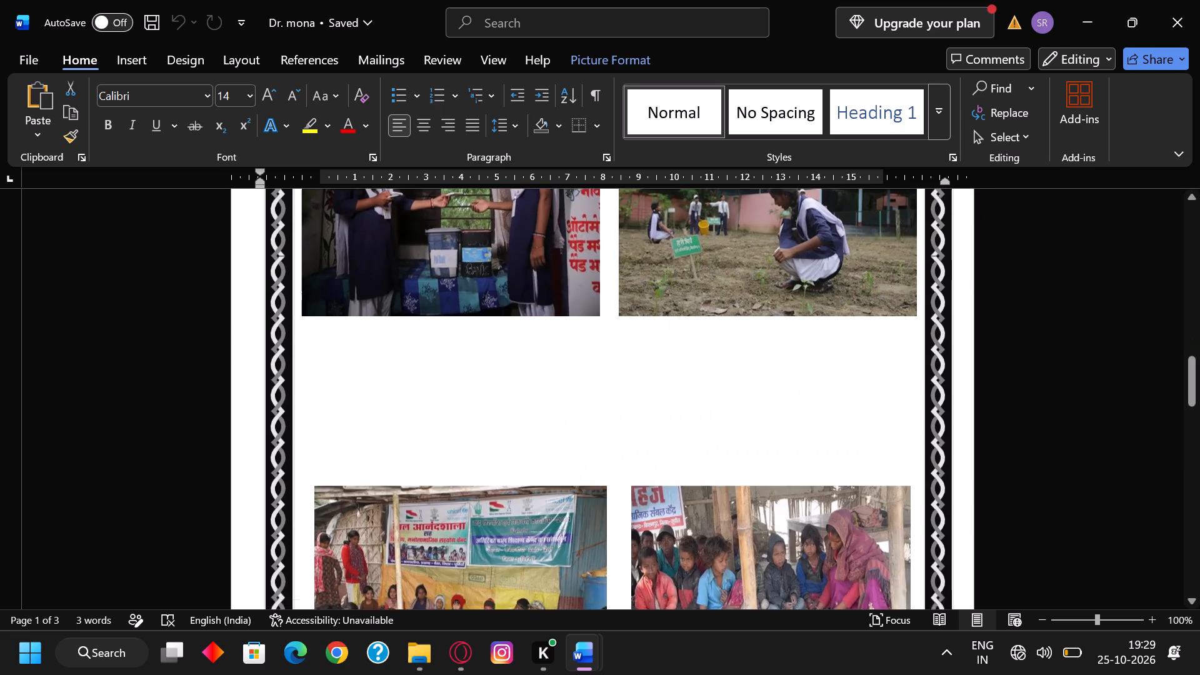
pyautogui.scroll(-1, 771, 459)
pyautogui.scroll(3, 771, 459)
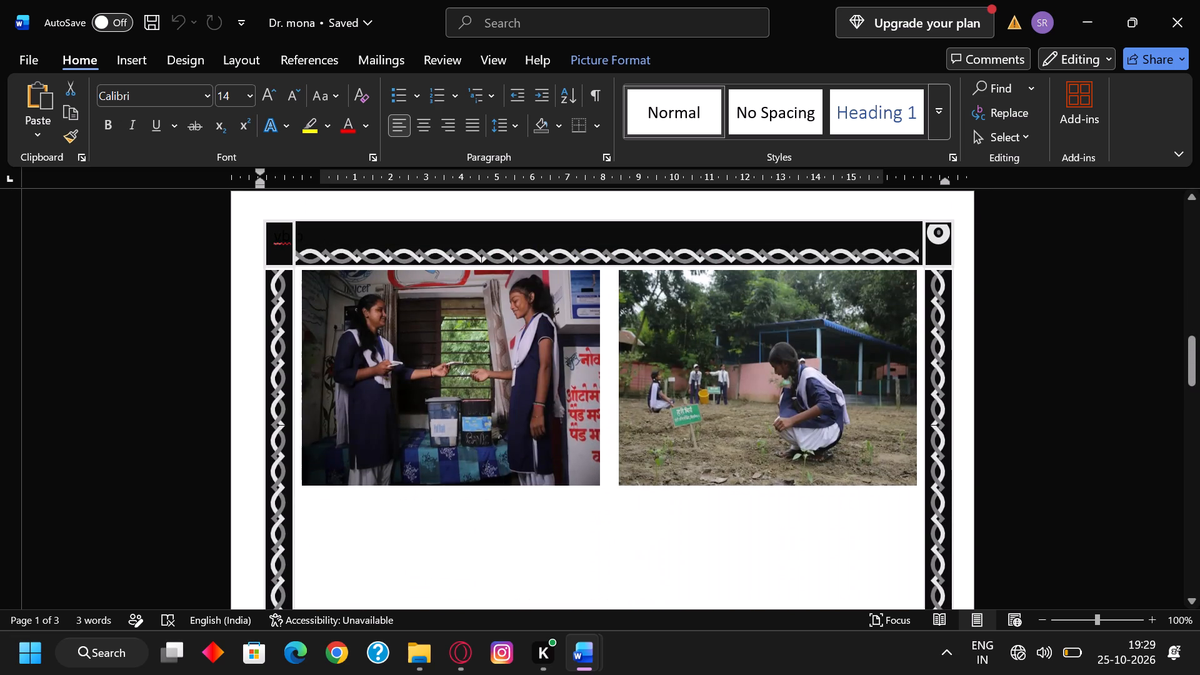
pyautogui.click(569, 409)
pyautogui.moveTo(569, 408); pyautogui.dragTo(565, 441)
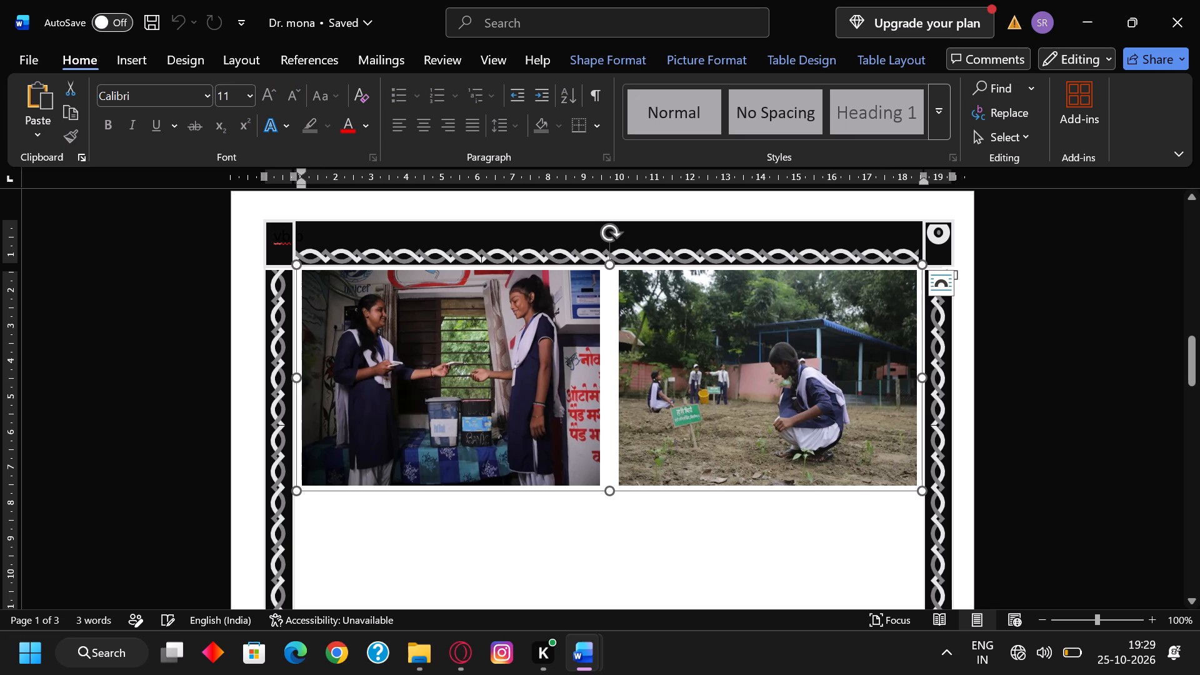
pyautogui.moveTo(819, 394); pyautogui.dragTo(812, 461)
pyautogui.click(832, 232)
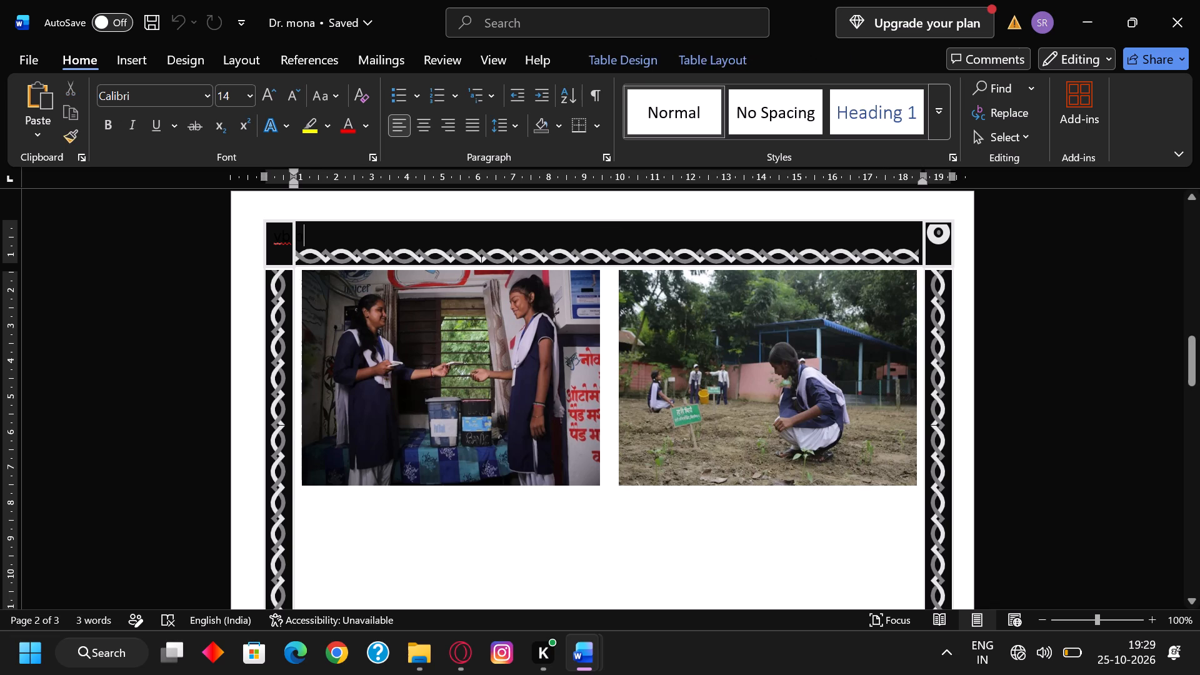
# Look over the converted pages back up to the cover heading and close the converted PDF.
pyautogui.scroll(-3, 927, 366)
pyautogui.scroll(4, 927, 366)
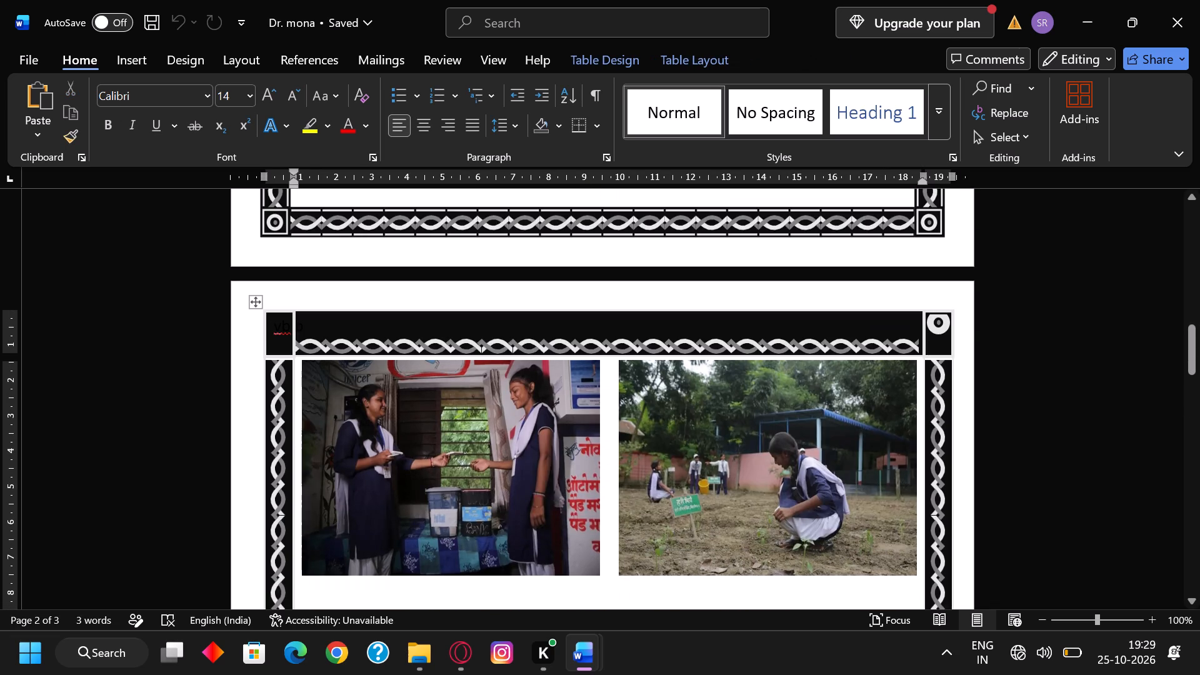
pyautogui.scroll(5, 492, 454)
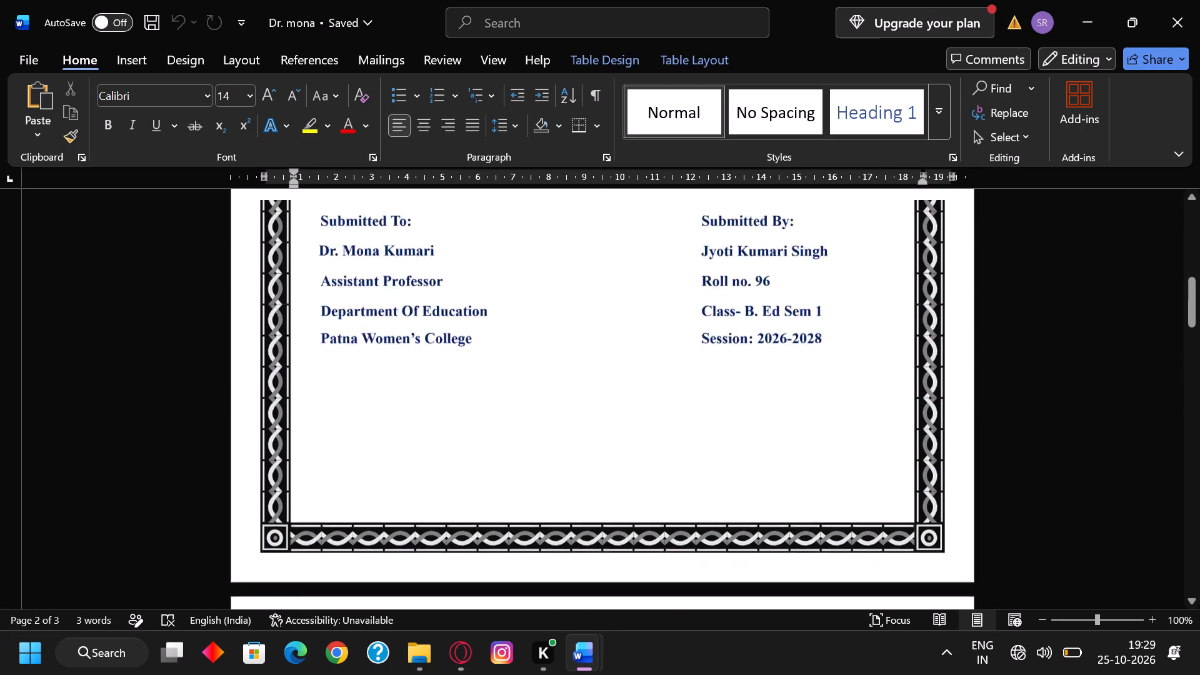
pyautogui.scroll(9, 497, 458)
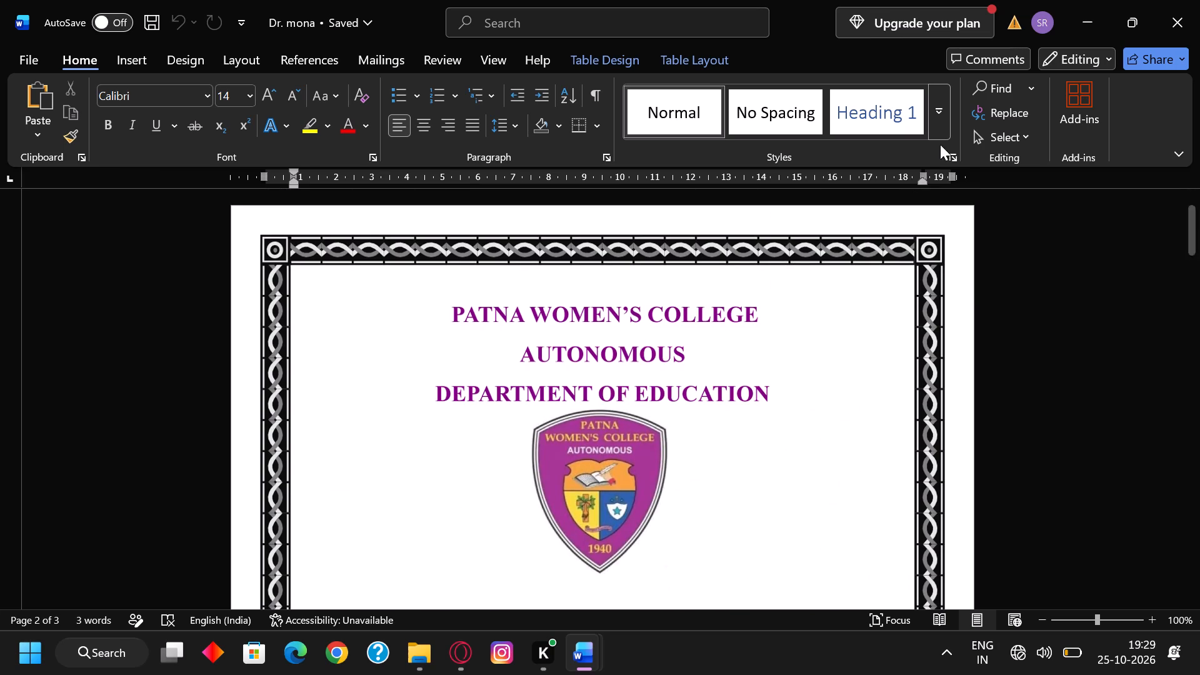
pyautogui.click(1176, 4)
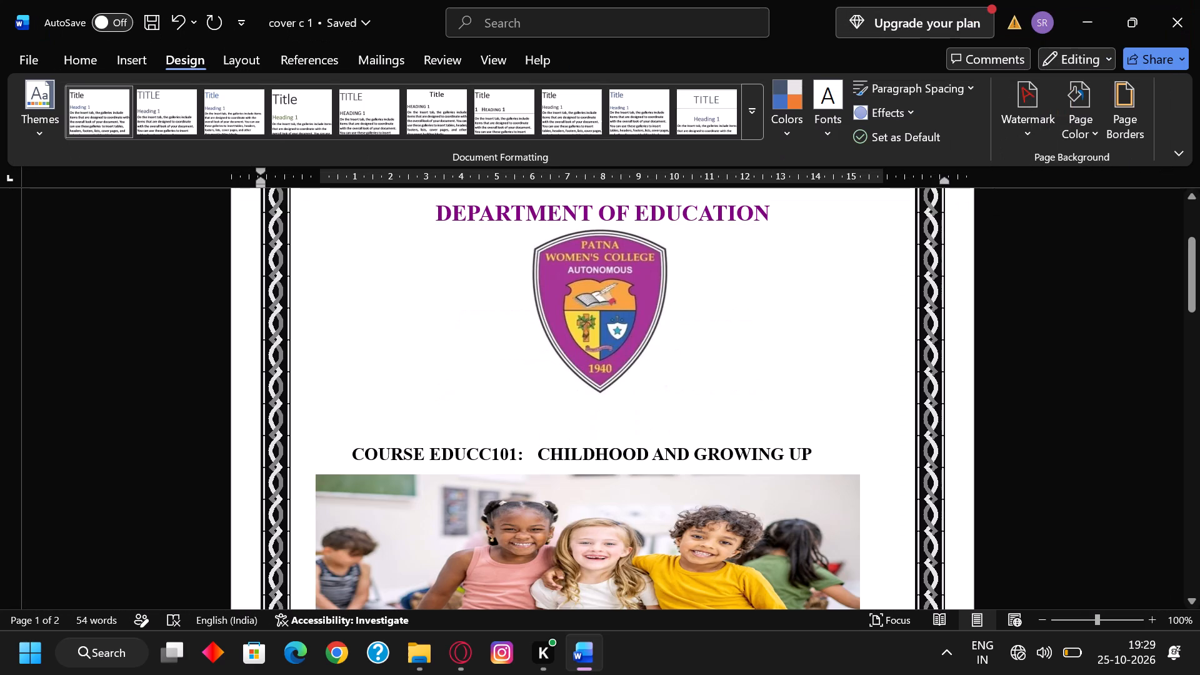
# Widen the smiling children photo on the cover page towards the outer border, to about 16 cm, keeping its height.
pyautogui.scroll(-5, 823, 547)
pyautogui.scroll(3, 823, 547)
pyautogui.scroll(-9, 823, 547)
pyautogui.scroll(4, 823, 547)
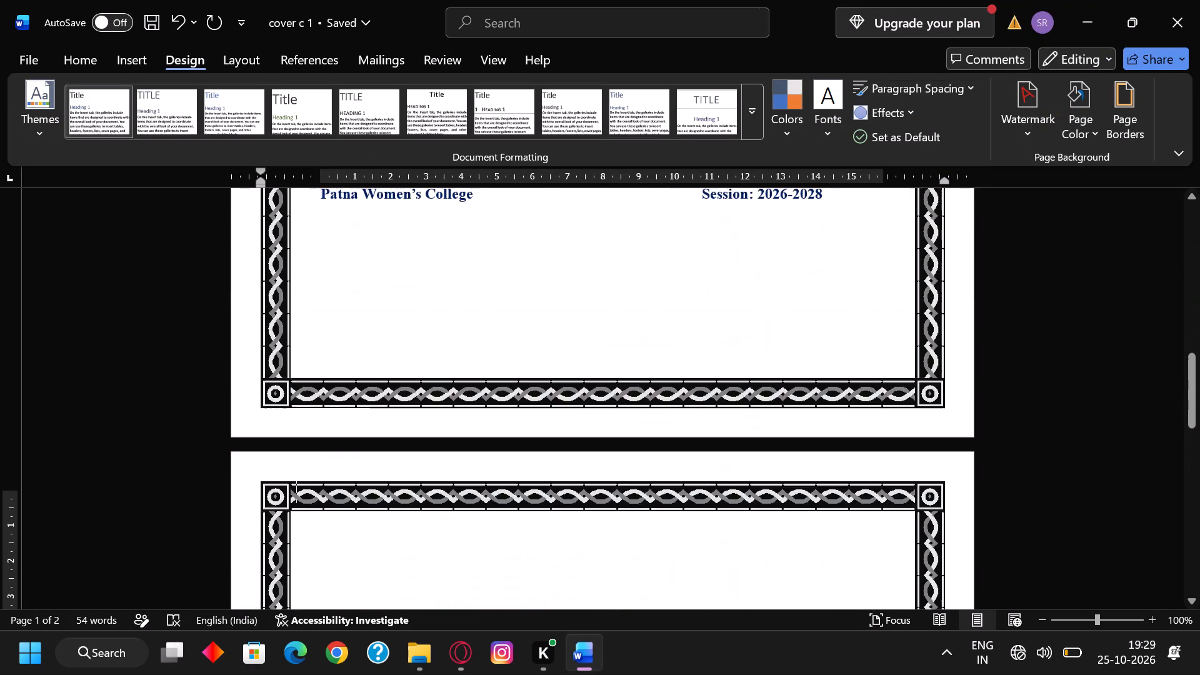
pyautogui.scroll(6, 823, 547)
pyautogui.click(742, 521)
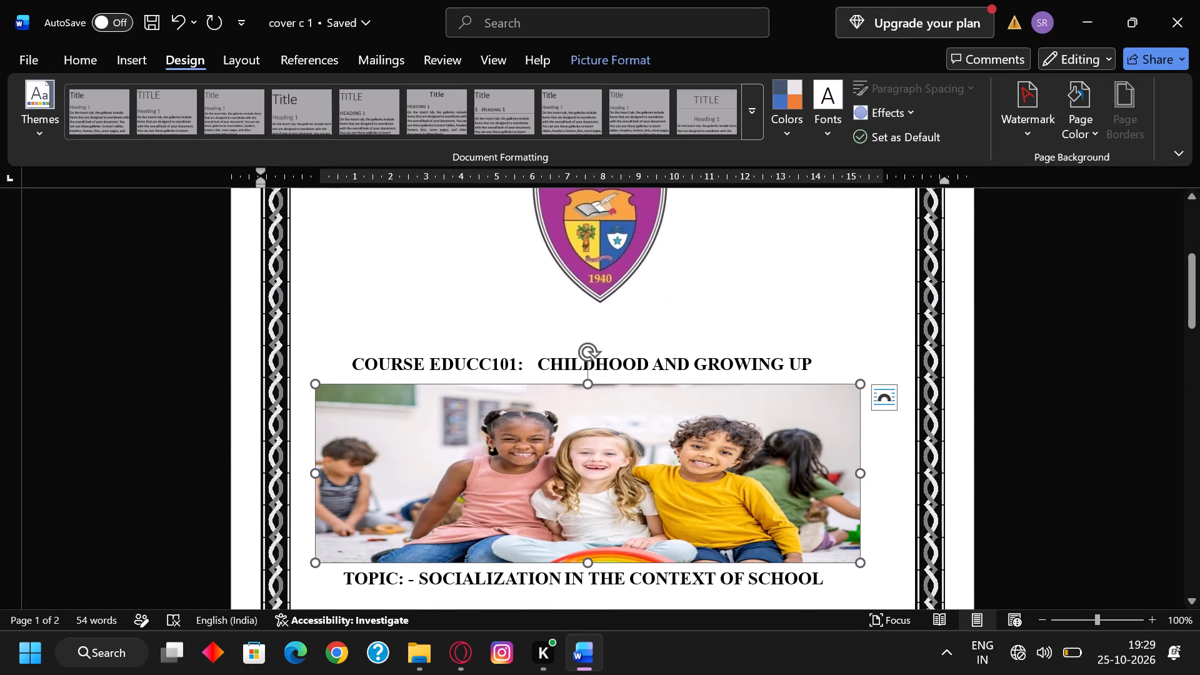
pyautogui.moveTo(867, 476); pyautogui.dragTo(883, 469)
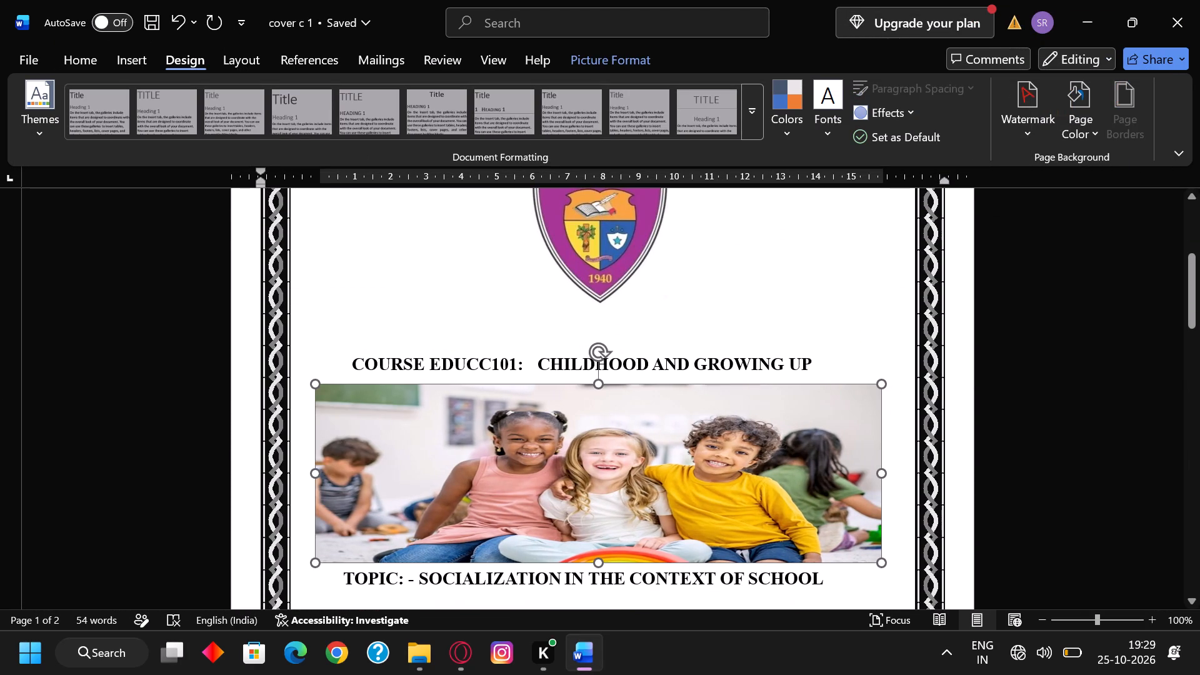
pyautogui.moveTo(883, 469); pyautogui.dragTo(888, 469)
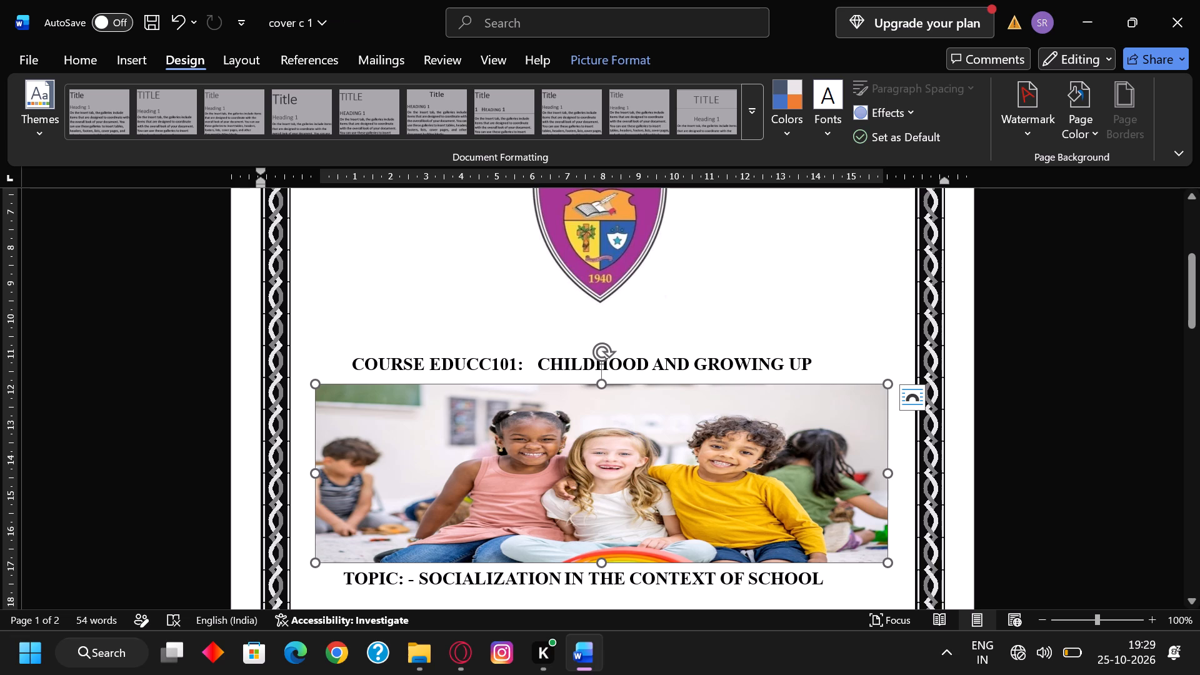
pyautogui.scroll(2, 806, 313)
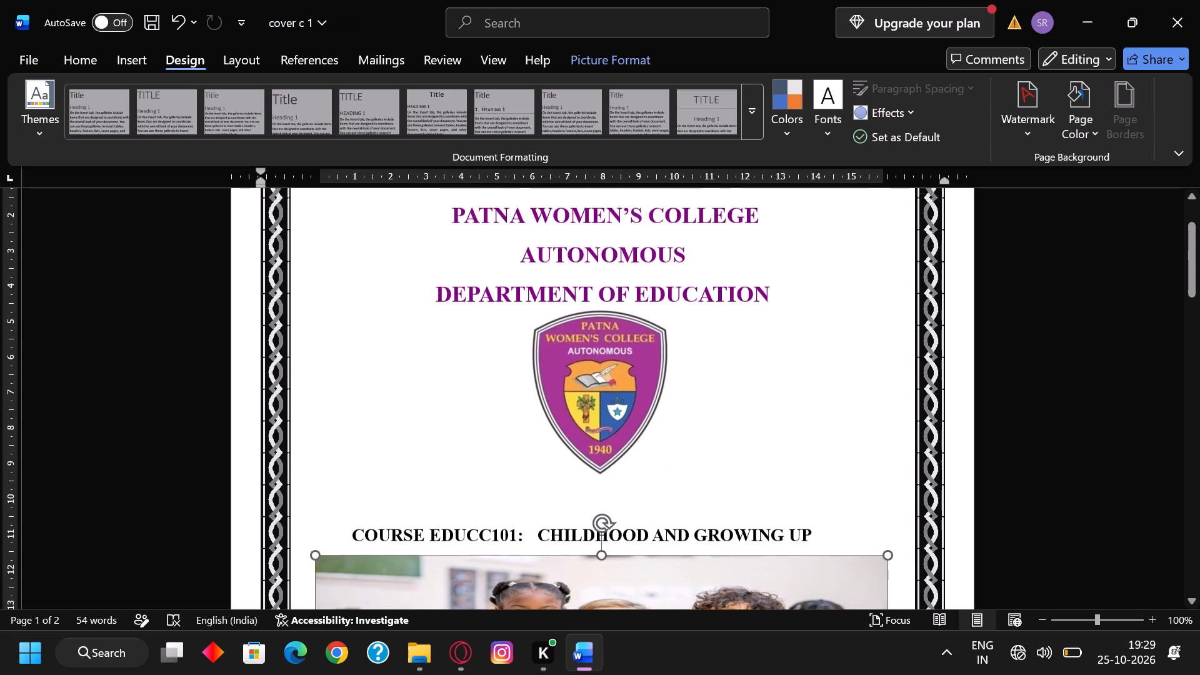
pyautogui.scroll(-3, 806, 313)
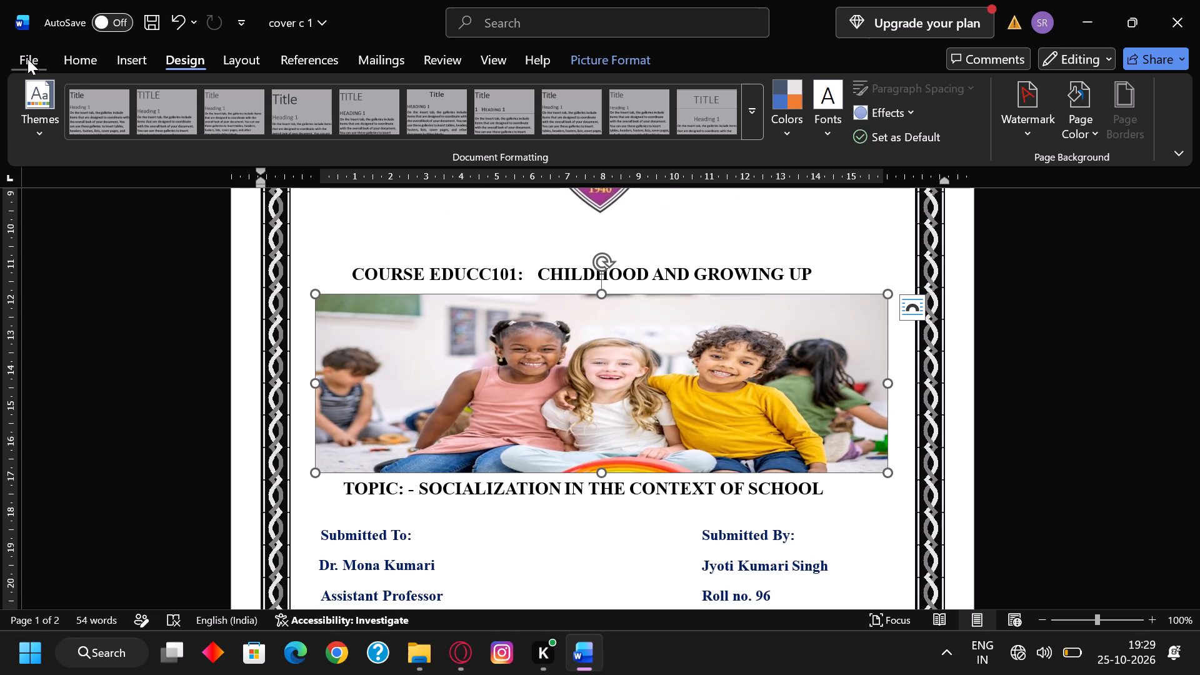
# Export the document as a PDF named "dr. mona c1" in the Documents folder.
pyautogui.click(27, 59)
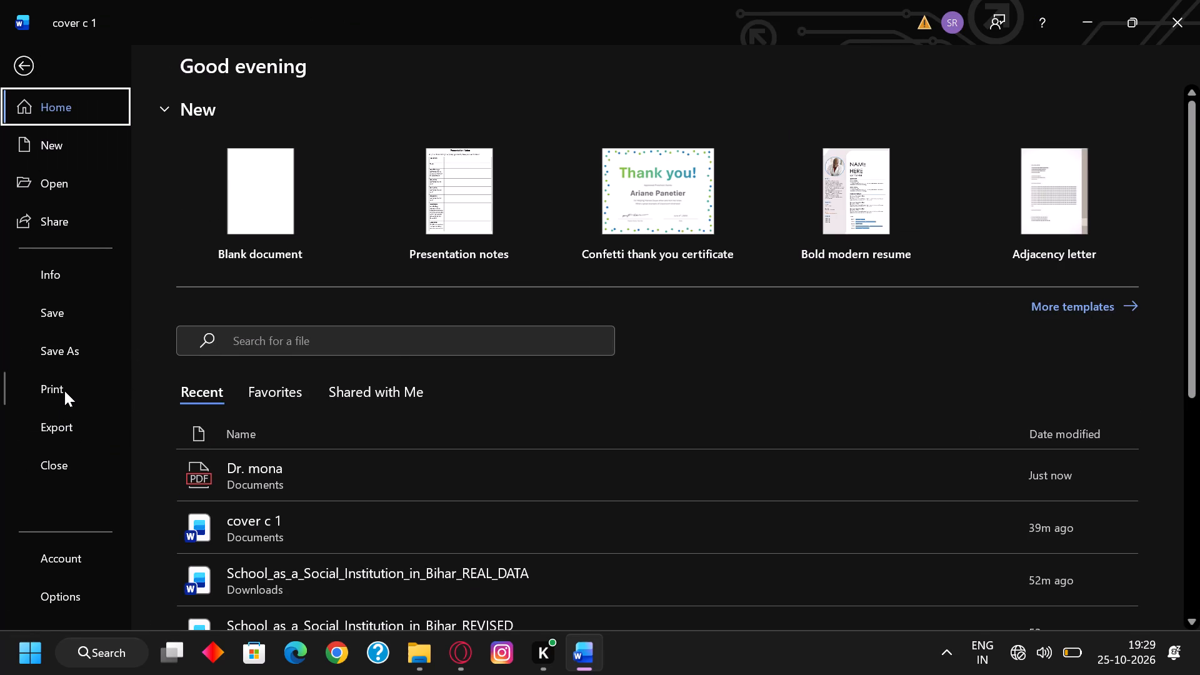
pyautogui.click(60, 418)
pyautogui.click(559, 257)
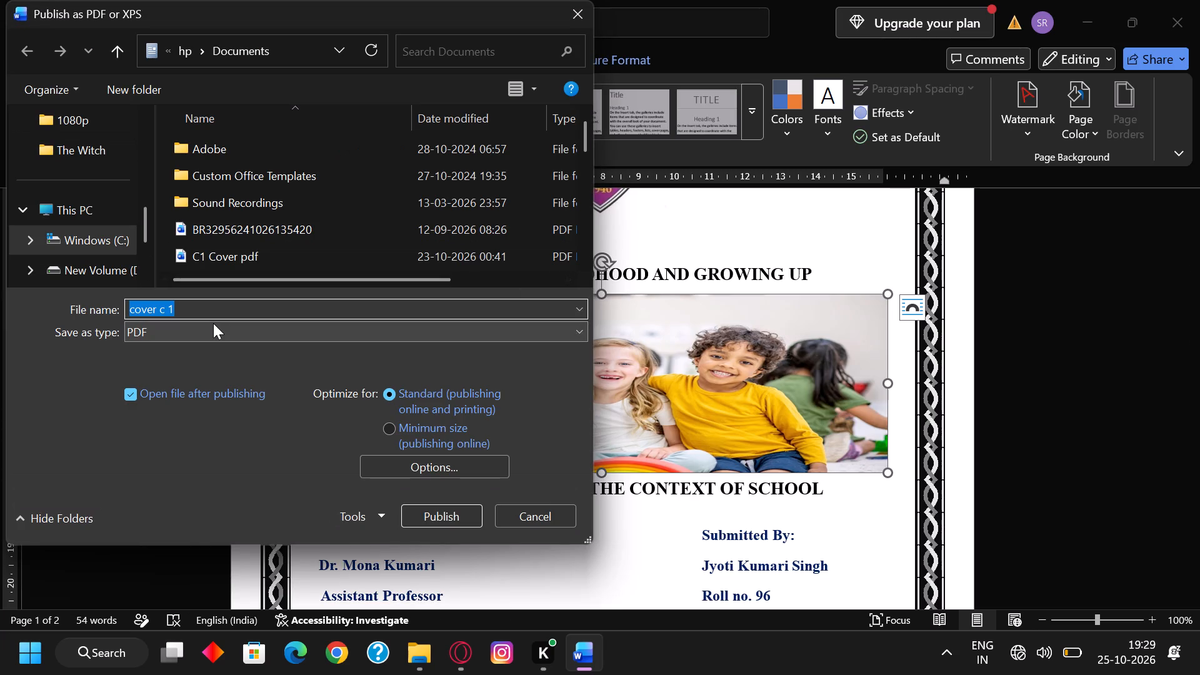
pyautogui.press('BackSpace')
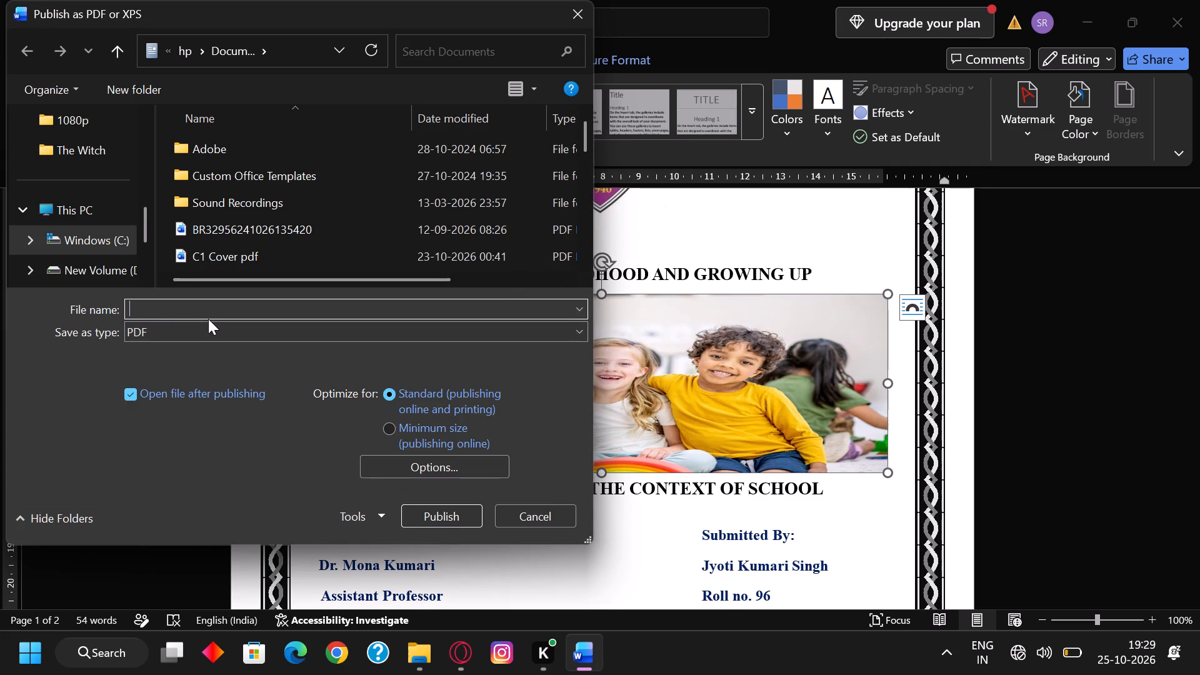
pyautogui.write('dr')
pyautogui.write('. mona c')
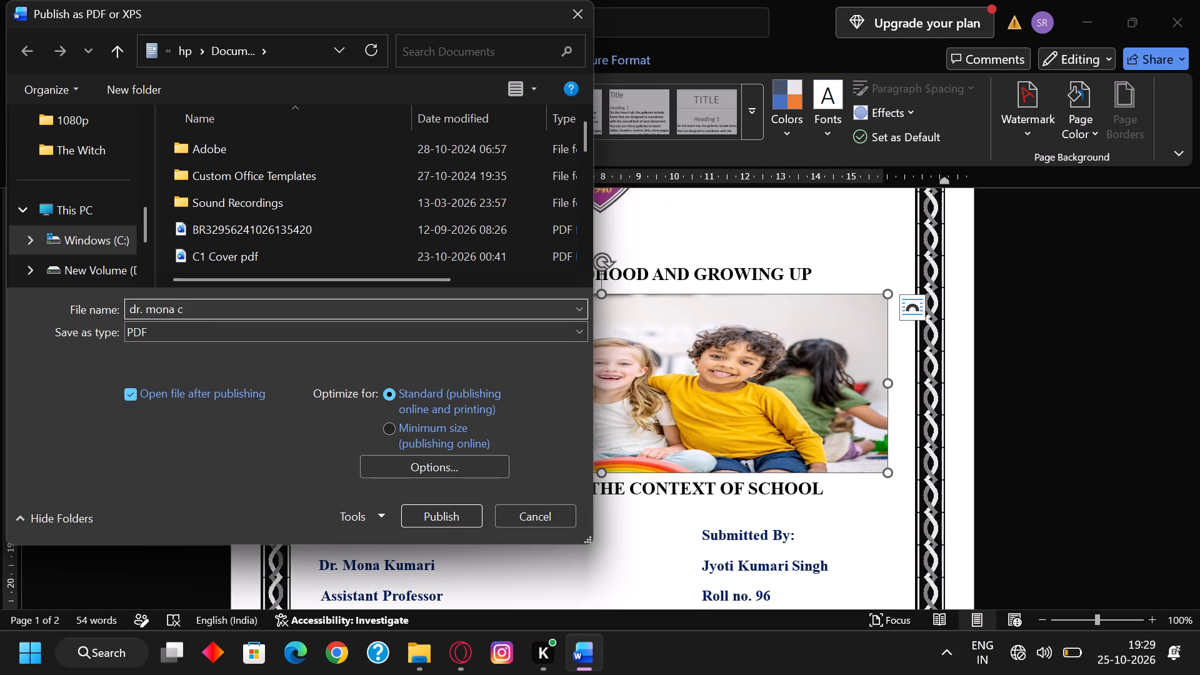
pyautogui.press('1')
pyautogui.scroll(-1, 211, 329)
pyautogui.click(445, 514)
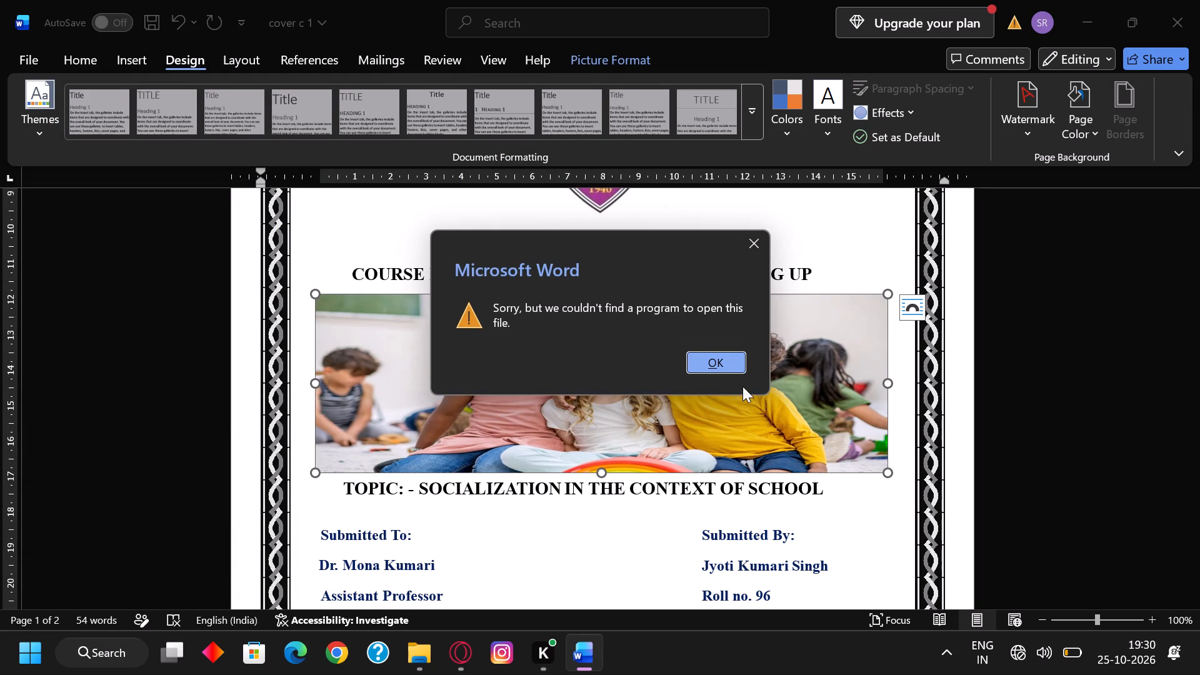
pyautogui.click(721, 368)
# Check the second page's pictures and close the cover c 1 document, saving its changes in Documents.
pyautogui.scroll(-9, 721, 532)
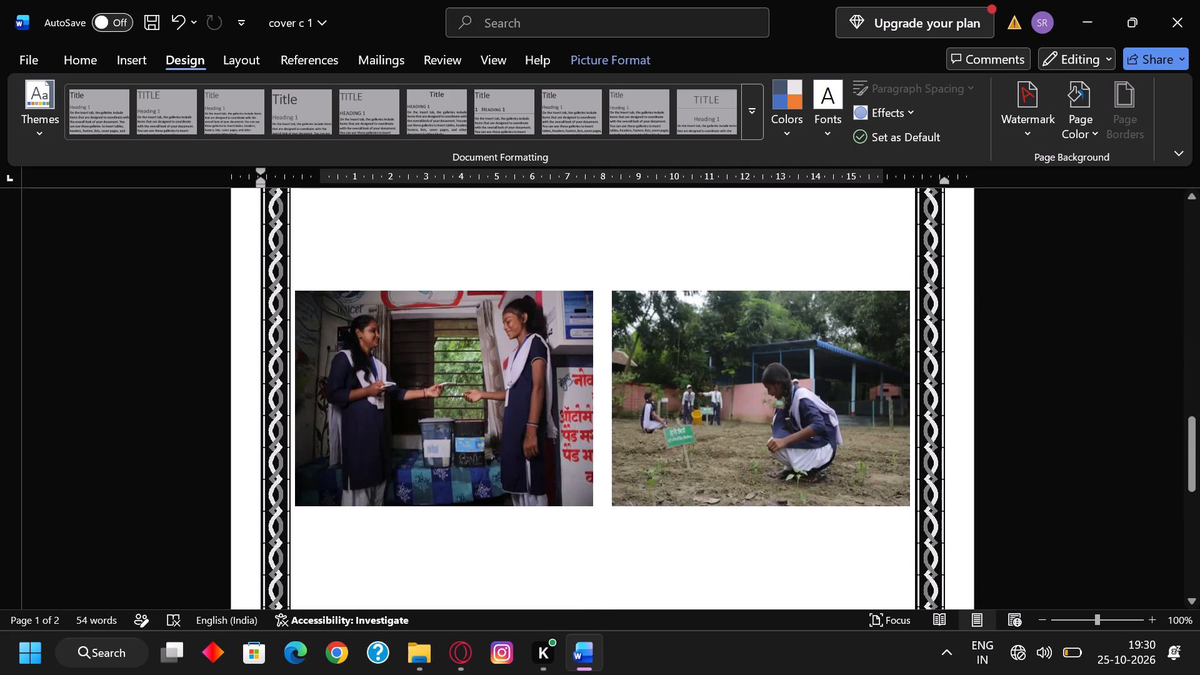
pyautogui.scroll(-9, 721, 532)
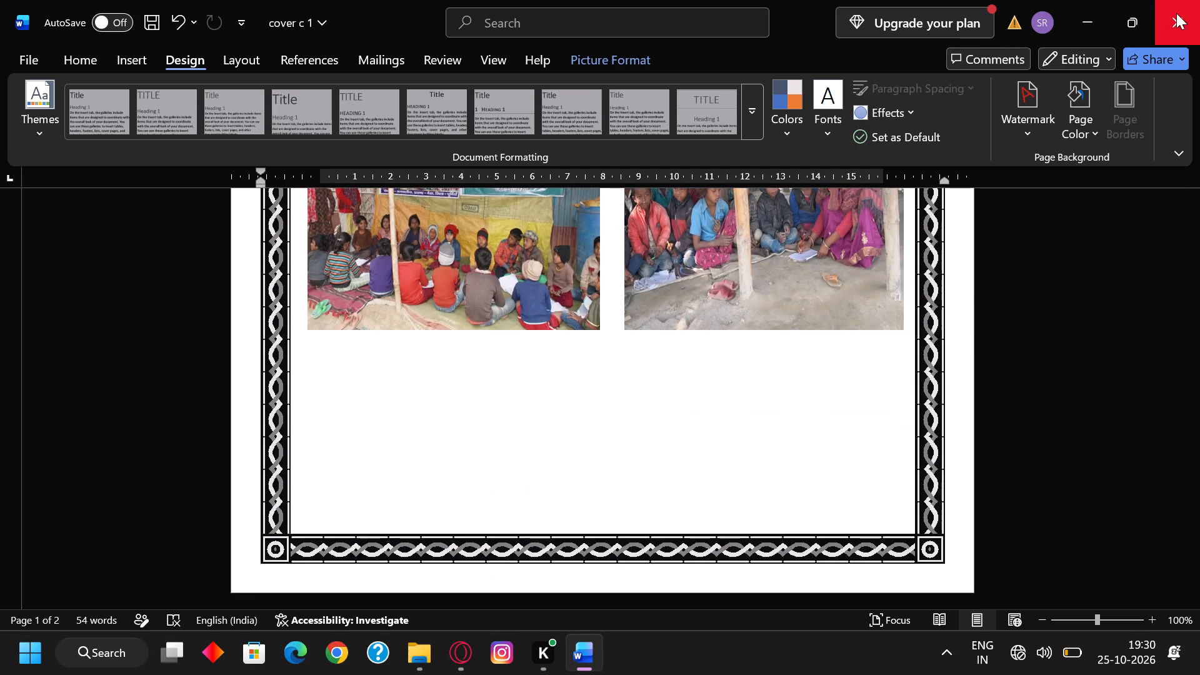
pyautogui.click(1176, 13)
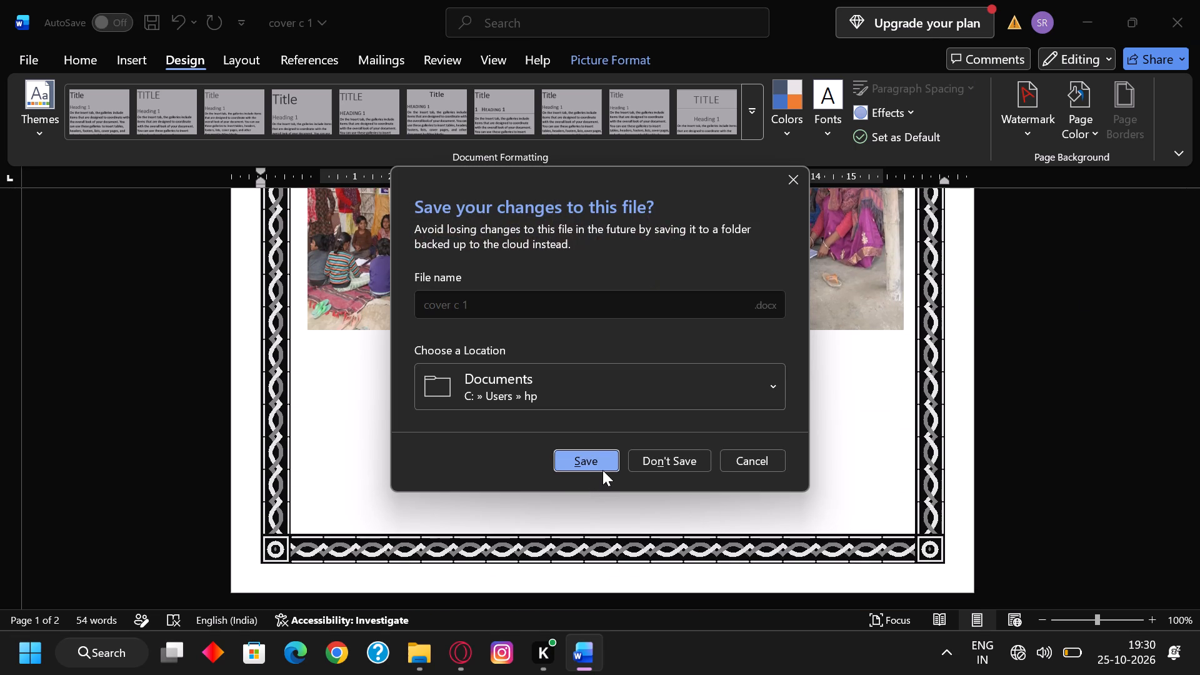
pyautogui.click(604, 467)
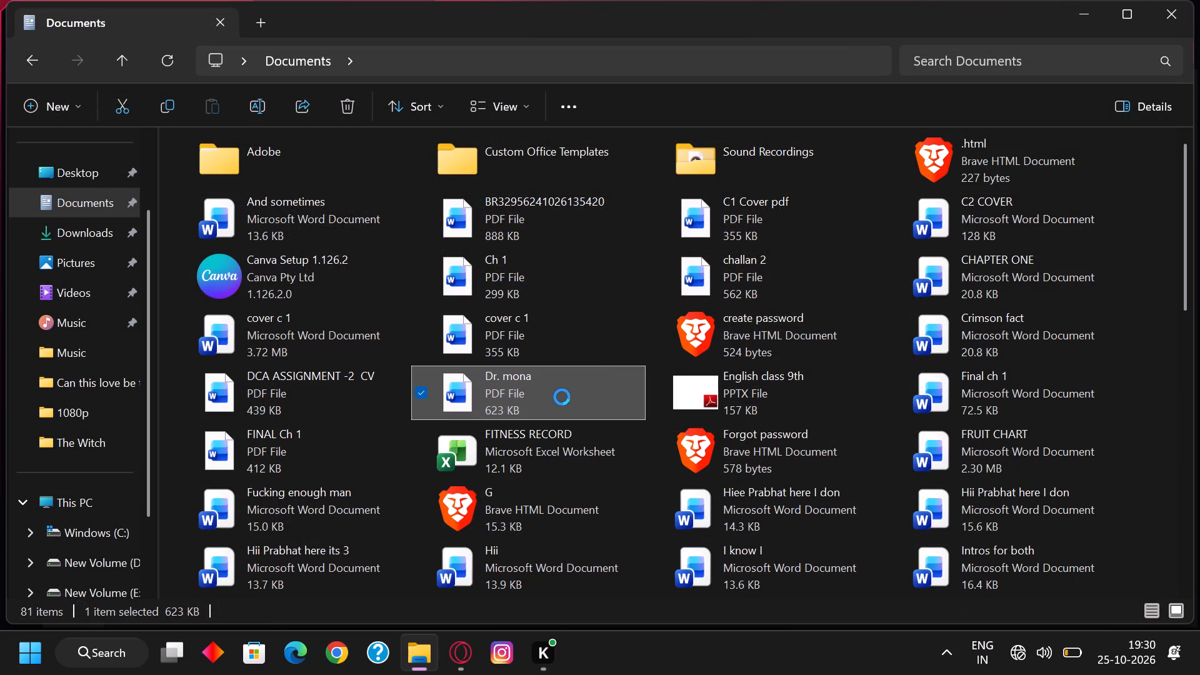
# Delete the older Dr. mona PDF from the Documents folder.
pyautogui.rightClick(546, 386)
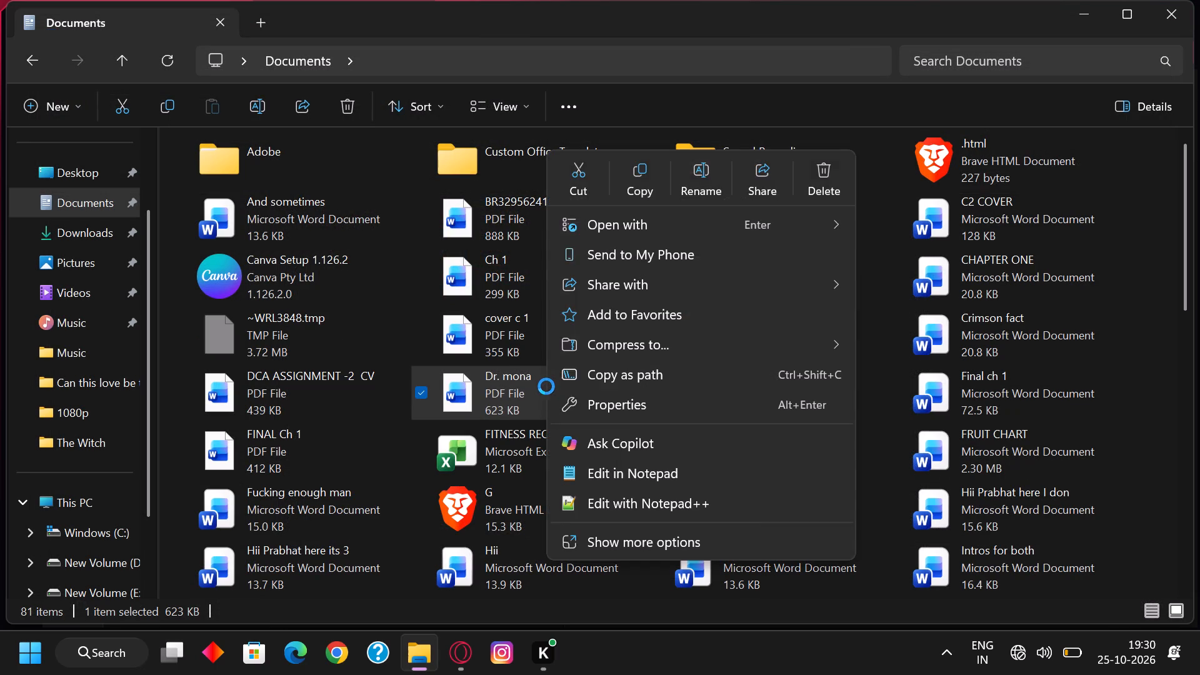
pyautogui.click(815, 165)
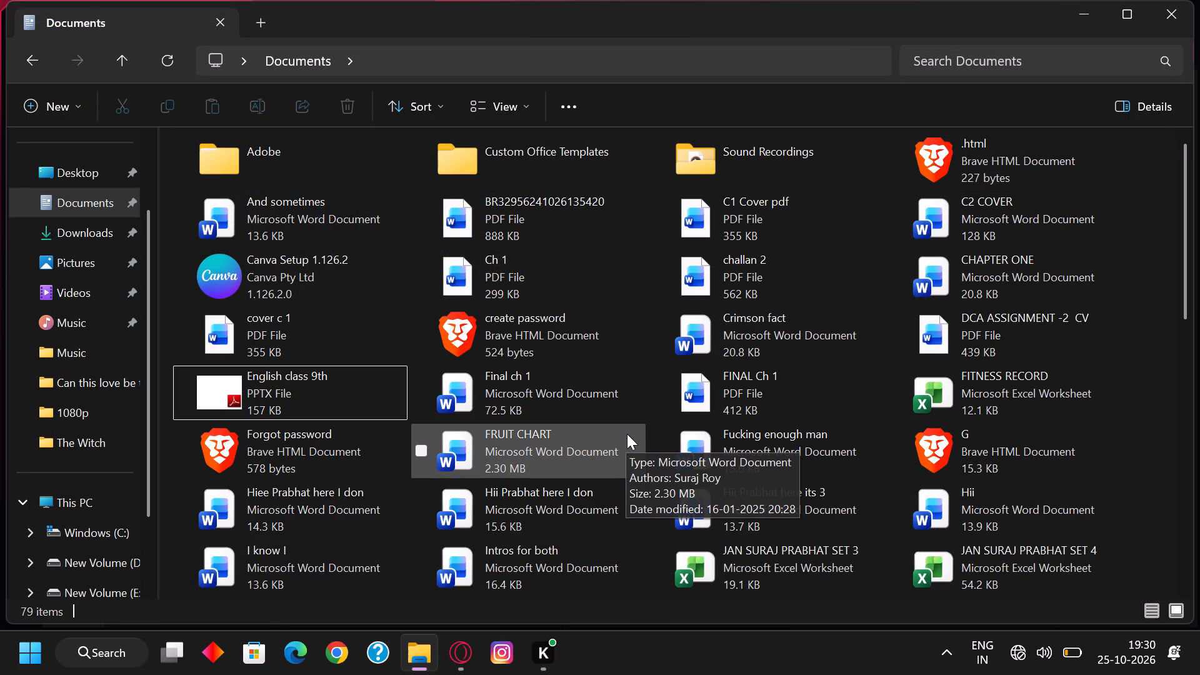
# Open the dr. mona c1 PDF from the Documents folder, accepting its conversion to an editable document.
pyautogui.scroll(-3, 630, 427)
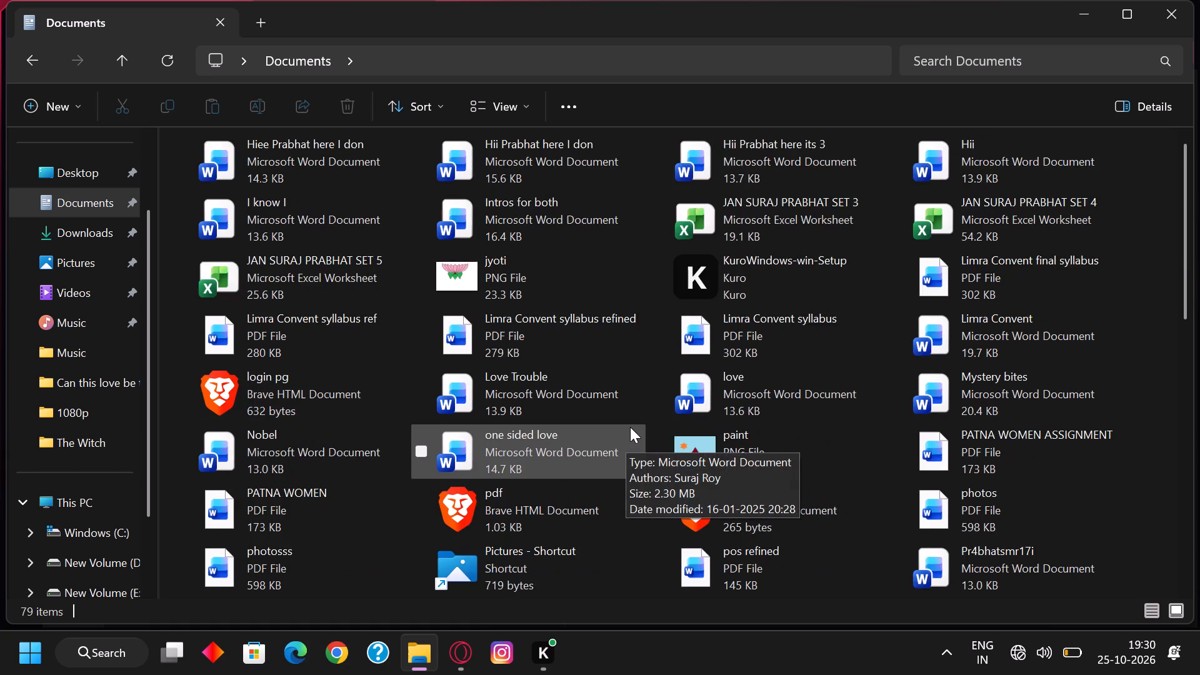
pyautogui.scroll(-2, 630, 427)
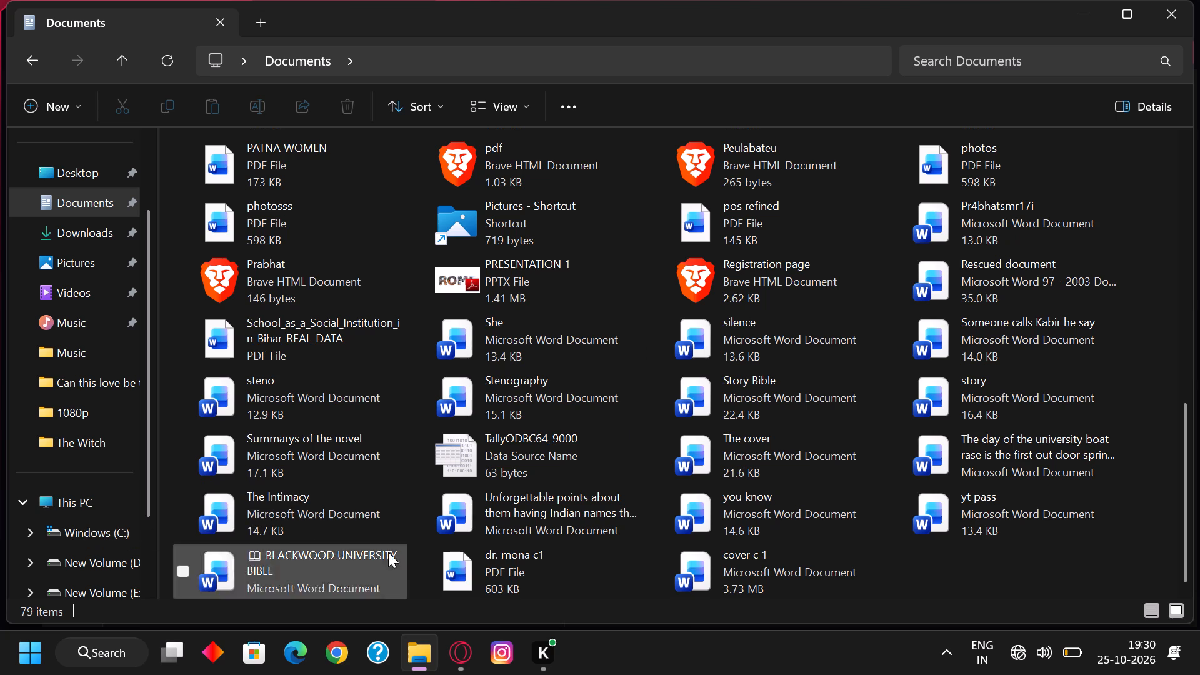
pyautogui.doubleClick(481, 577)
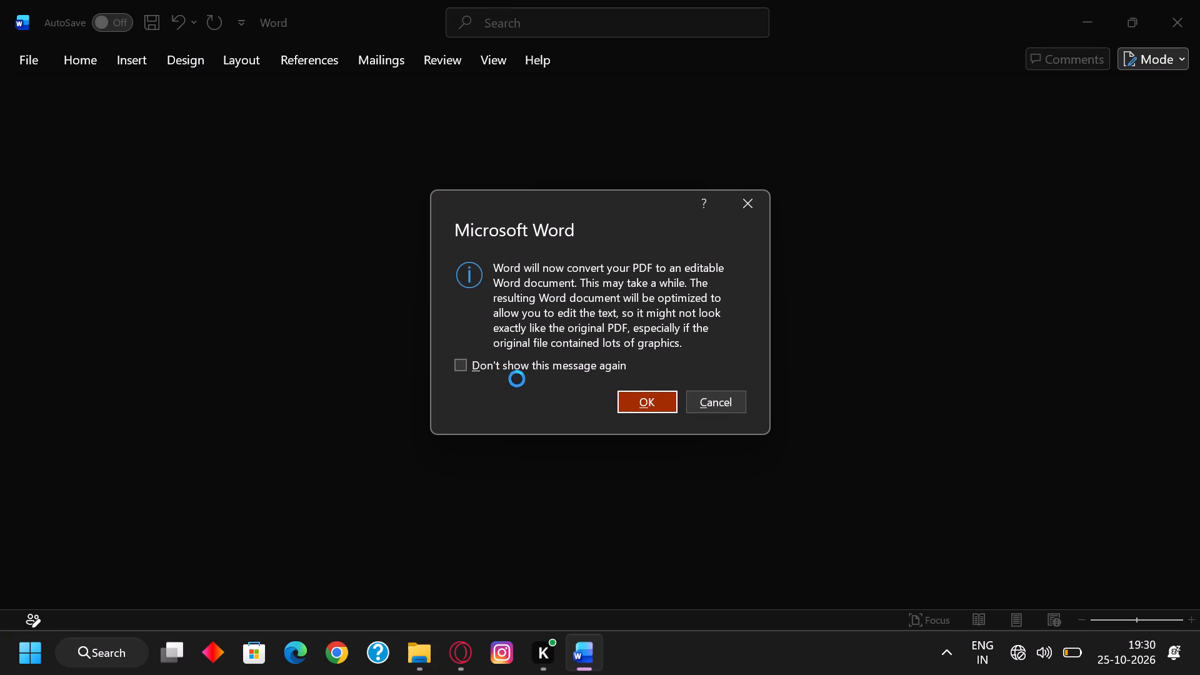
pyautogui.click(649, 407)
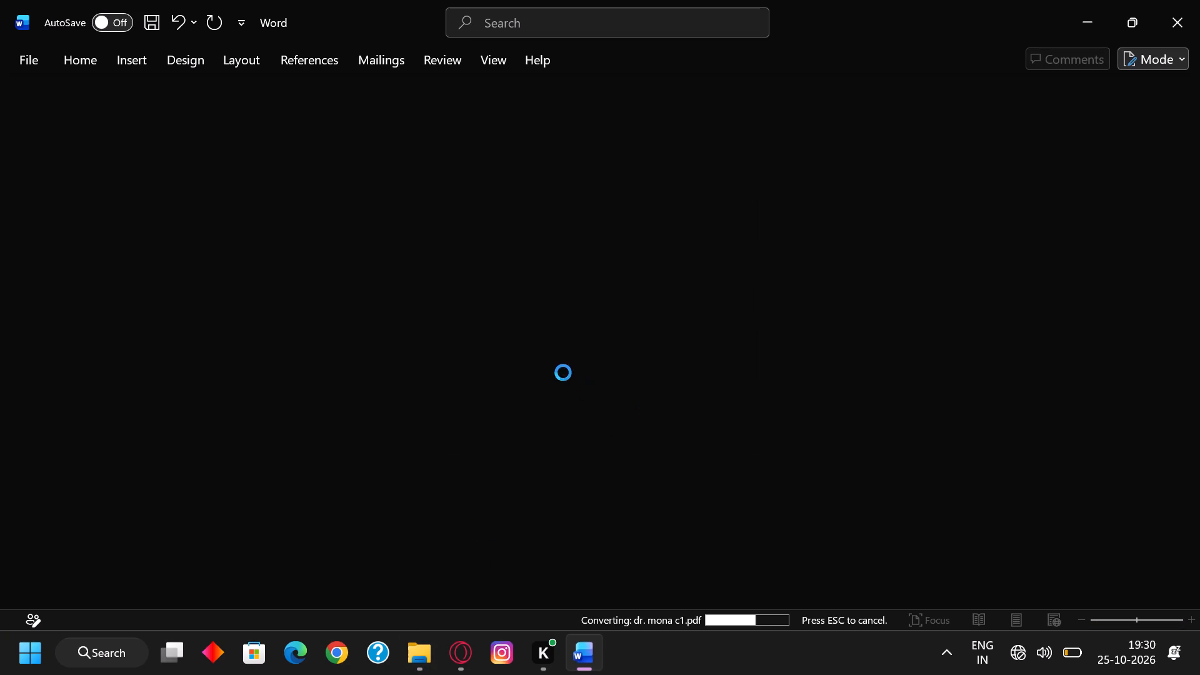
# Look through the converted PDF's cover photo, second-page pictures and page borders, and close it.
pyautogui.scroll(-2, 543, 359)
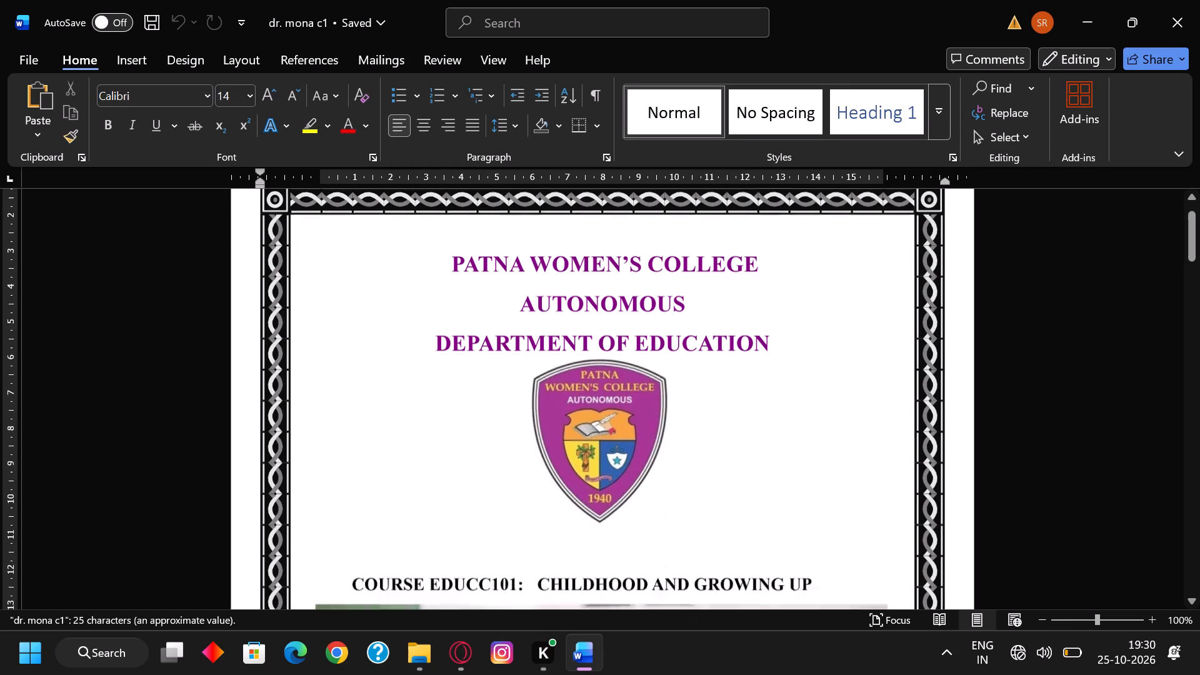
pyautogui.scroll(-5, 543, 359)
pyautogui.scroll(4, 543, 357)
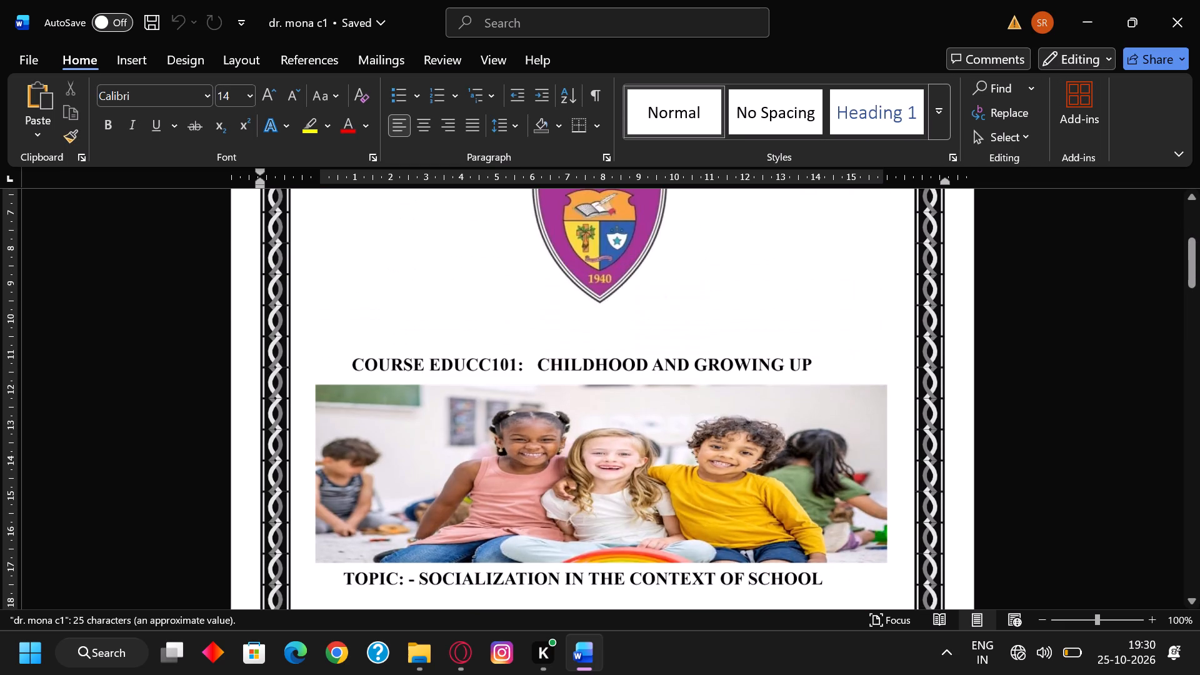
pyautogui.scroll(-11, 543, 357)
pyautogui.scroll(1, 543, 357)
pyautogui.scroll(-12, 543, 357)
pyautogui.scroll(5, 543, 356)
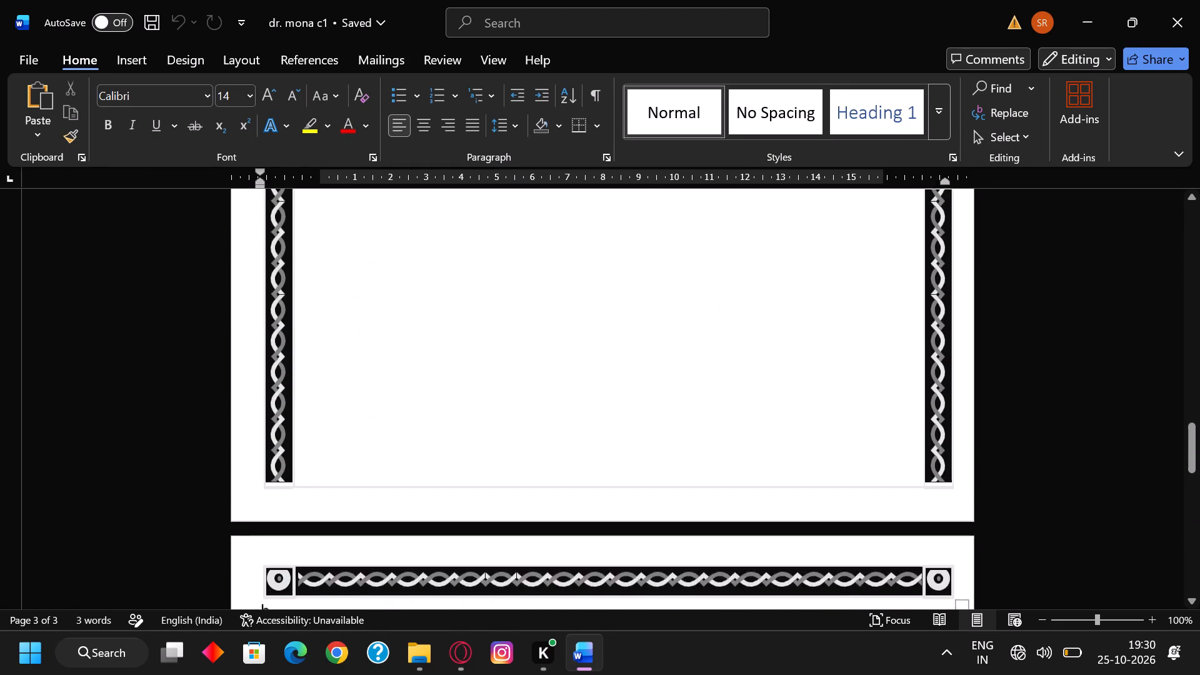
pyautogui.scroll(11, 523, 276)
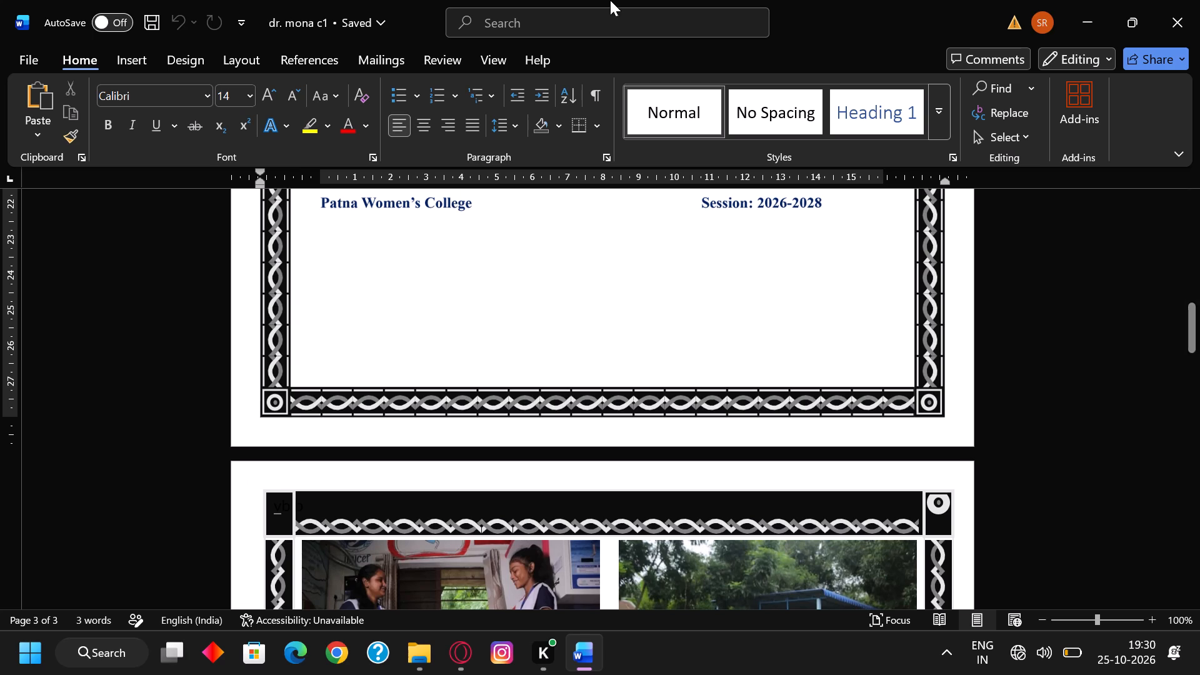
pyautogui.click(1173, 22)
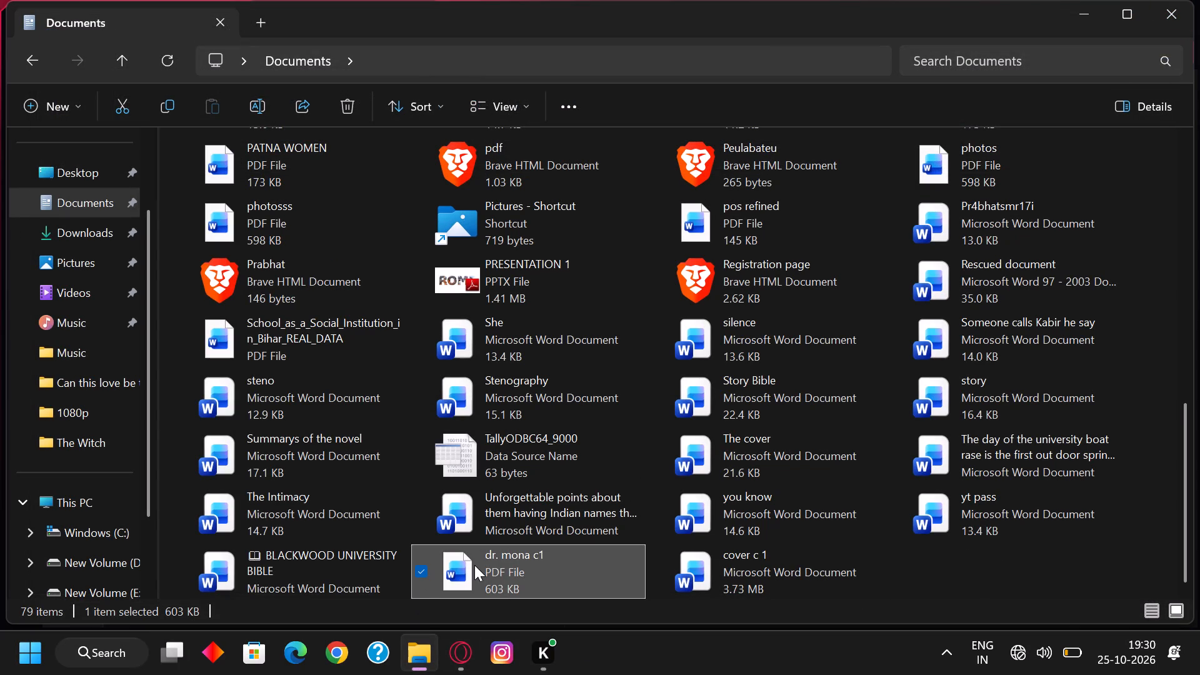
# Reopen the dr. mona c1 PDF from the Documents folder, accepting its conversion to an editable document.
pyautogui.rightClick(476, 565)
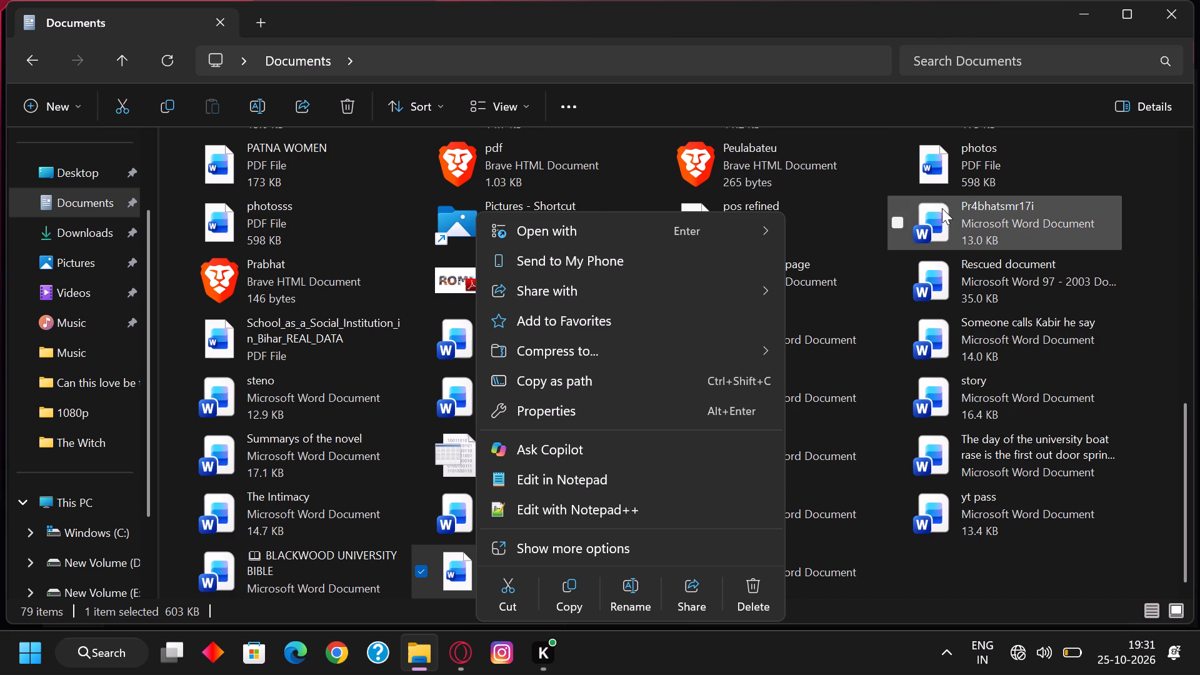
pyautogui.scroll(-2, 424, 453)
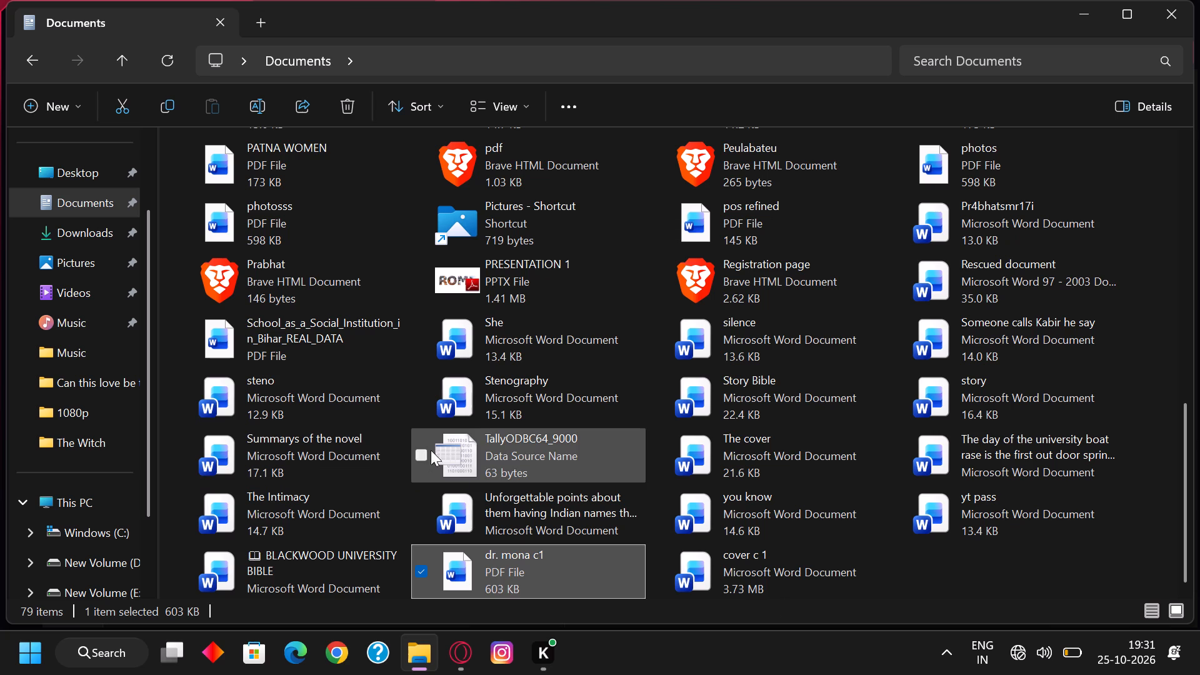
pyautogui.doubleClick(509, 559)
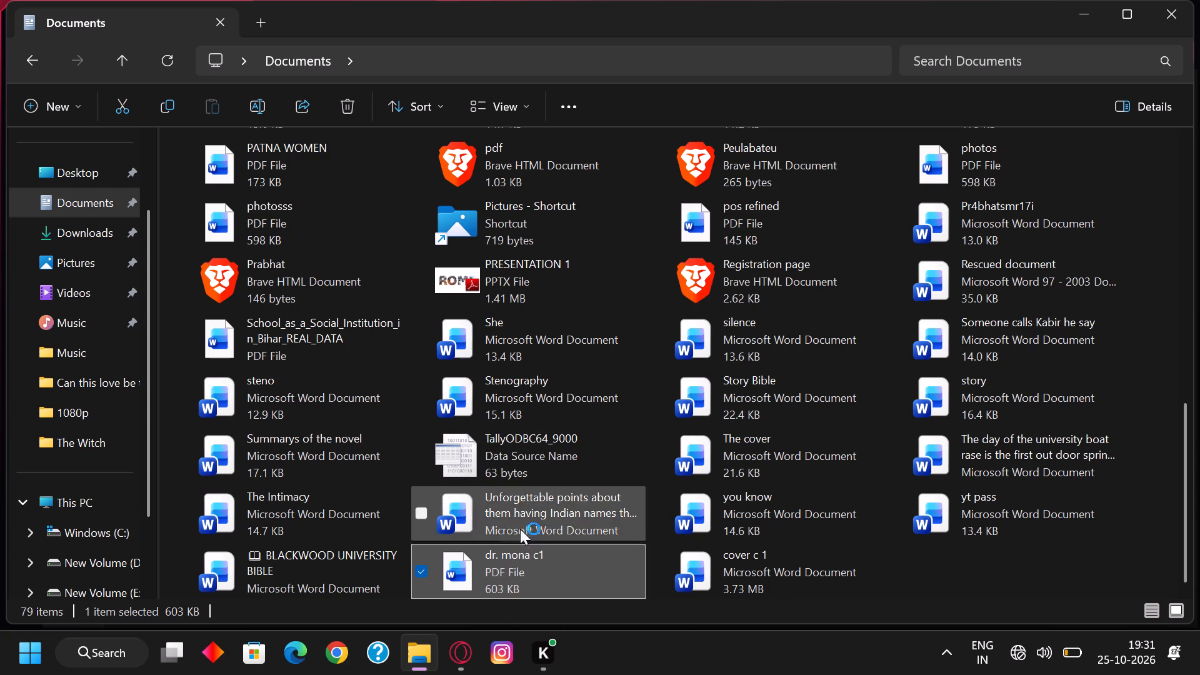
pyautogui.click(636, 402)
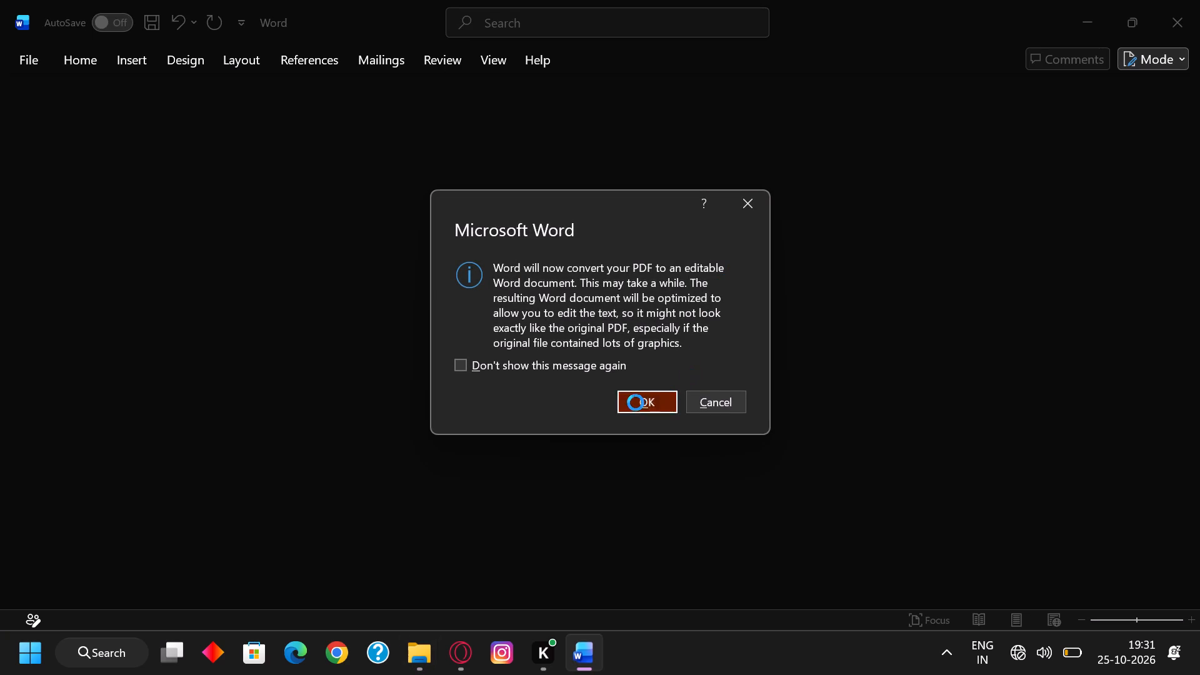
# Examine the reopened PDF's cover, the second page's pictures and braided border, and the remaining pages down to the end.
pyautogui.scroll(-3, 636, 403)
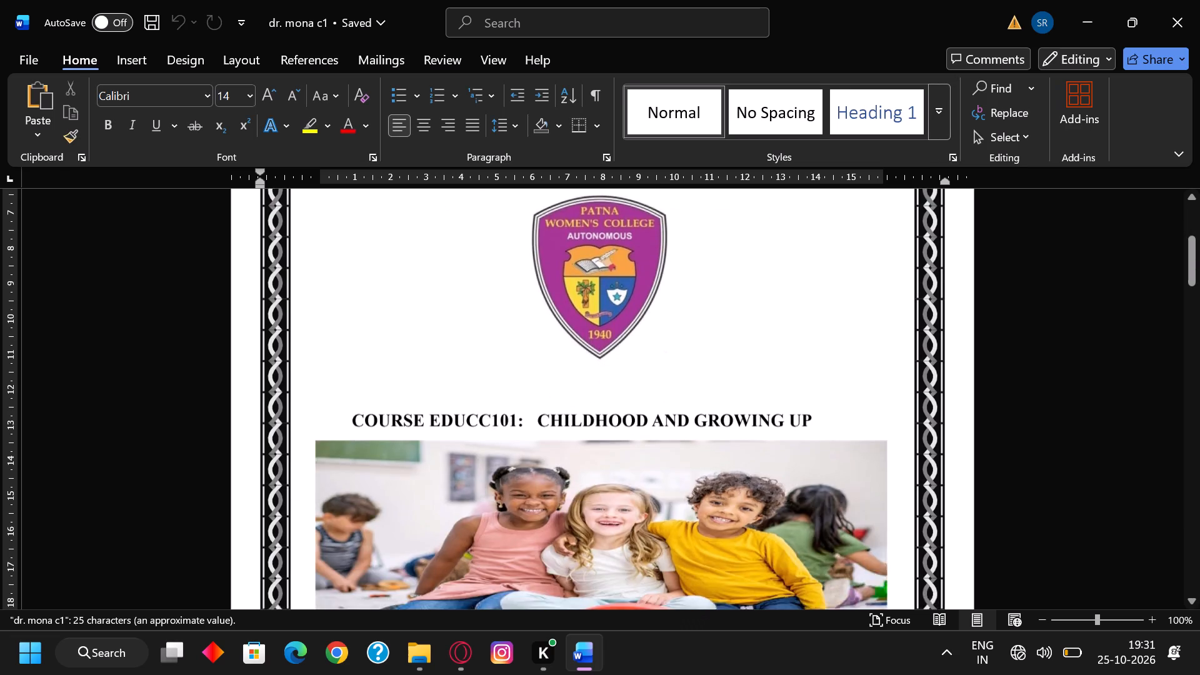
pyautogui.scroll(-13, 636, 403)
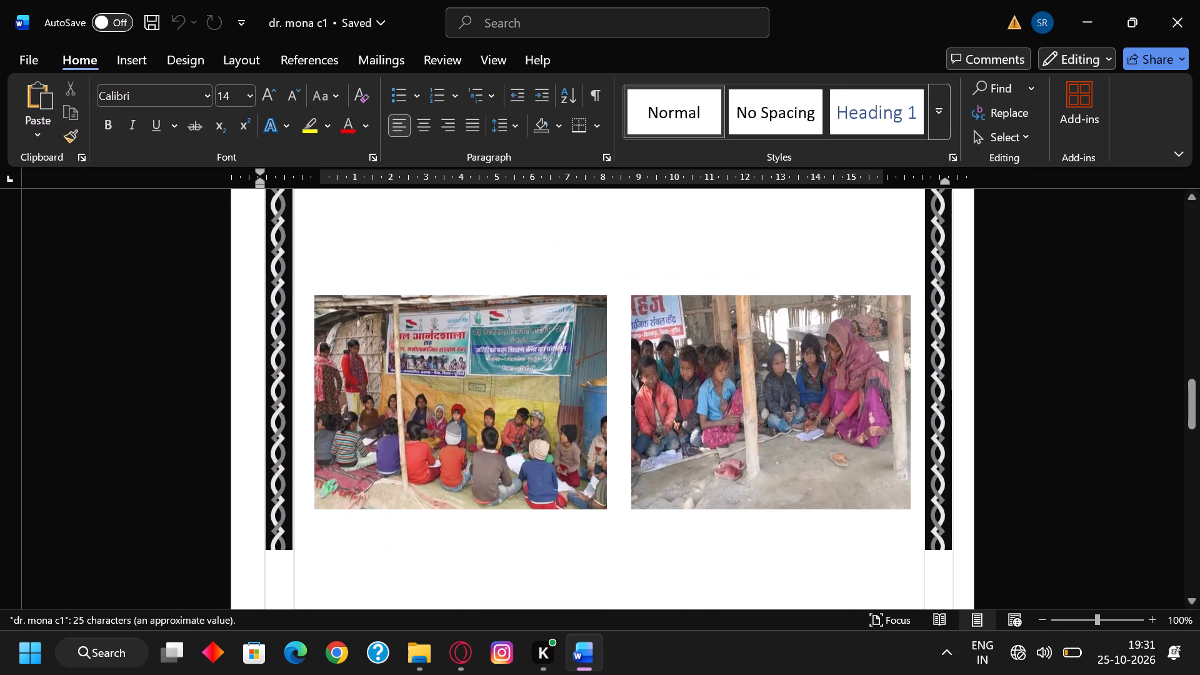
pyautogui.scroll(4, 636, 403)
pyautogui.click(597, 407)
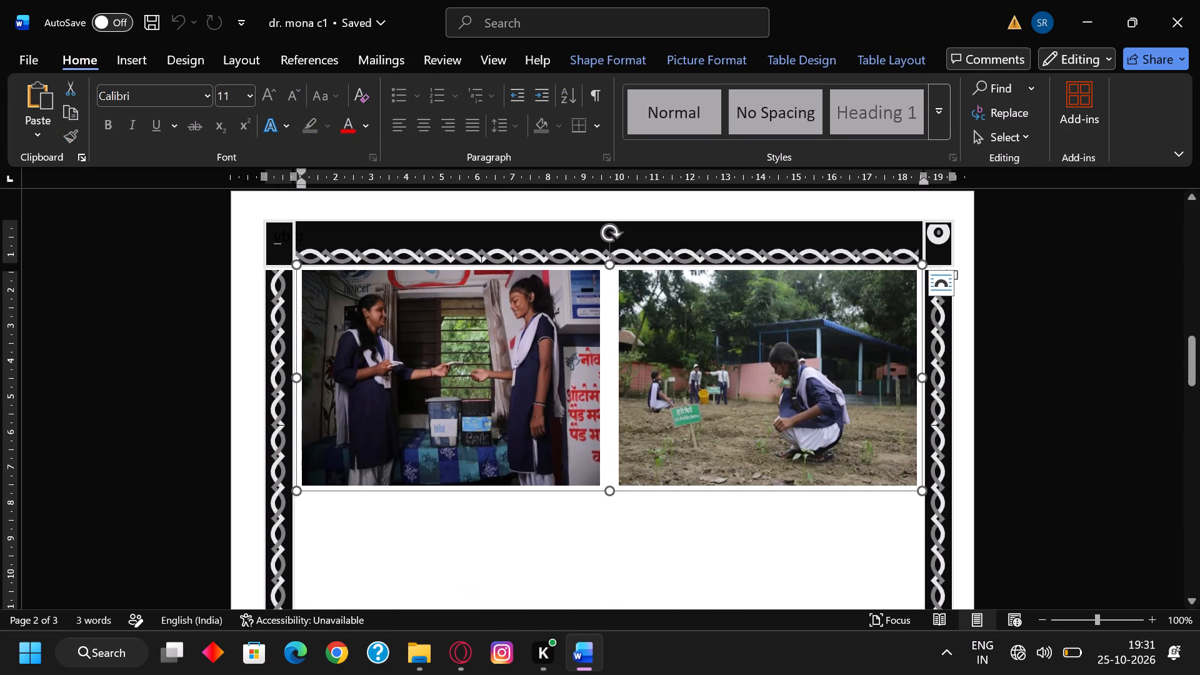
pyautogui.click(717, 236)
pyautogui.click(737, 223)
pyautogui.scroll(2, 756, 367)
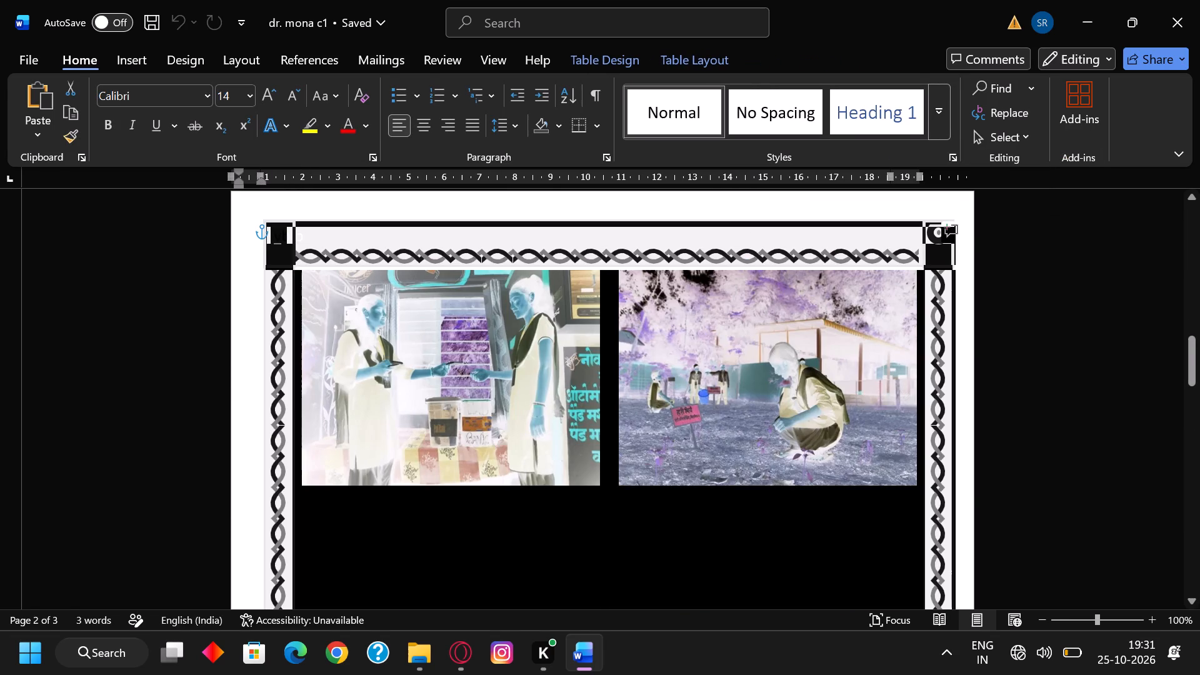
pyautogui.scroll(2, 756, 367)
pyautogui.scroll(-3, 756, 367)
pyautogui.scroll(1, 766, 246)
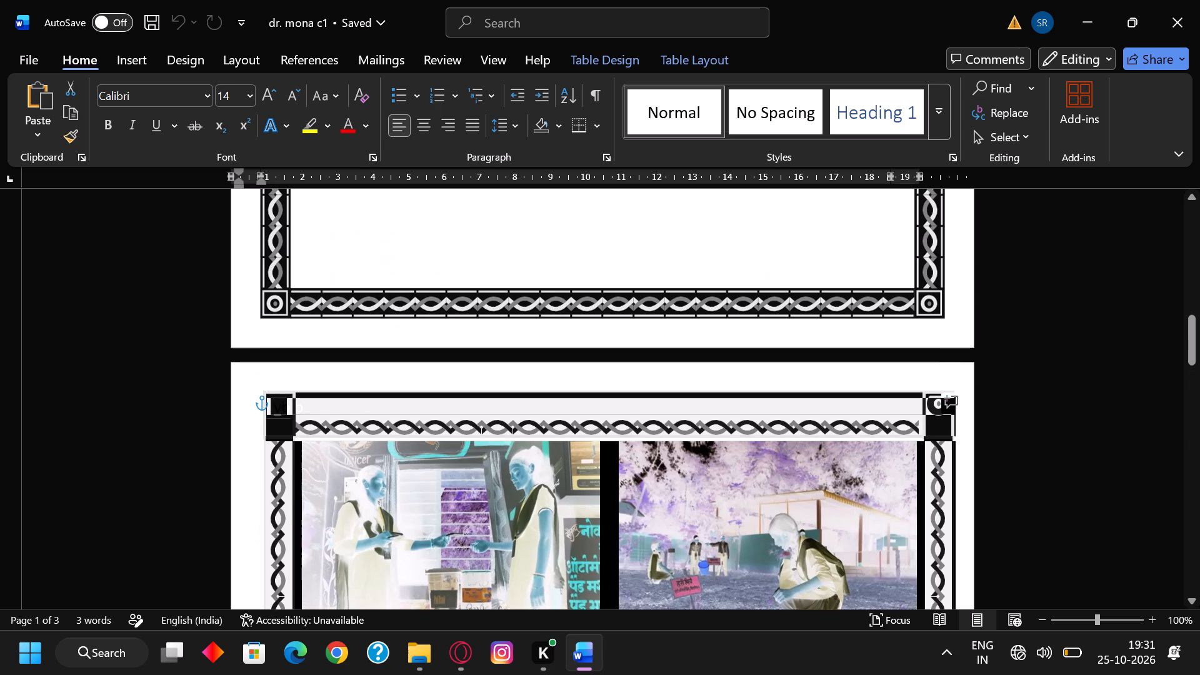
pyautogui.click(766, 246)
pyautogui.scroll(-17, 753, 302)
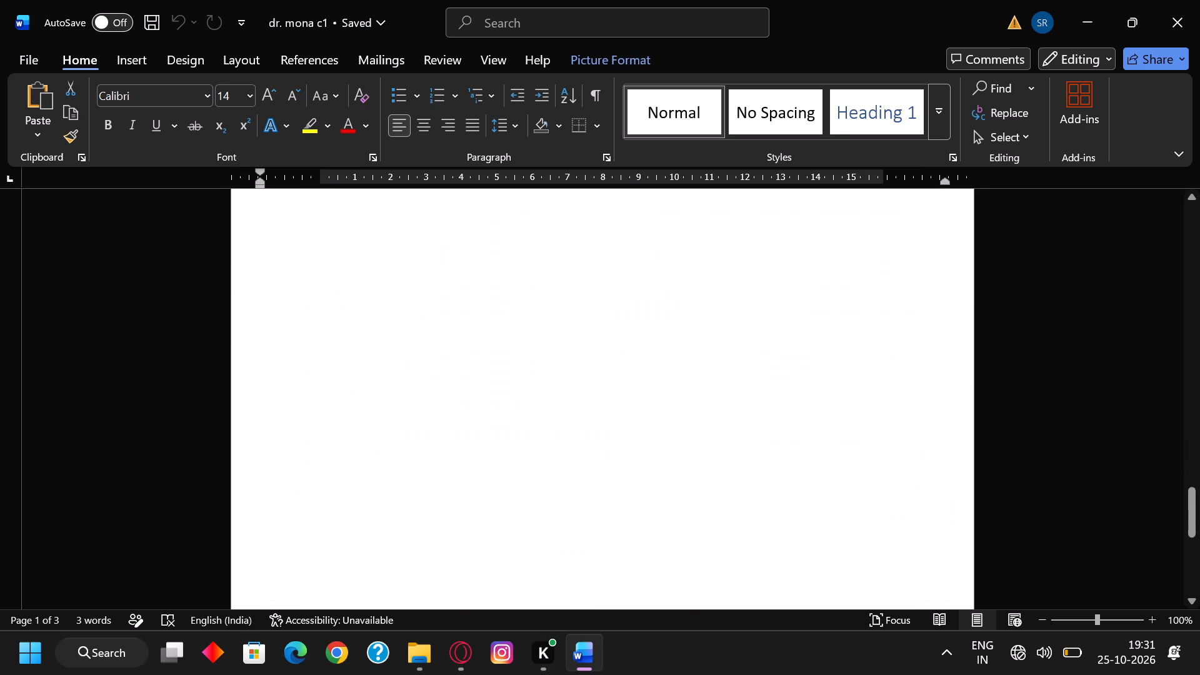
pyautogui.scroll(-4, 752, 309)
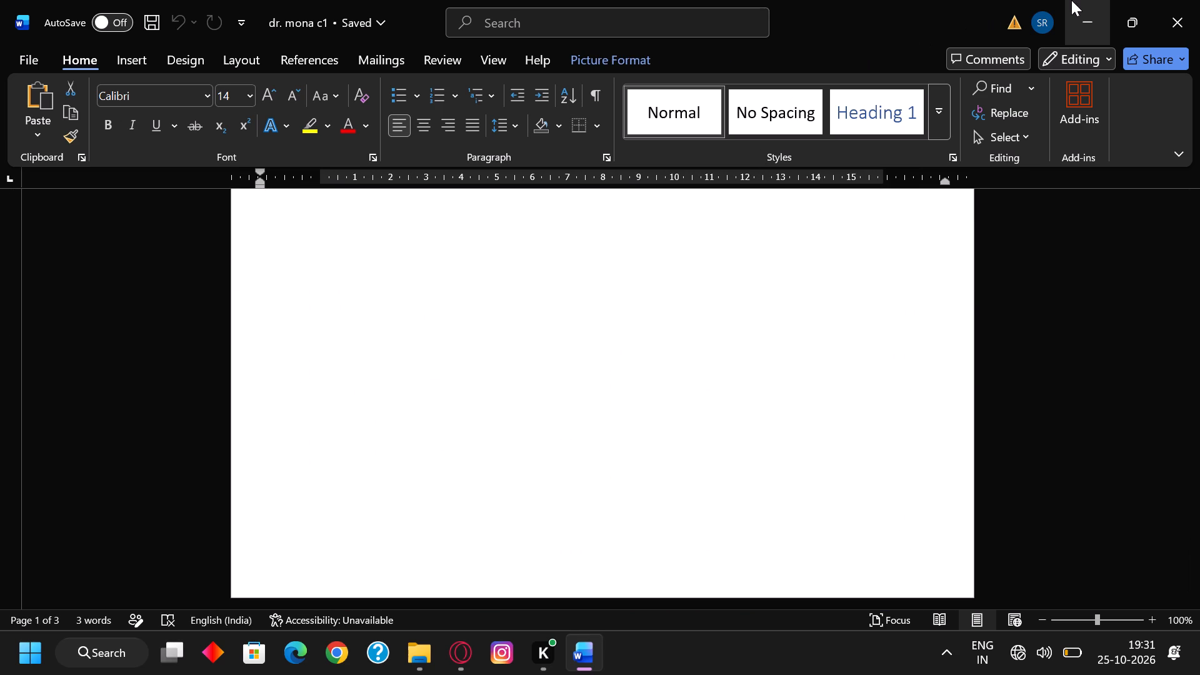
# Close the converted dr. mona c1 document.
pyautogui.click(1179, 12)
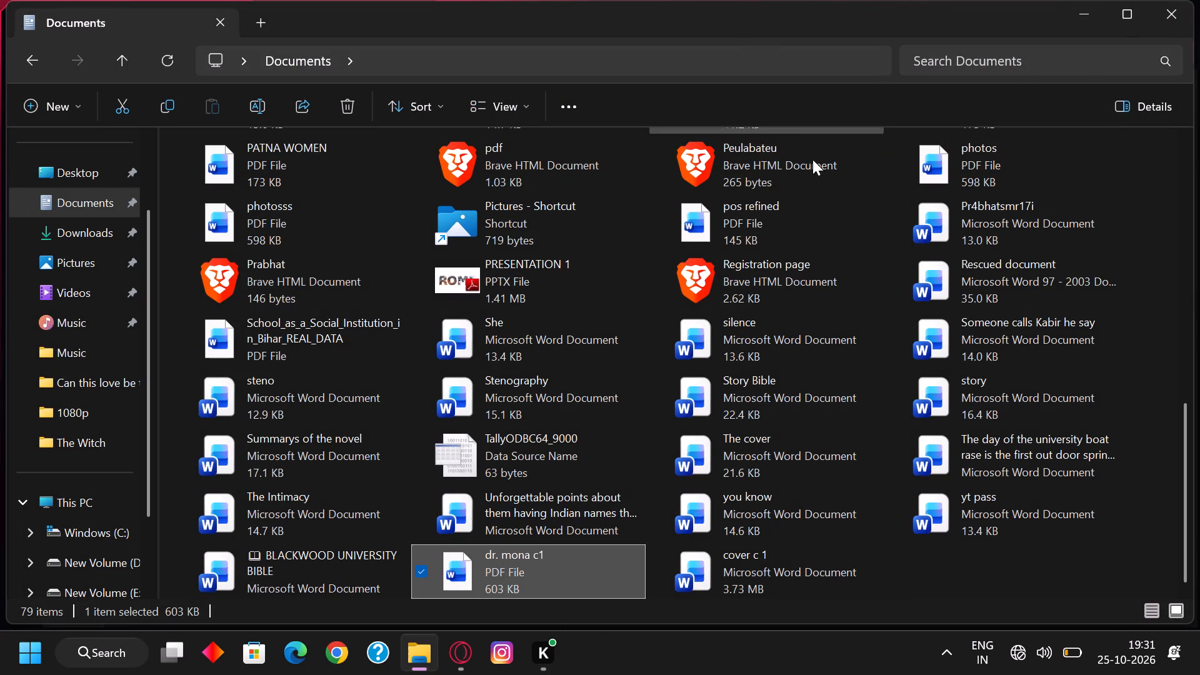
# Open the dr. mona c1 PDF in Adobe Reader 9.2, look through both pages' cover text, pictures and braided borders, and close it.
pyautogui.rightClick(600, 566)
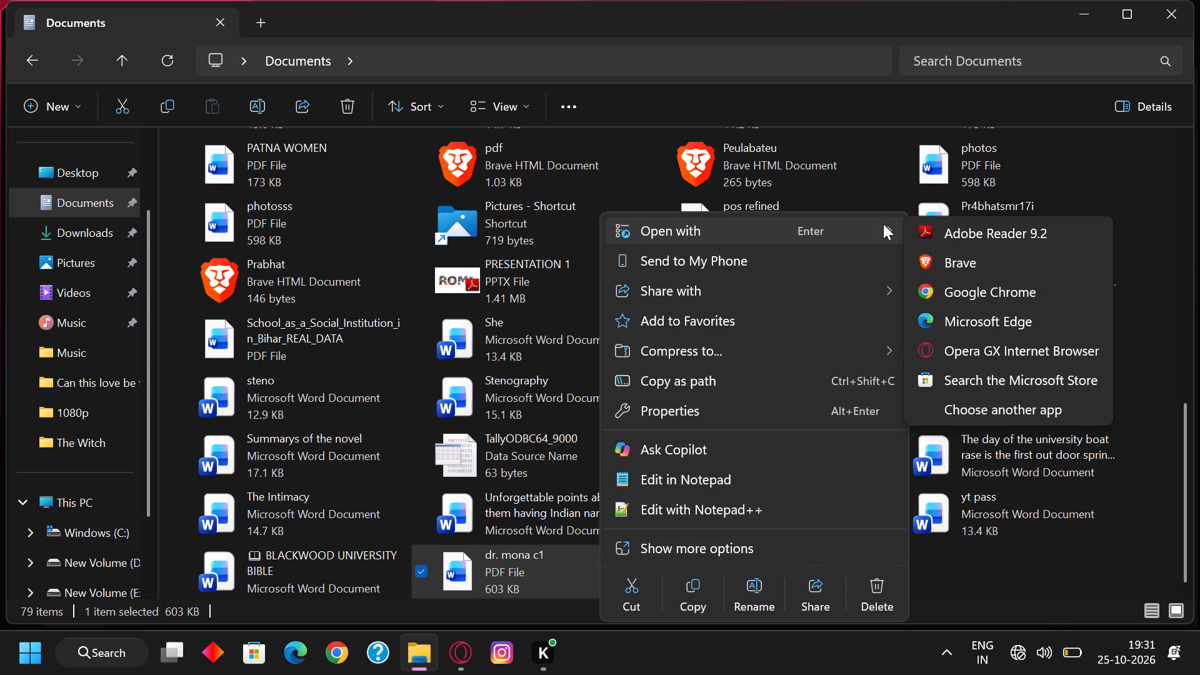
pyautogui.click(942, 234)
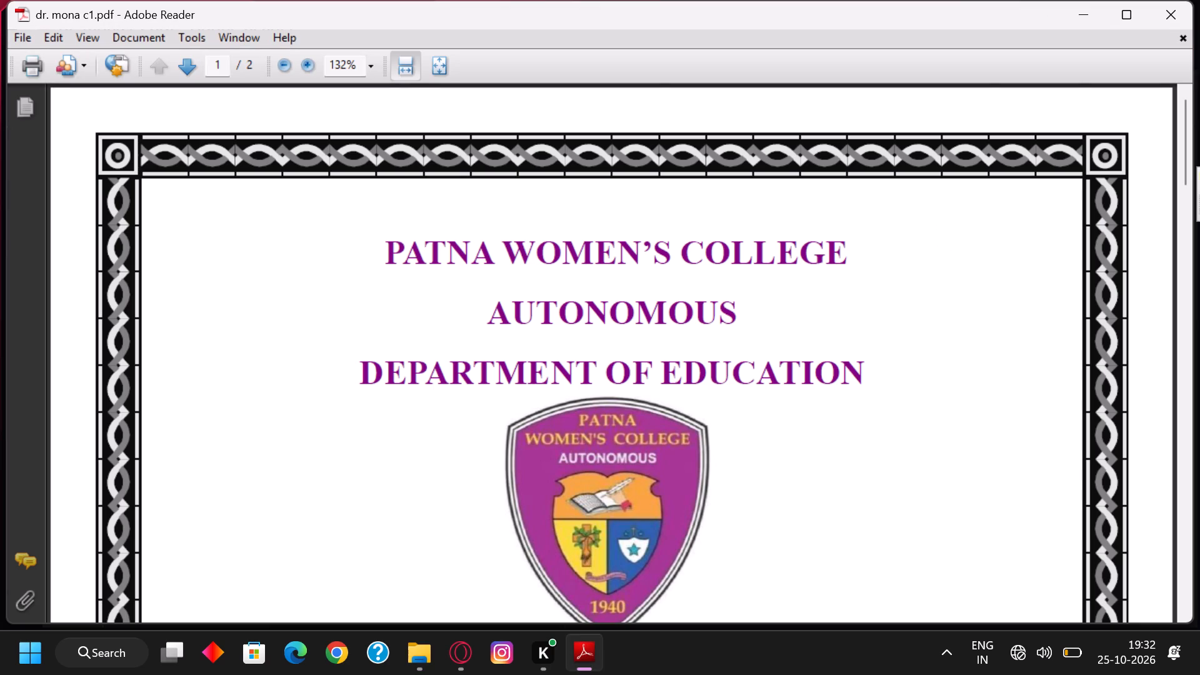
pyautogui.scroll(-16, 796, 296)
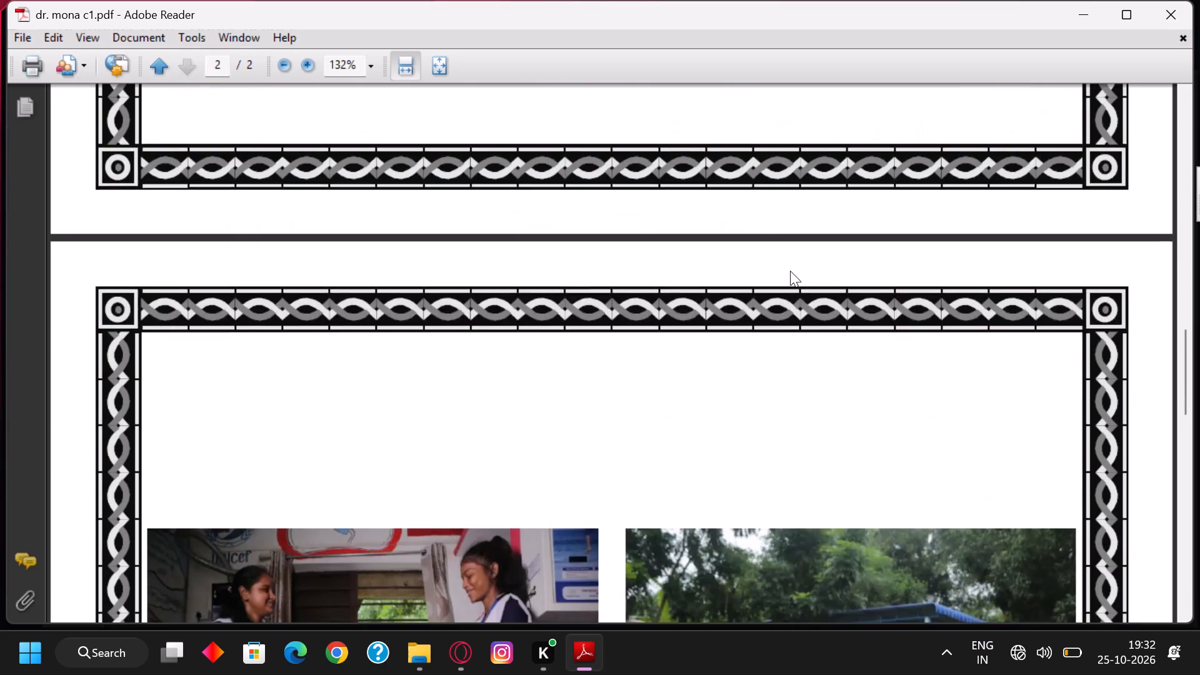
pyautogui.scroll(-15, 789, 267)
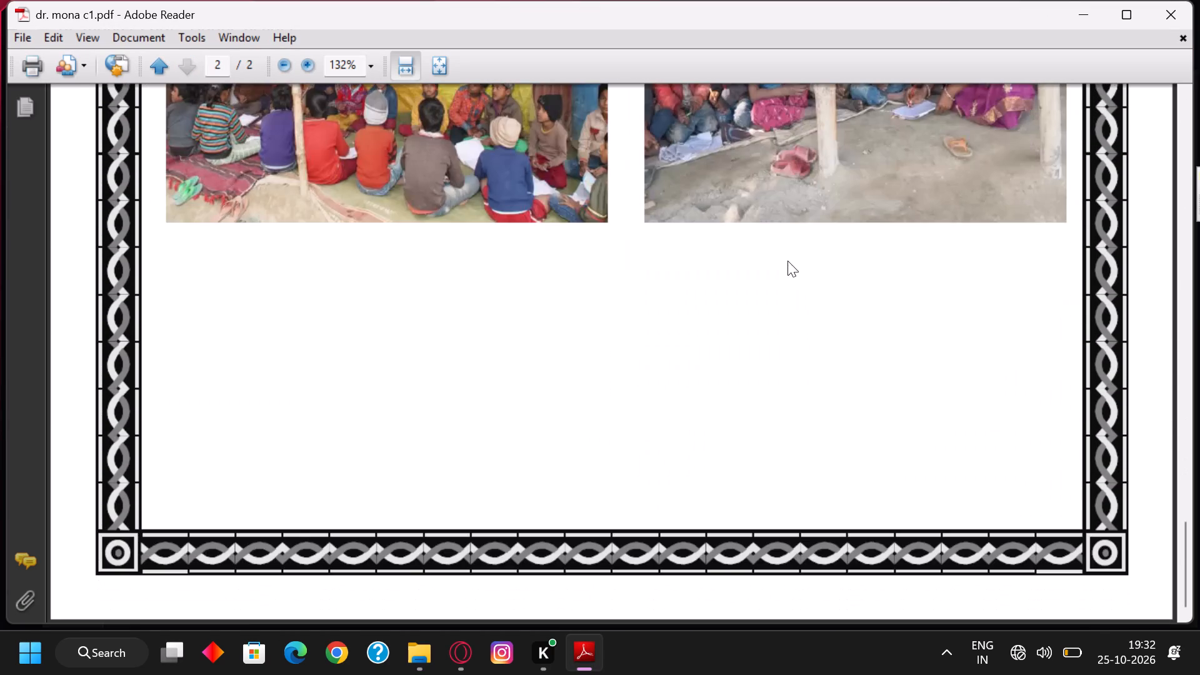
pyautogui.scroll(18, 787, 261)
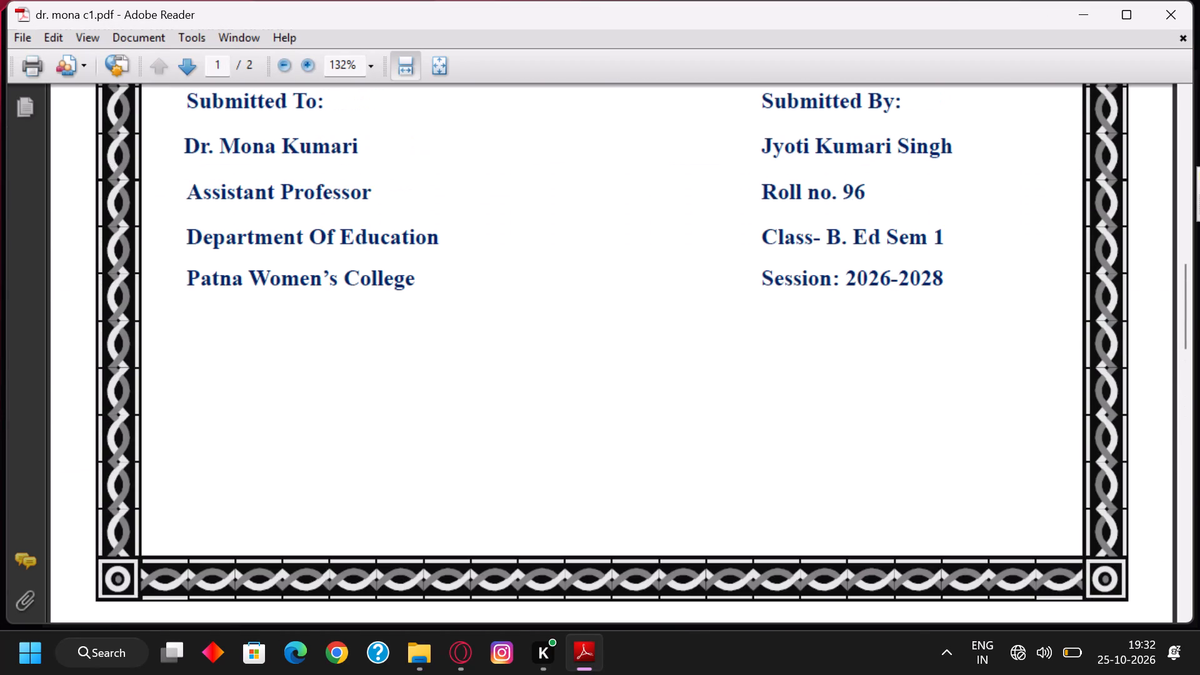
pyautogui.click(1168, 2)
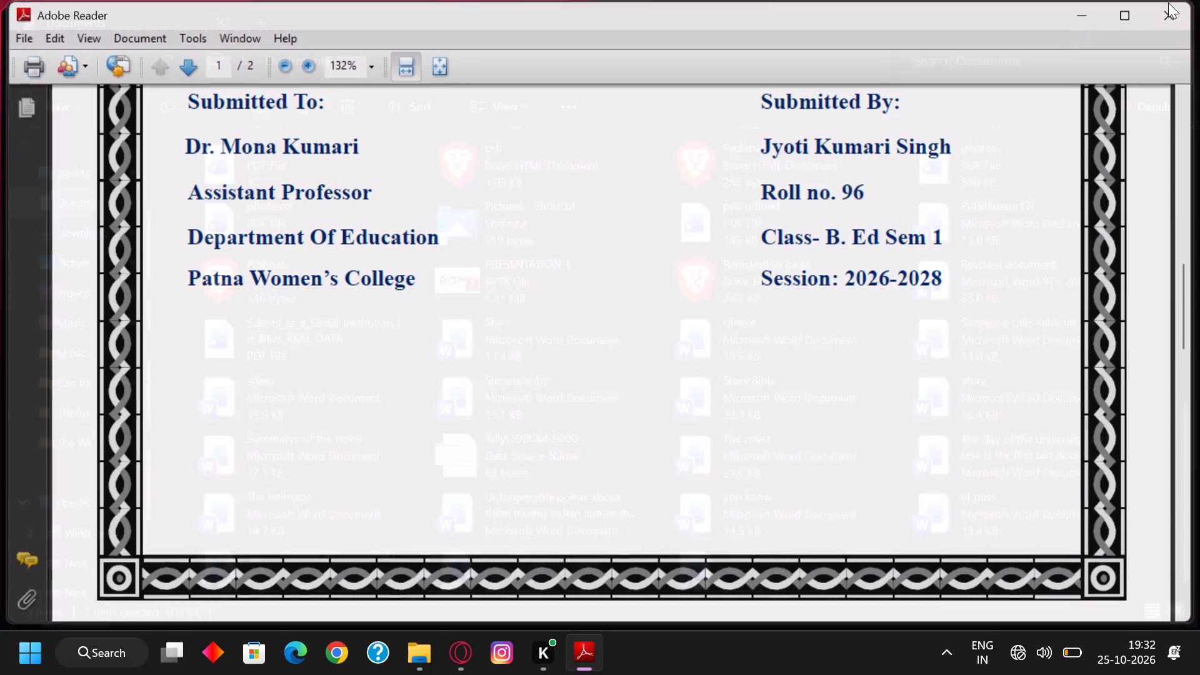
# Share the dr. mona c1 PDF from the Documents folder with another app.
pyautogui.rightClick(596, 568)
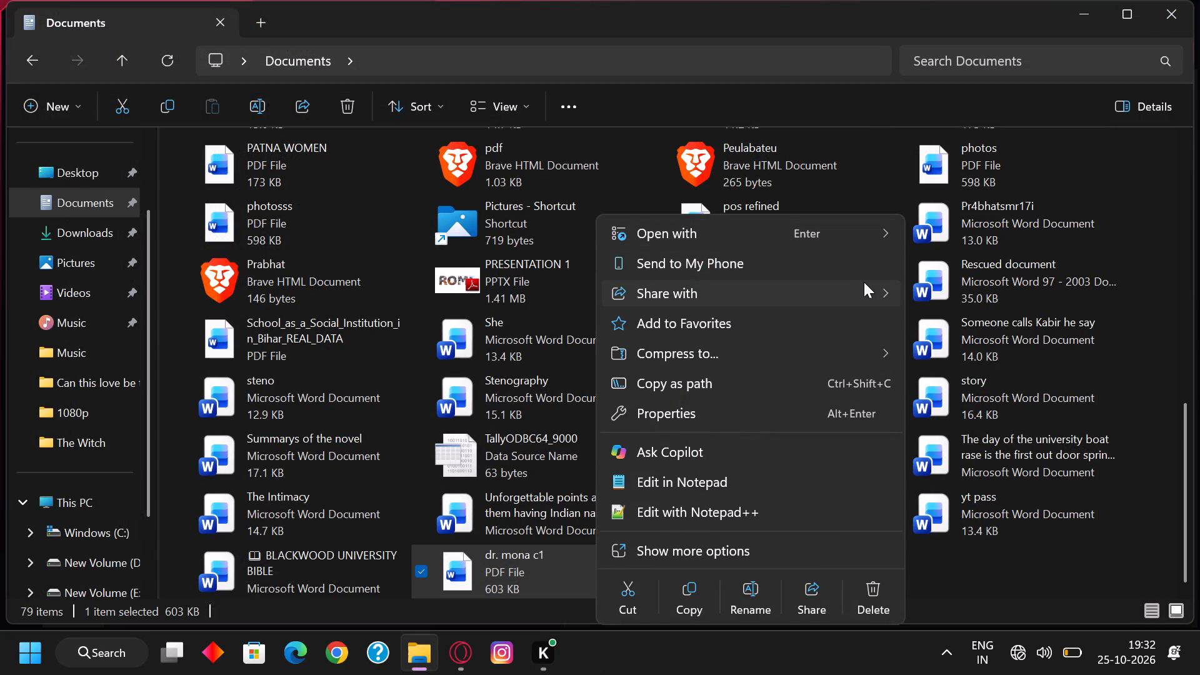
pyautogui.click(864, 282)
pyautogui.click(937, 288)
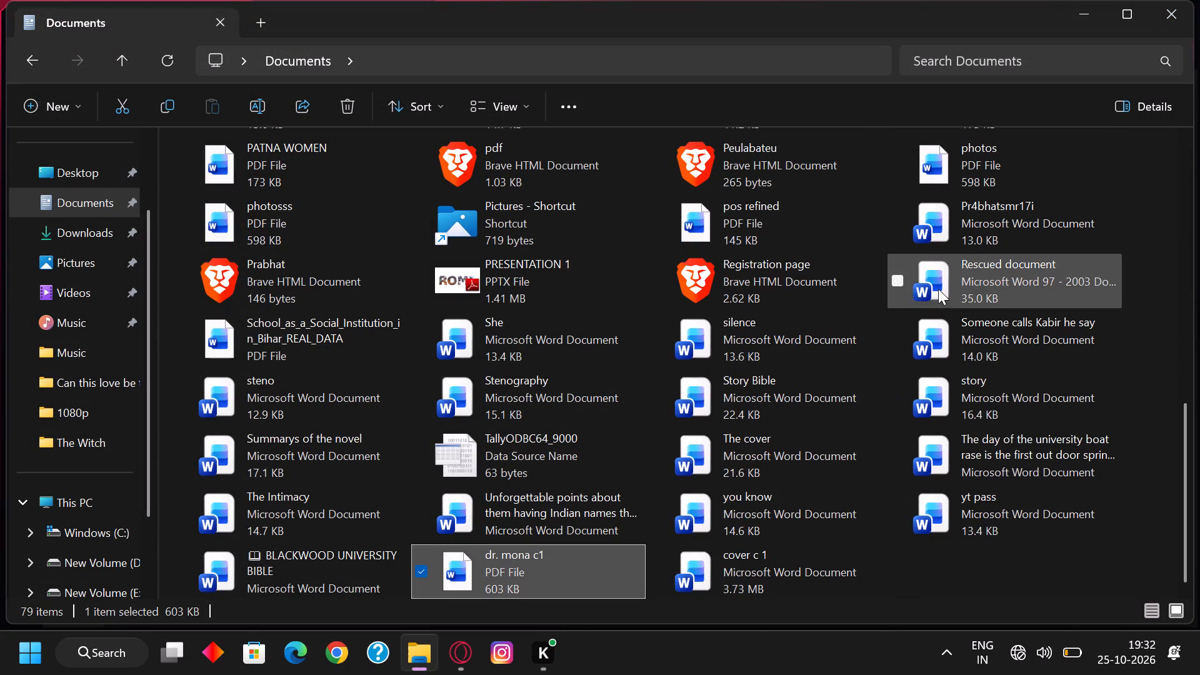
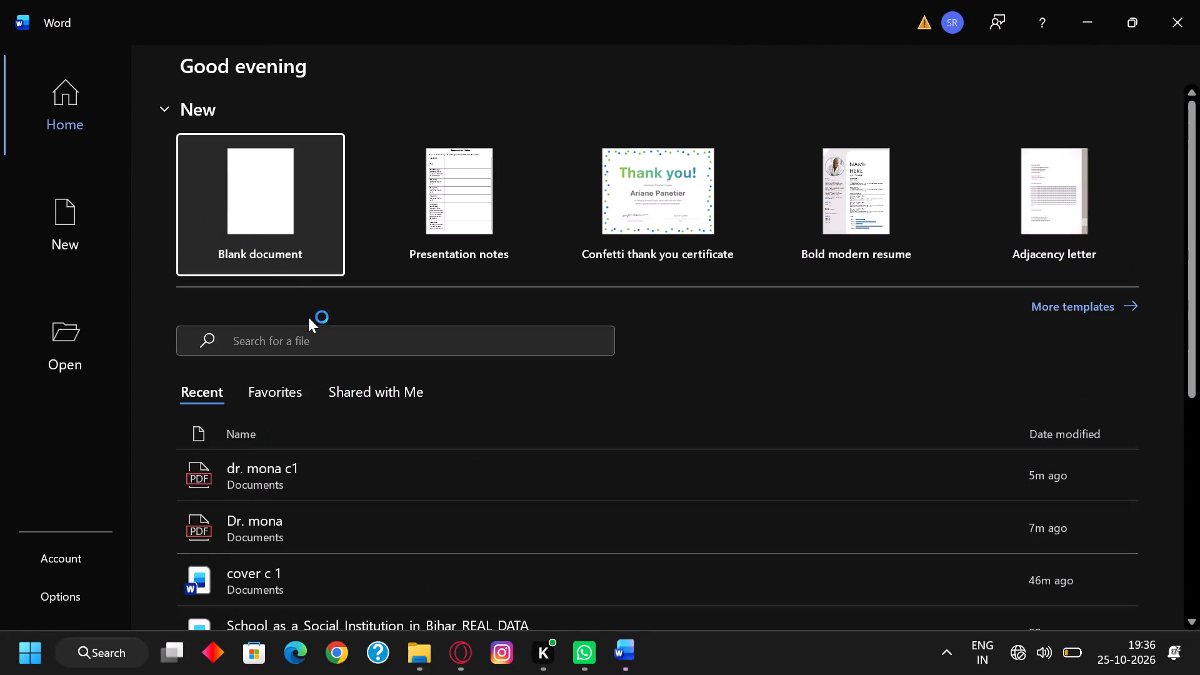
# Create a blank document and paste the copied Hindi poem about the Satpura forests into it.
pyautogui.click(279, 236)
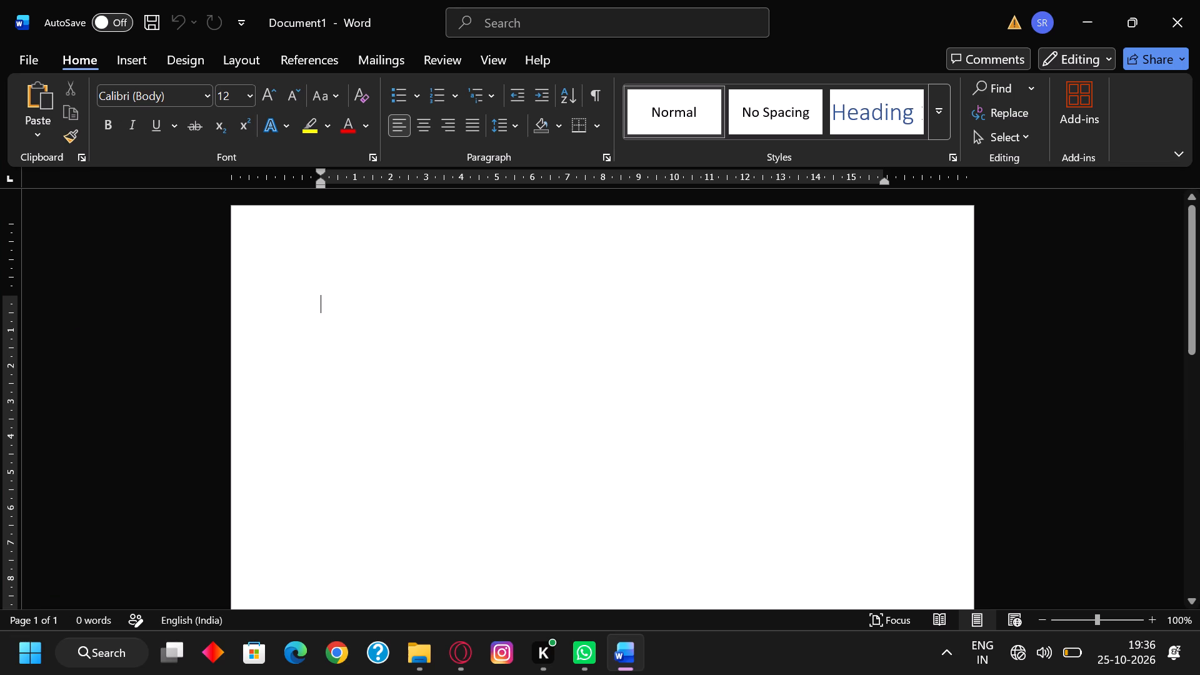
pyautogui.hotkey('ctrl', 'v')
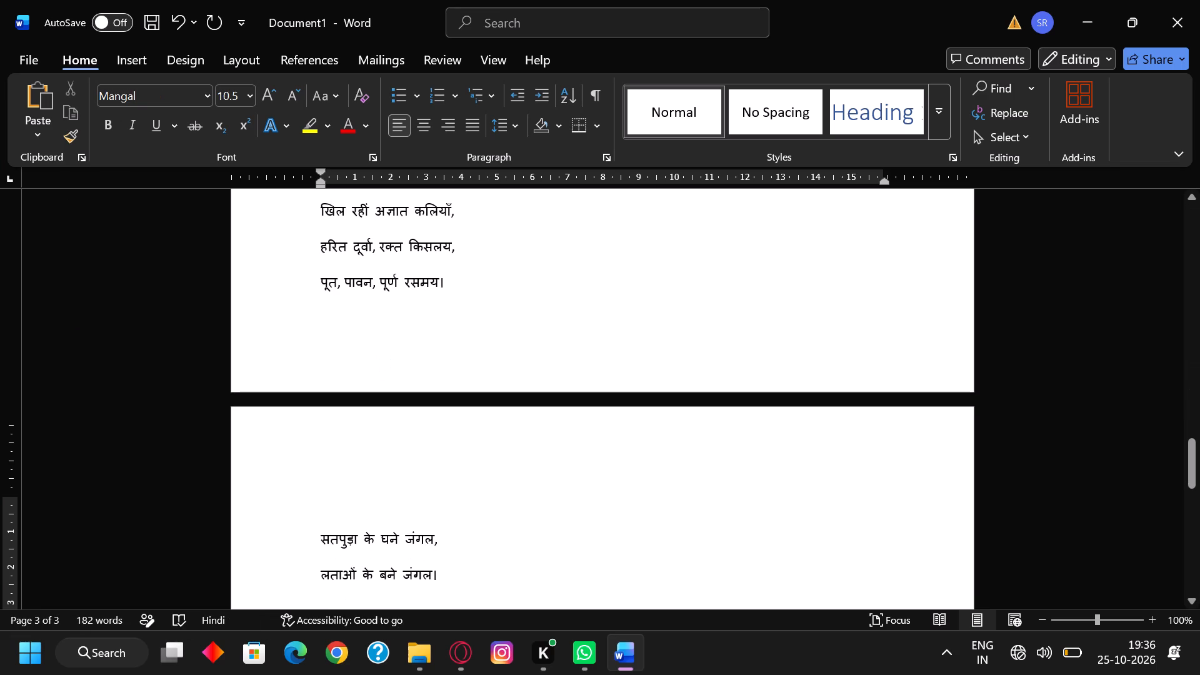
pyautogui.click(319, 281)
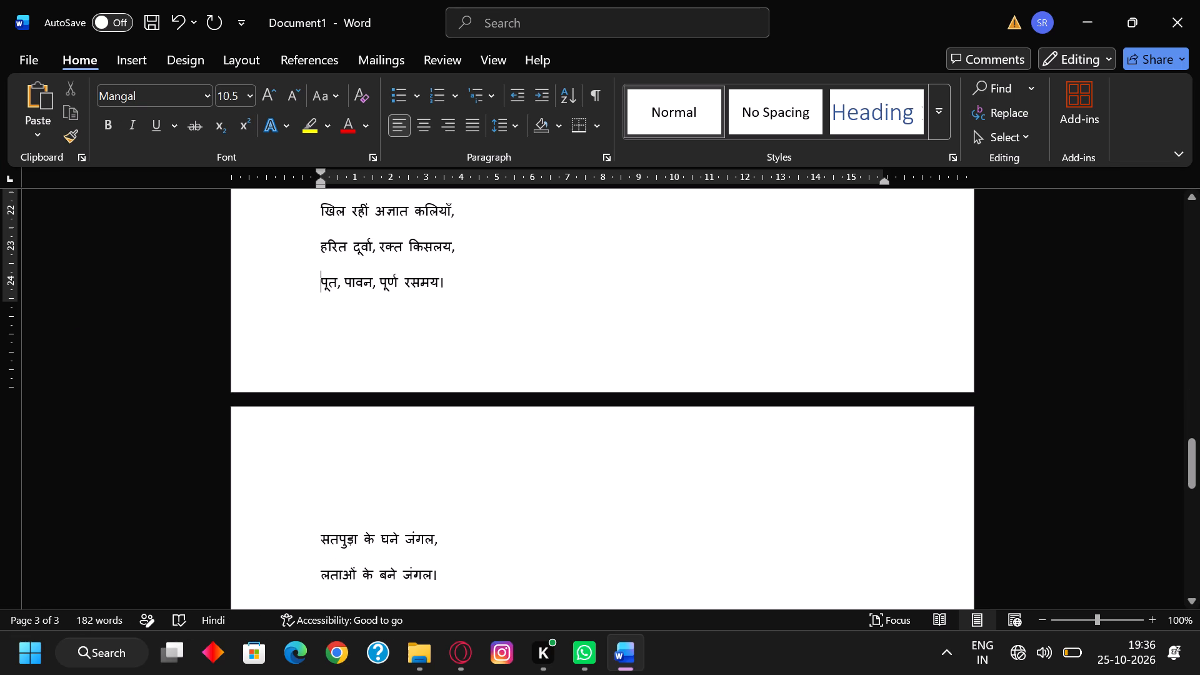
# Join the line "पूत, पावन, पूर्ण रसमय।" onto the end of the preceding line "हरित दूर्वा, रक्त किसलय,", separated by eight spaces.
pyautogui.press('BackSpace')
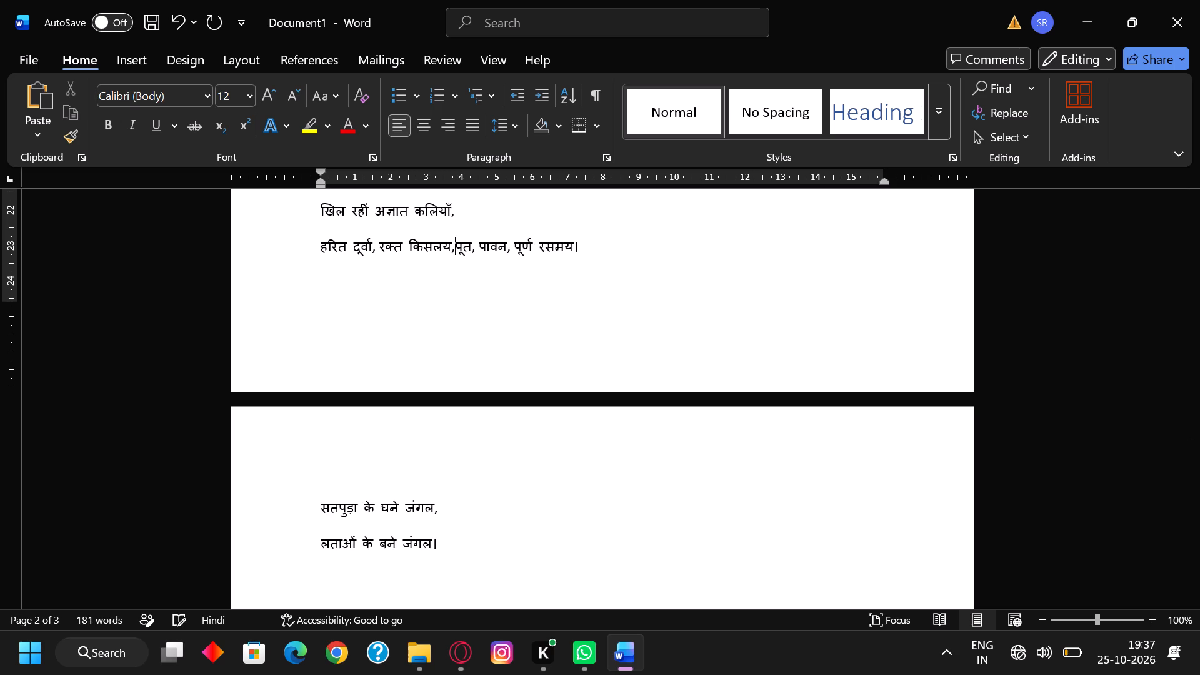
pyautogui.press('space')
pyautogui.press('space')
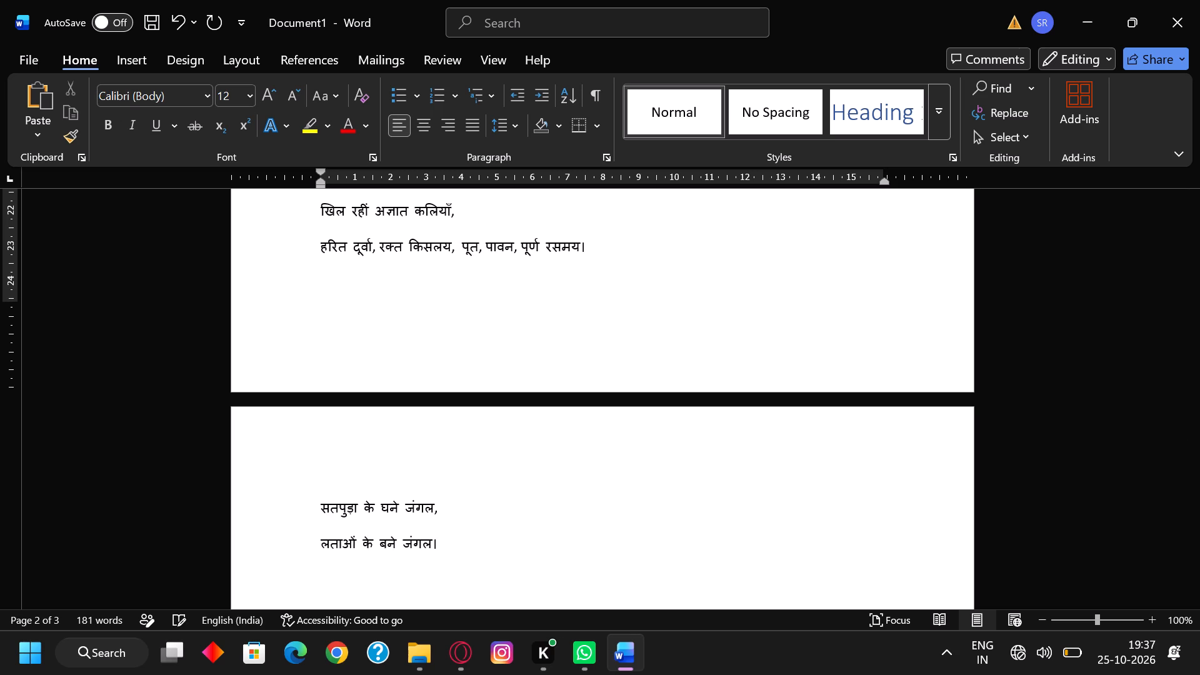
pyautogui.press('space')
pyautogui.press('space')
pyautogui.press('space')
pyautogui.press('space')
pyautogui.press('space')
pyautogui.press('space')
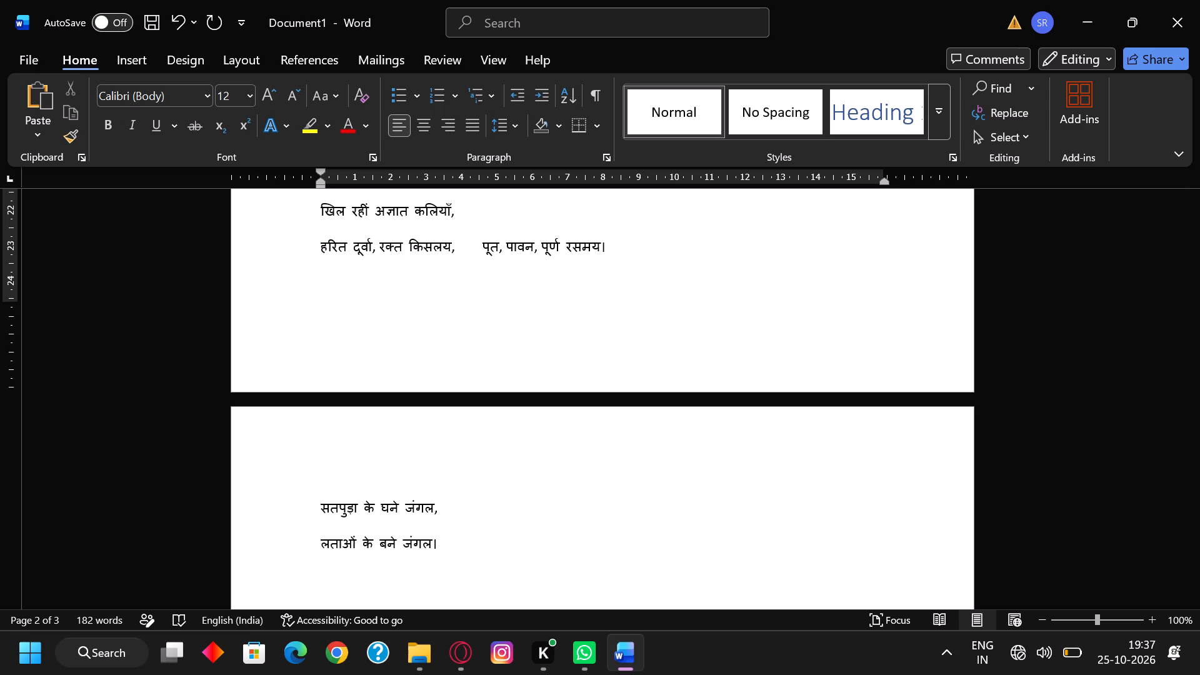
# Join the line beginning "हरित दूर्वा" onto the end of "खिल रहीं अज्ञात कलियाँ,", separated by four spaces.
pyautogui.scroll(3, 419, 314)
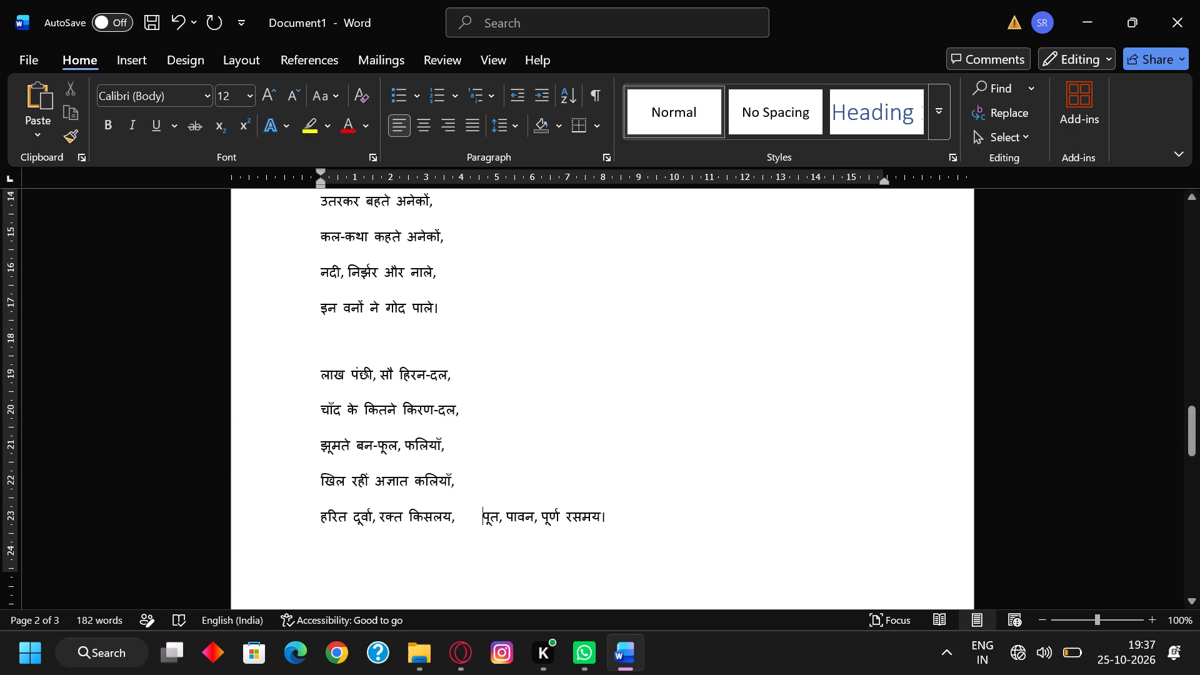
pyautogui.moveTo(315, 517); pyautogui.dragTo(322, 518)
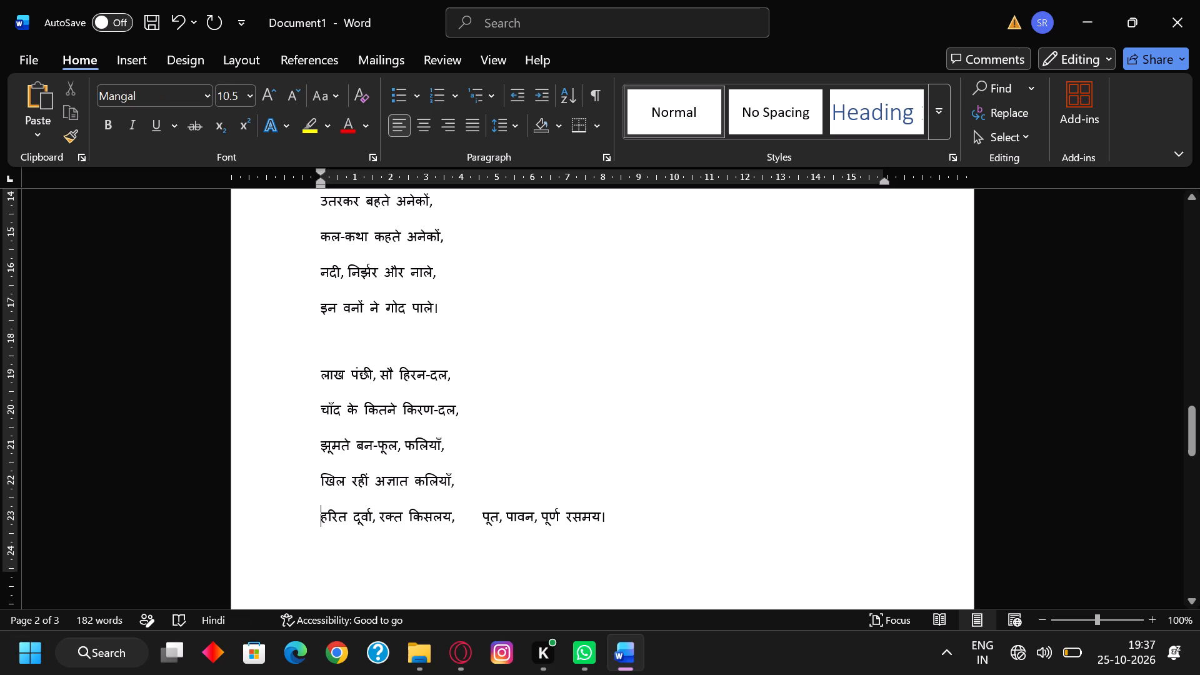
pyautogui.press('BackSpace')
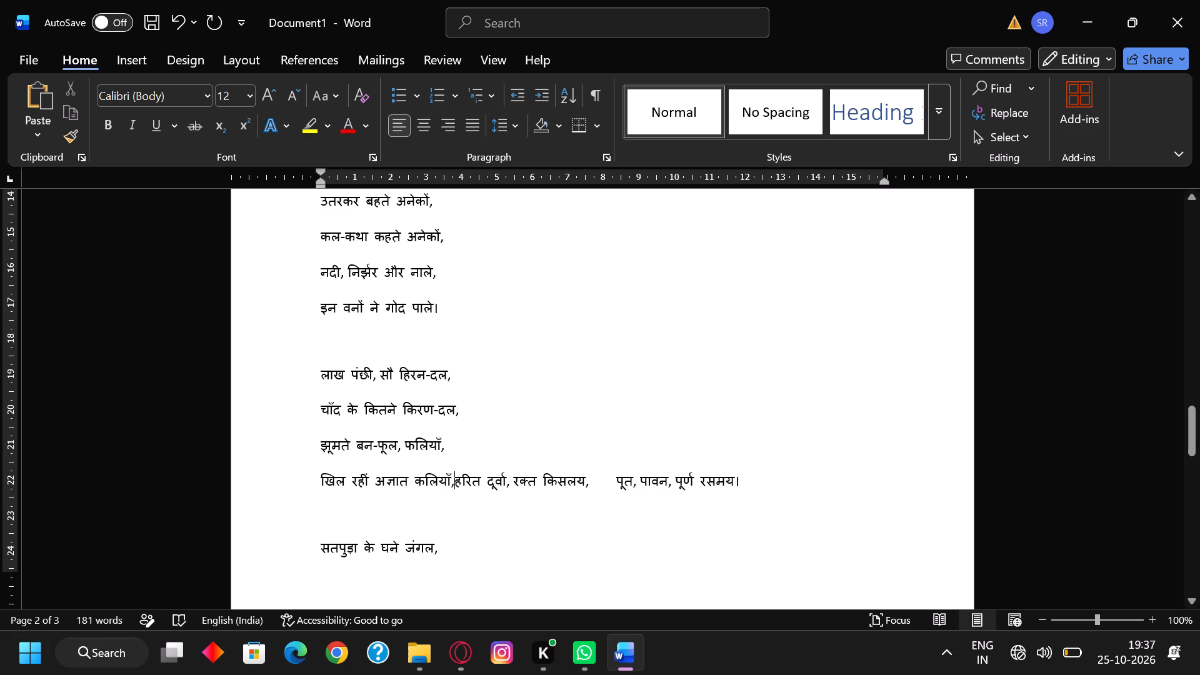
pyautogui.press('space')
pyautogui.press('space')
pyautogui.press('space')
pyautogui.press('space')
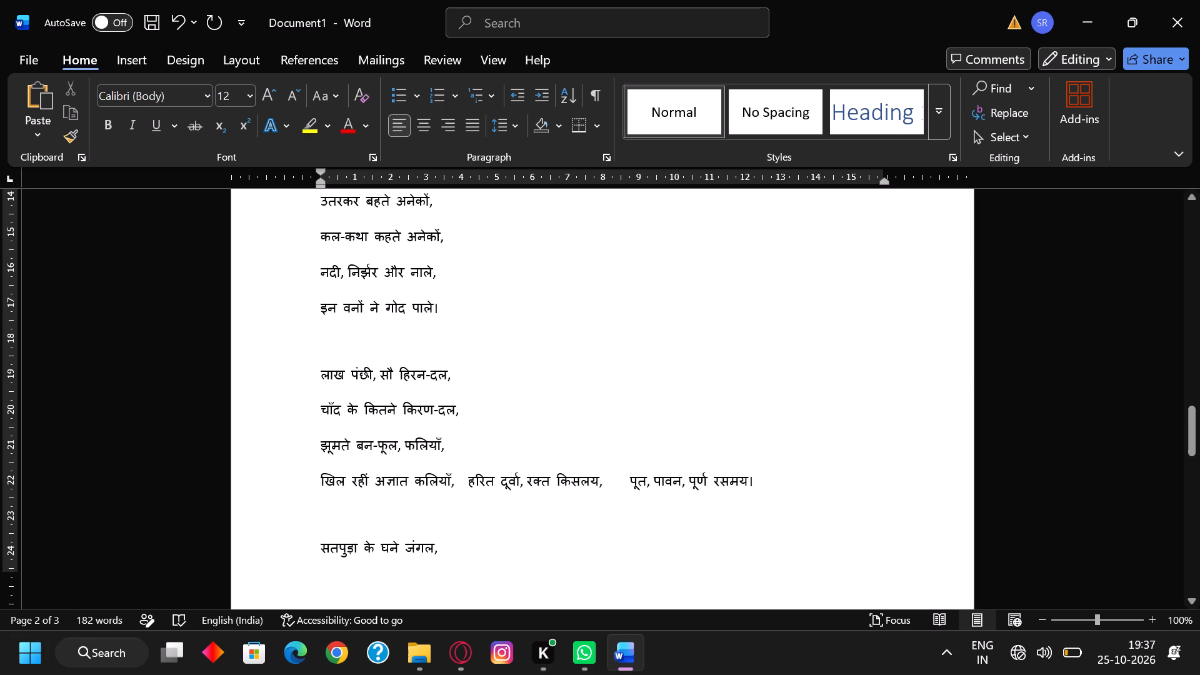
# Remove the blank line above "झाड़ ऊँचे और नीचे," near the poem's beginning and dismiss the low-battery notice.
pyautogui.scroll(15, 387, 446)
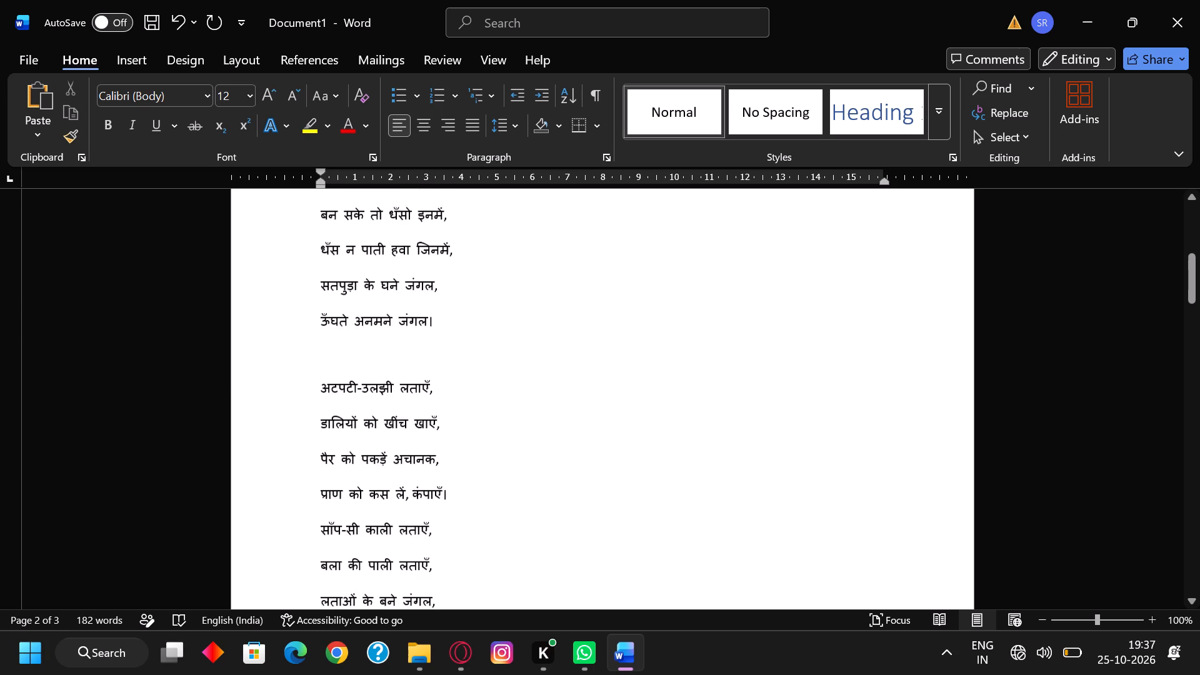
pyautogui.scroll(10, 386, 451)
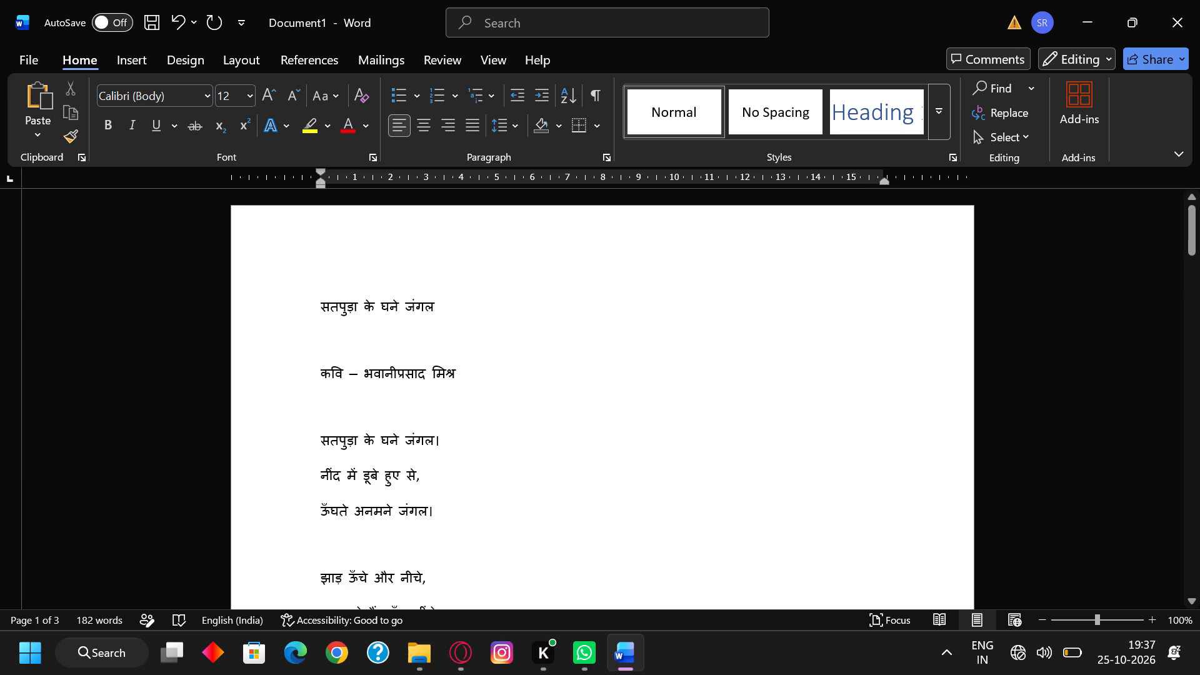
pyautogui.scroll(-2, 330, 499)
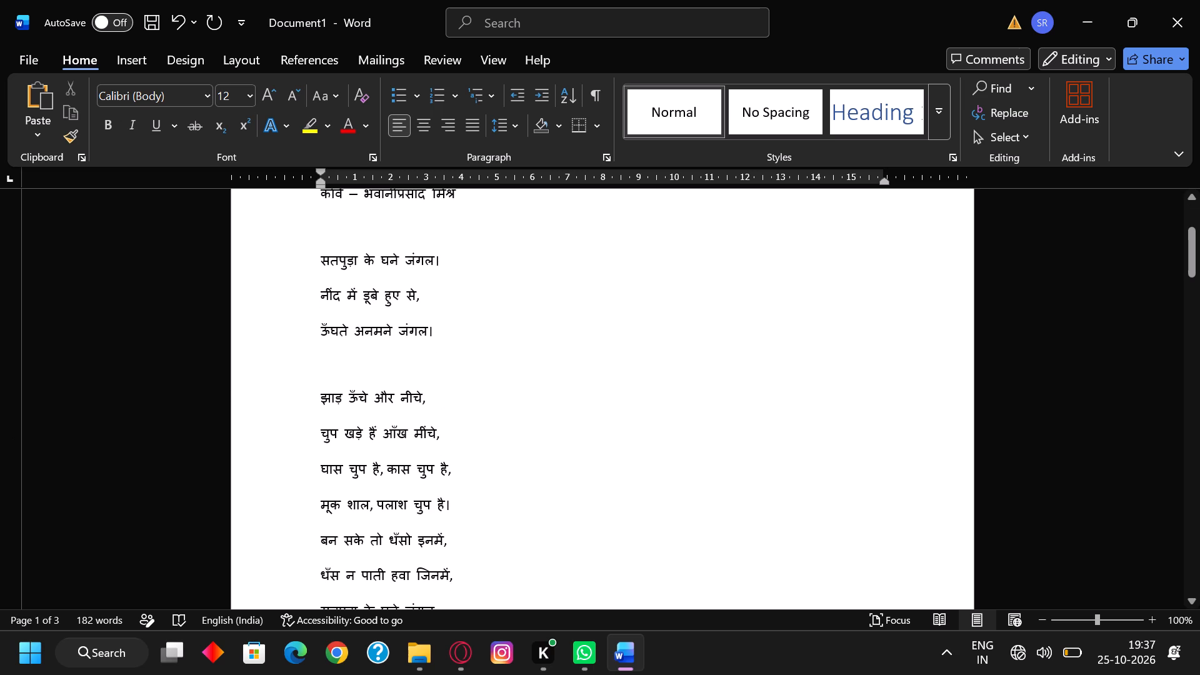
pyautogui.click(316, 397)
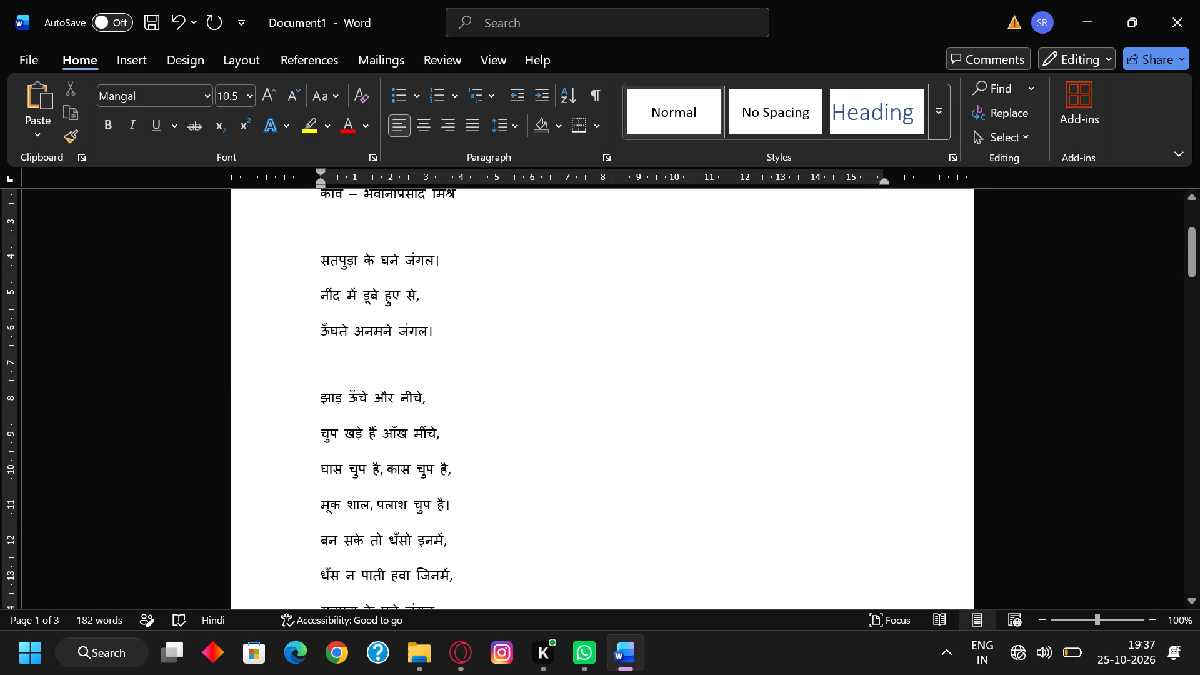
pyautogui.press('BackSpace')
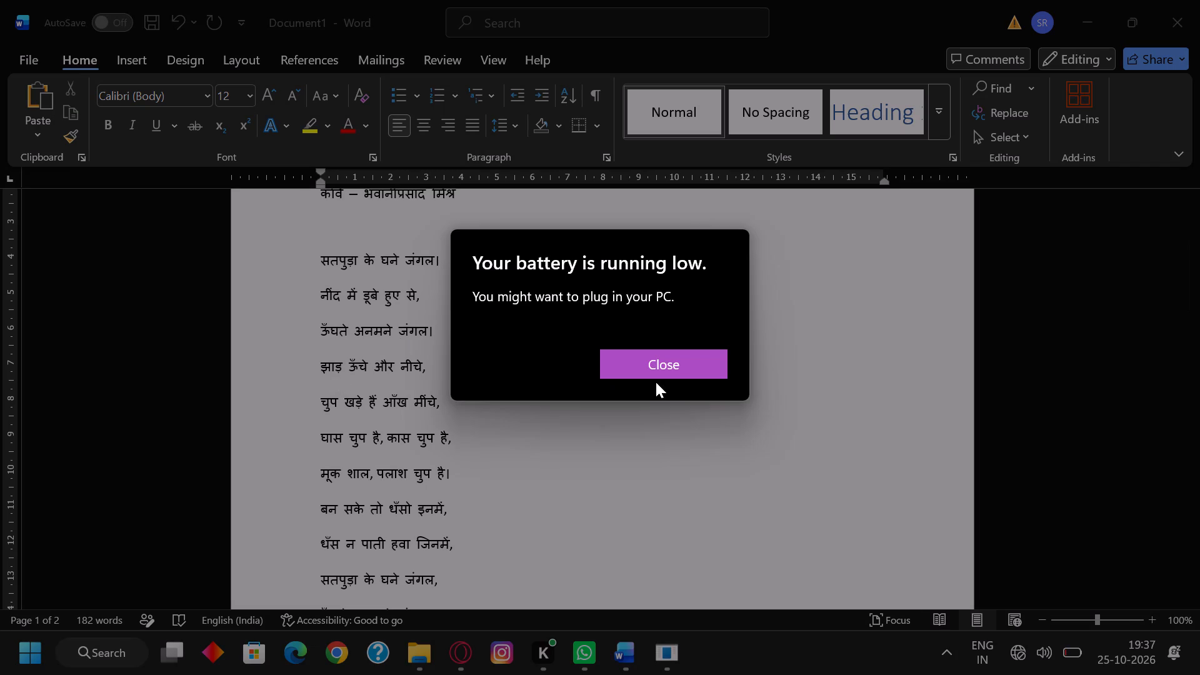
pyautogui.click(675, 366)
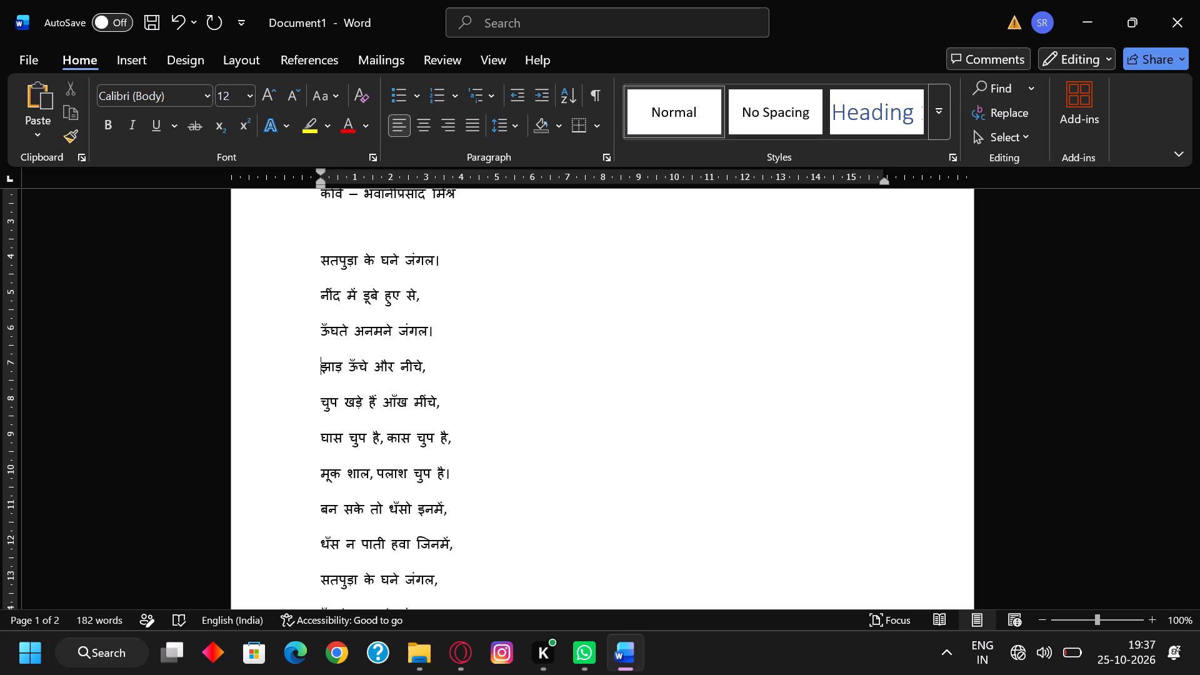
# Look over the poem's layout and line spacing from the title through the first stanzas.
pyautogui.scroll(2, 414, 361)
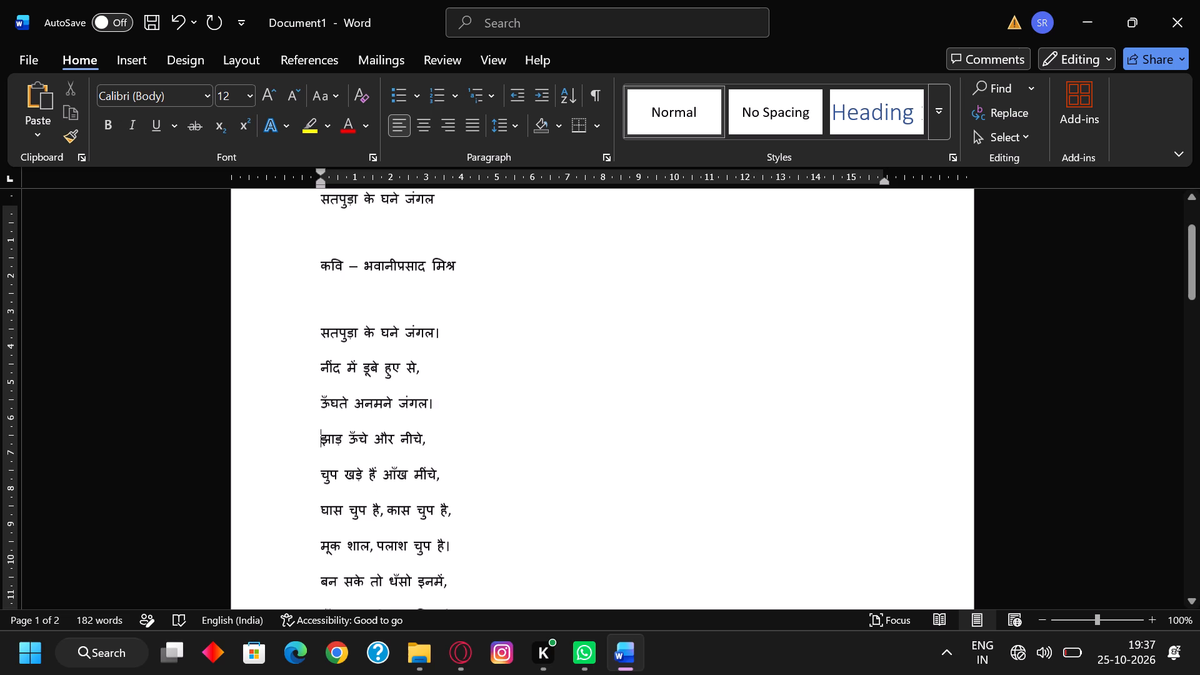
pyautogui.scroll(-1, 414, 361)
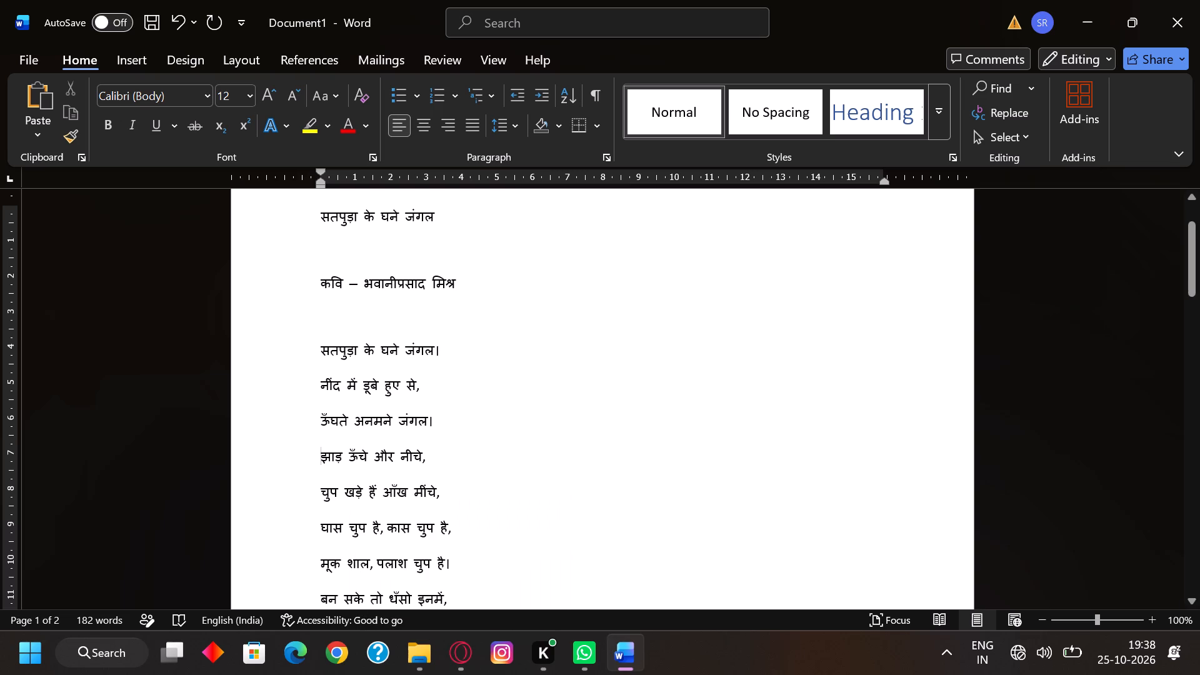
pyautogui.scroll(-6, 439, 386)
pyautogui.scroll(6, 439, 384)
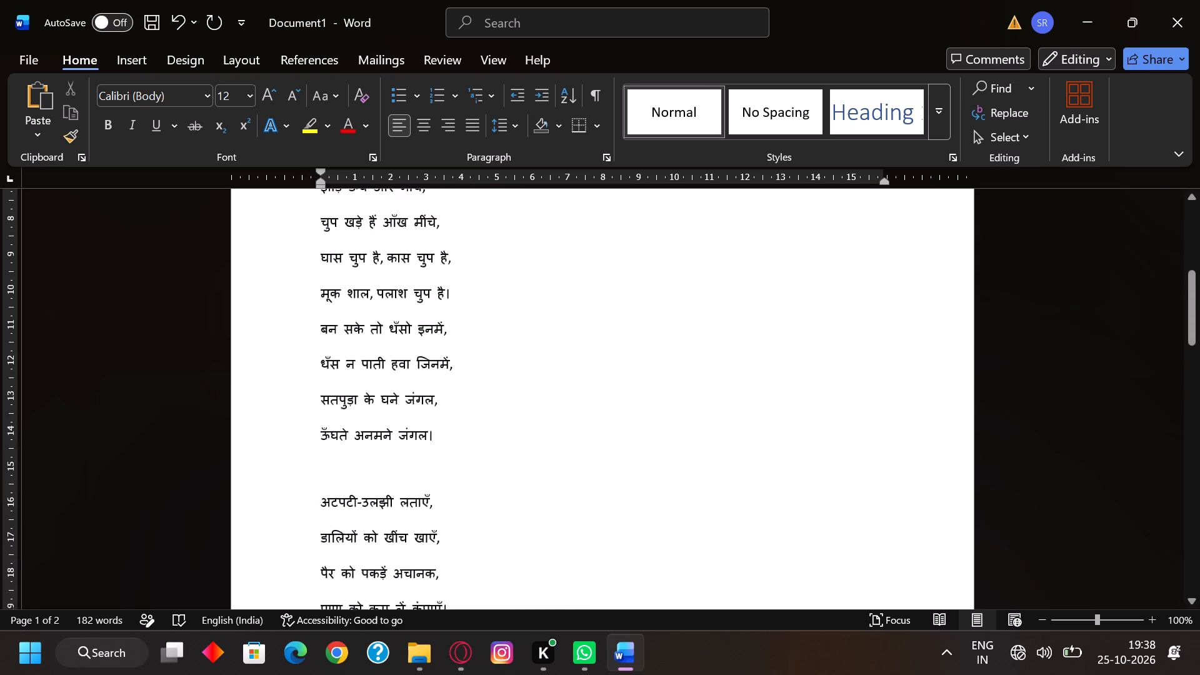